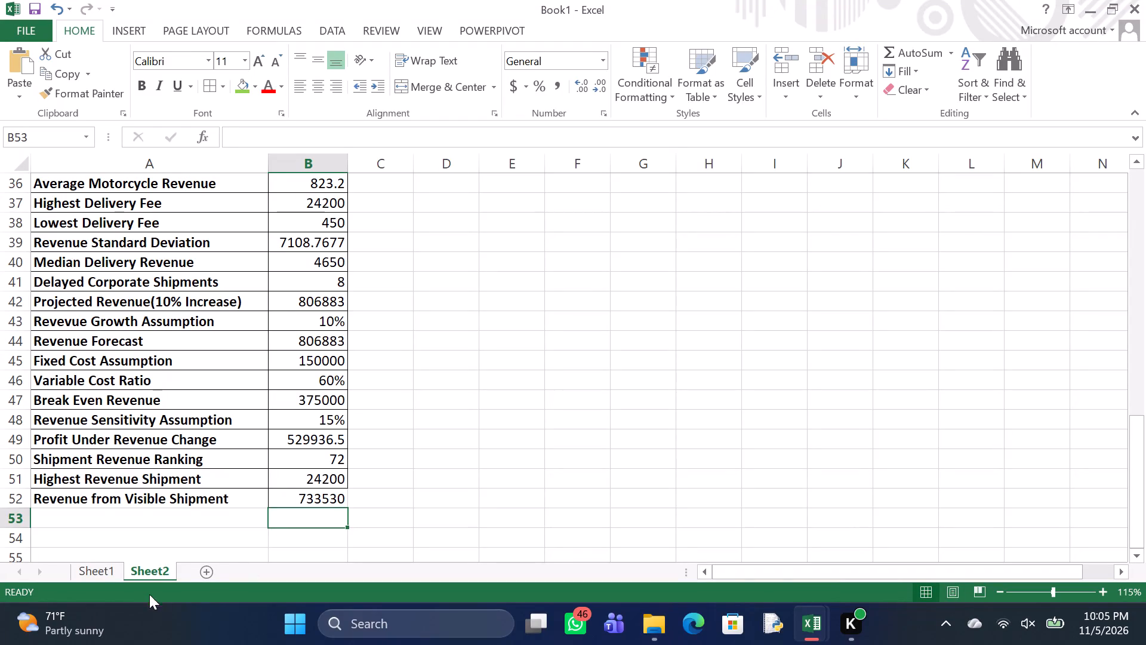
# Start a Goal Seek with the Profit Under Revenue Change value, $B$49, as the set cell.
pyautogui.click(148, 483)
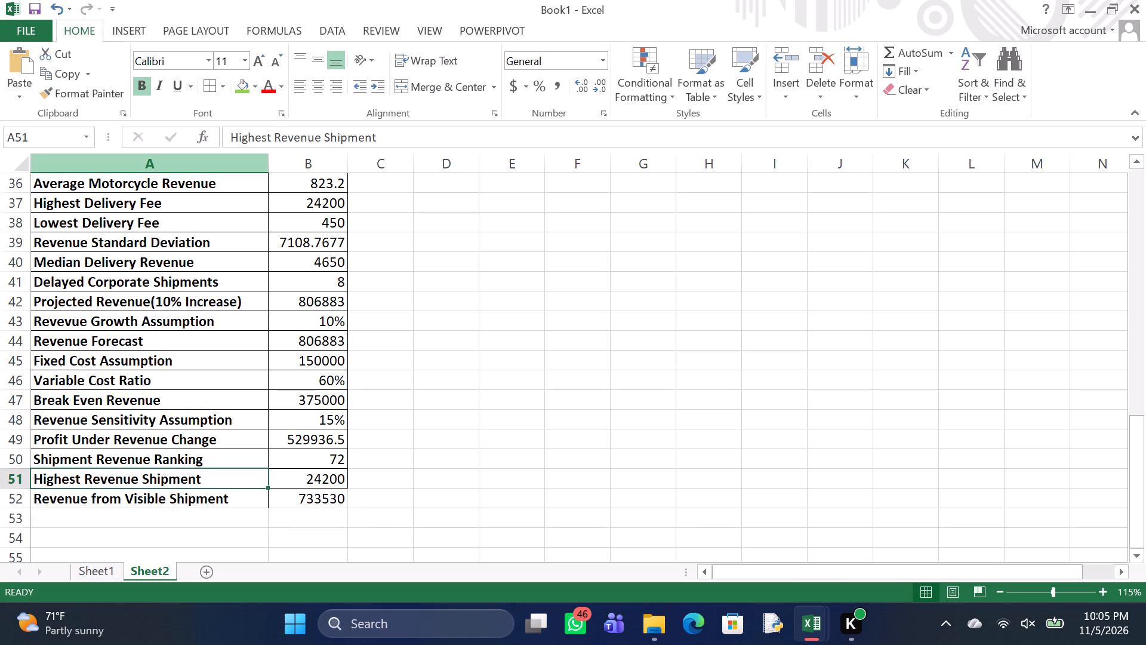
pyautogui.click(323, 20)
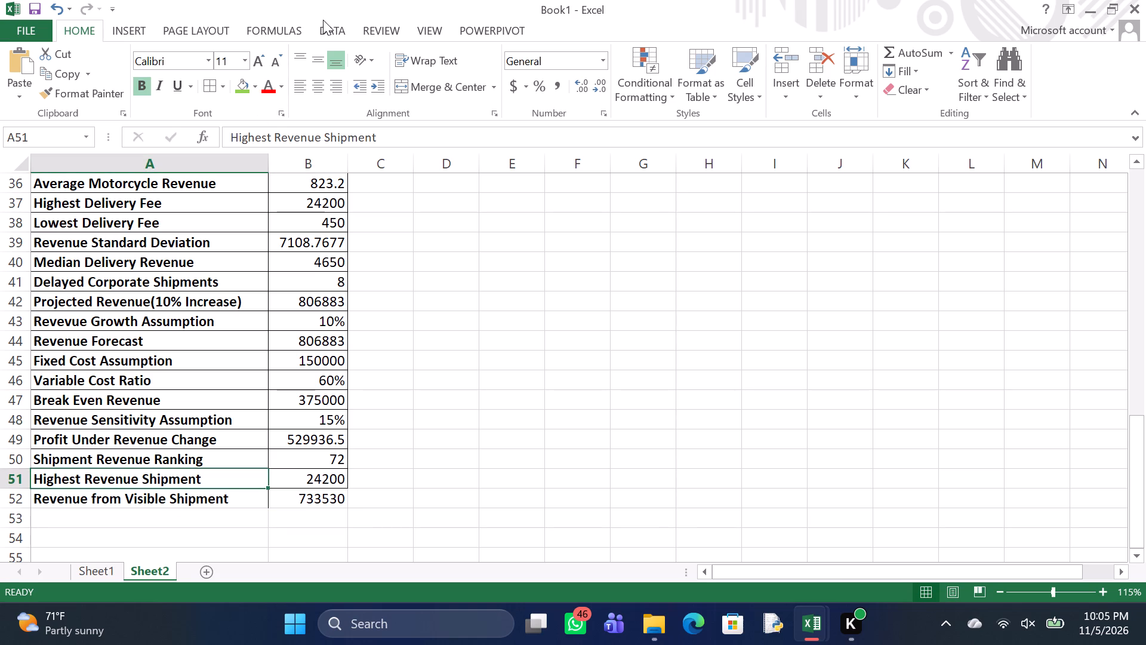
pyautogui.click(332, 35)
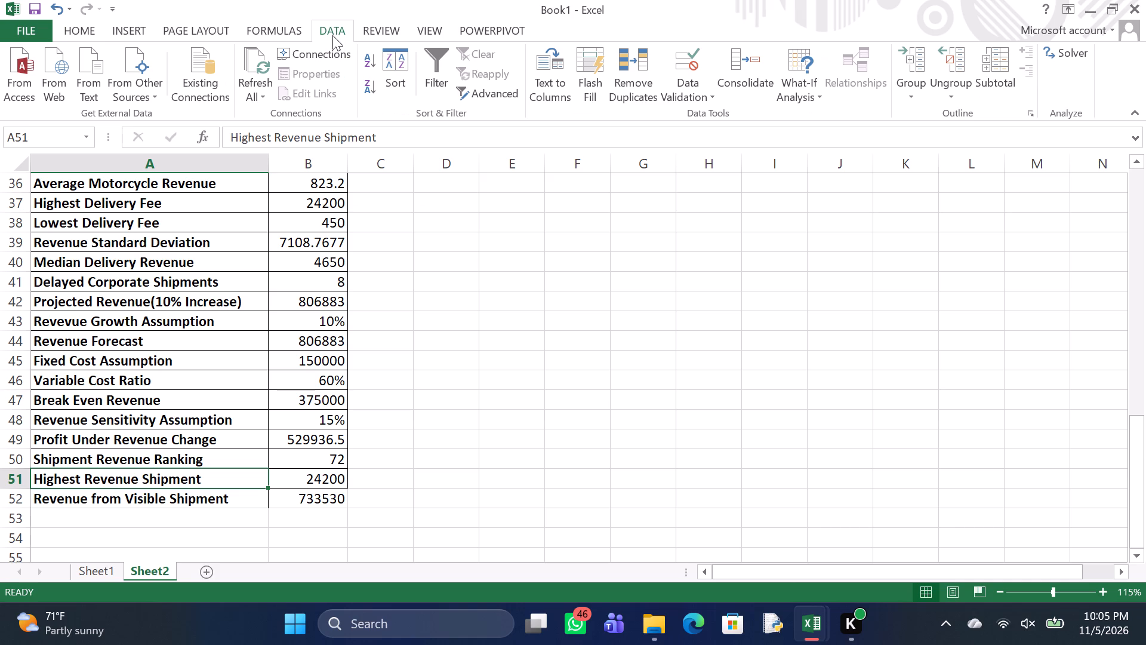
pyautogui.click(803, 77)
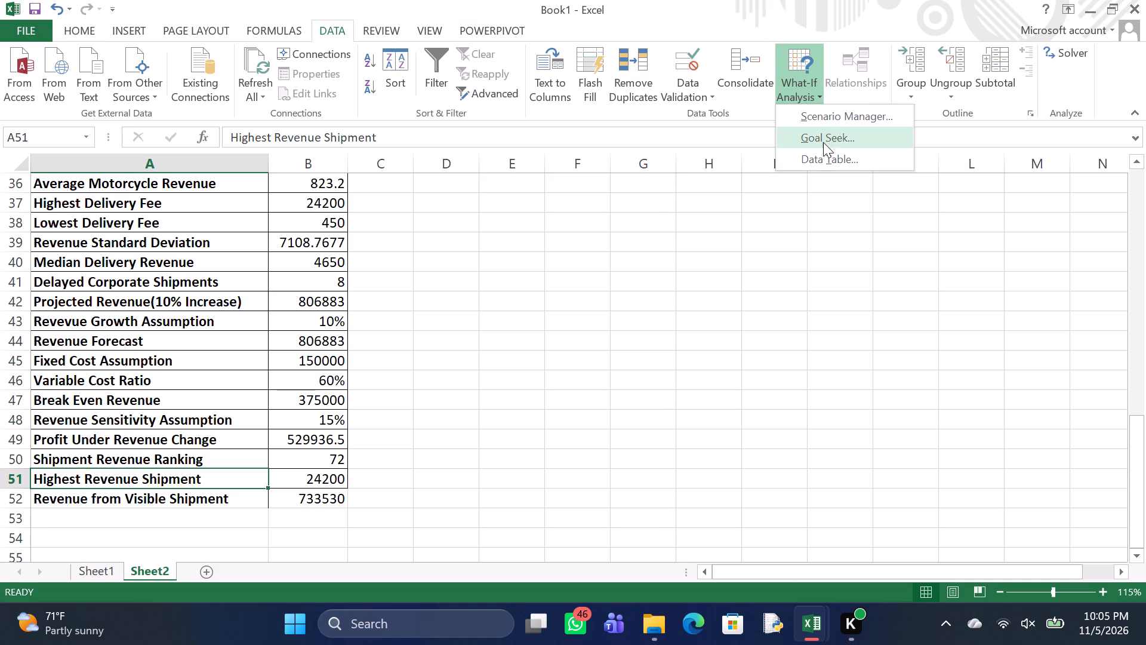
pyautogui.click(823, 128)
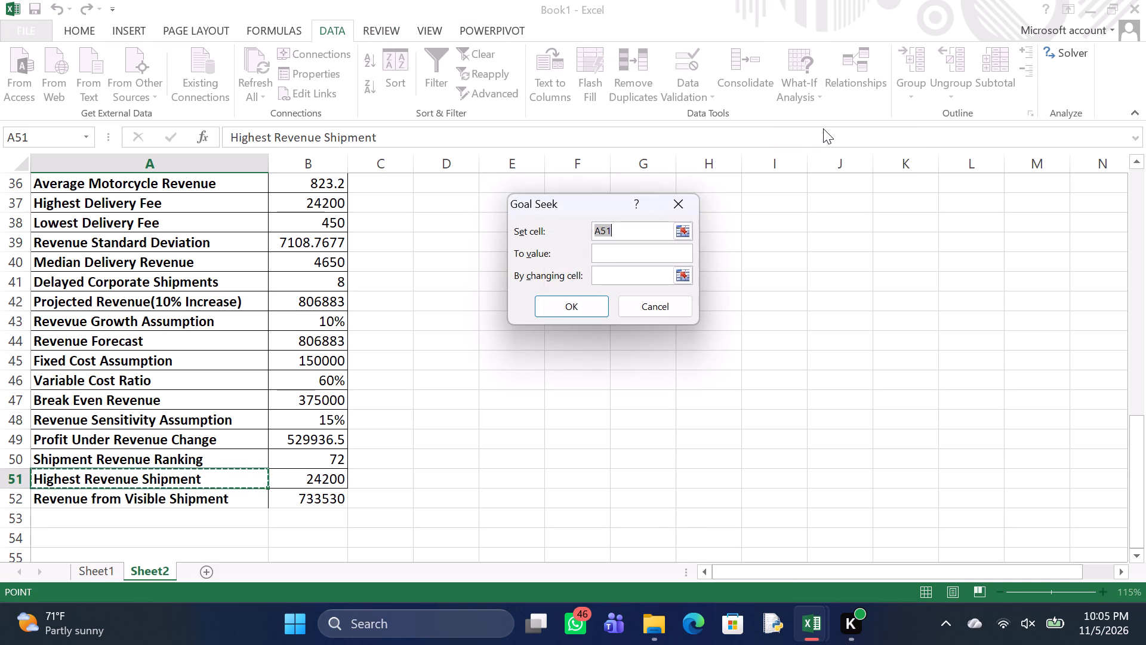
pyautogui.click(626, 229)
pyautogui.press('BackSpace')
pyautogui.press('BackSpace')
pyautogui.press('BackSpace')
pyautogui.press('BackSpace')
pyautogui.press('BackSpace')
pyautogui.press('BackSpace')
pyautogui.press('BackSpace')
pyautogui.press('BackSpace')
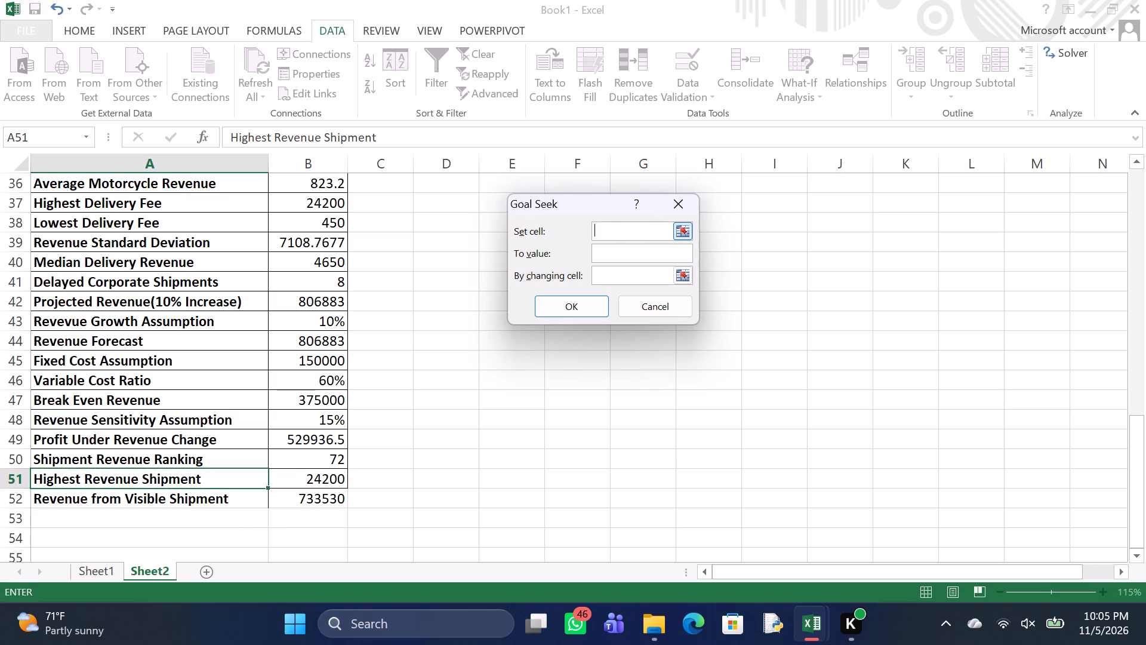
pyautogui.hotkey('shift', '$')
pyautogui.press('b')
pyautogui.hotkey('shift', '$')
pyautogui.press('4')
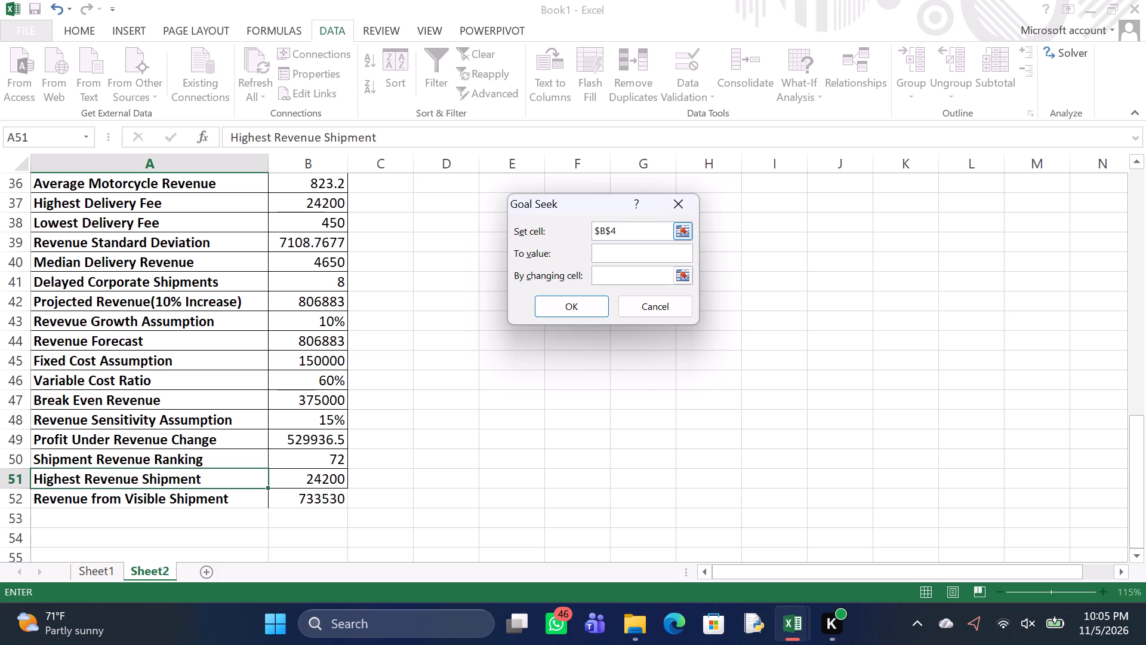
pyautogui.press('9')
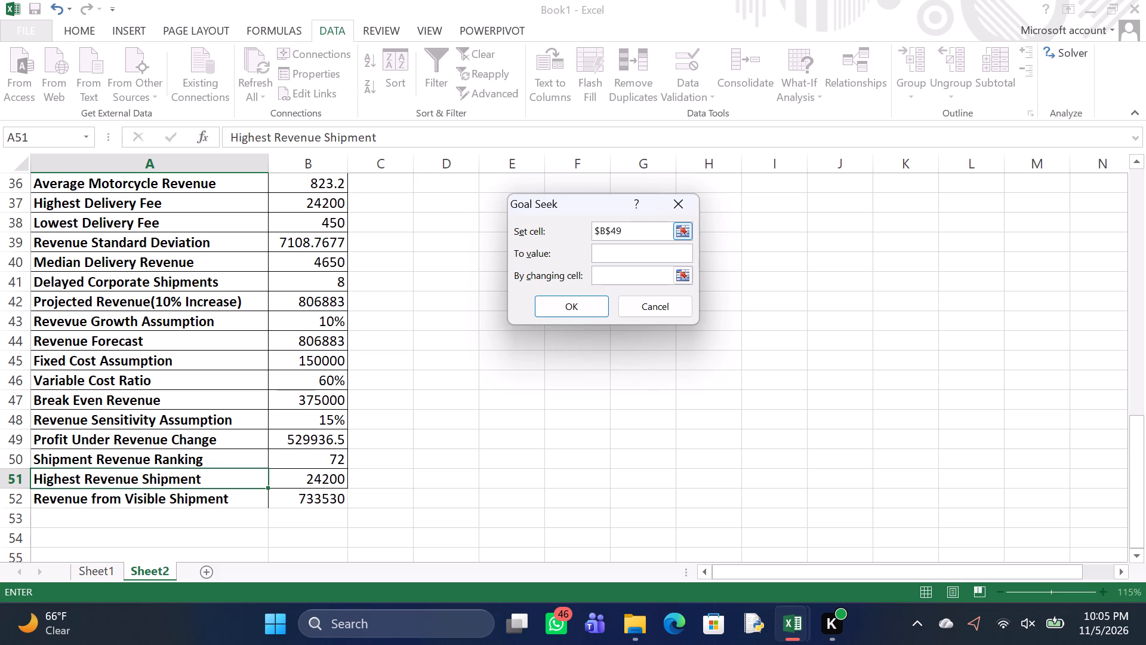
# Run the Goal Seek to a value of 200000 by changing the Revenue Sensitivity Assumption in $B$48, and keep the solution.
pyautogui.click(615, 259)
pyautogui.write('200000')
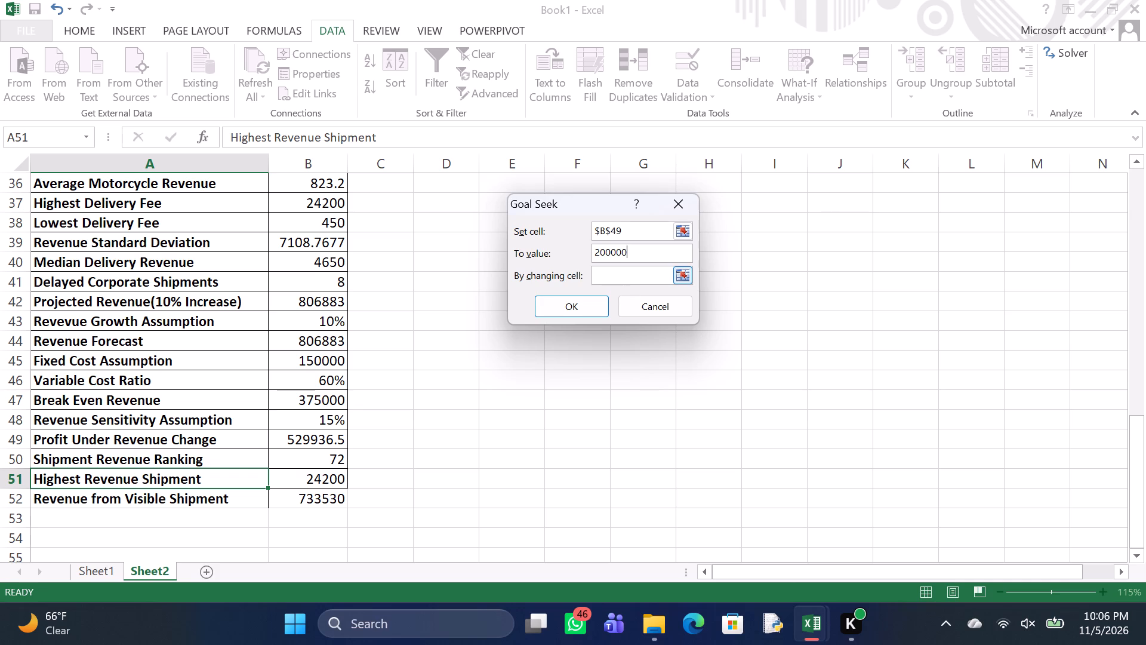
pyautogui.click(626, 275)
pyautogui.hotkey('shift', '$')
pyautogui.press('b')
pyautogui.write('$4')
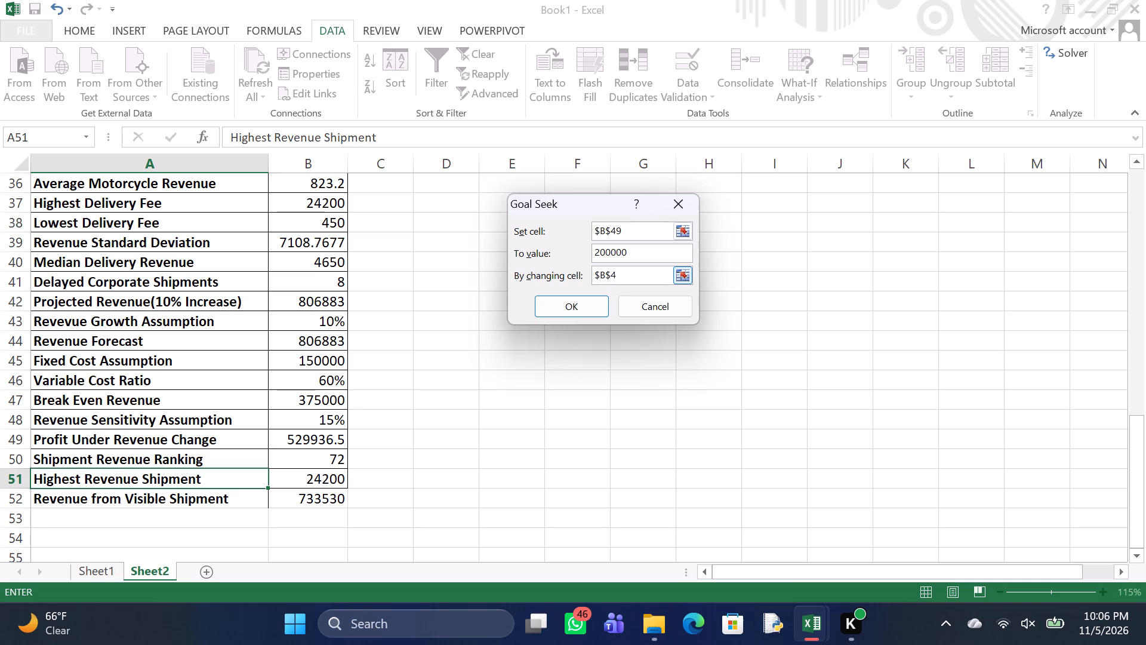
pyautogui.press('8')
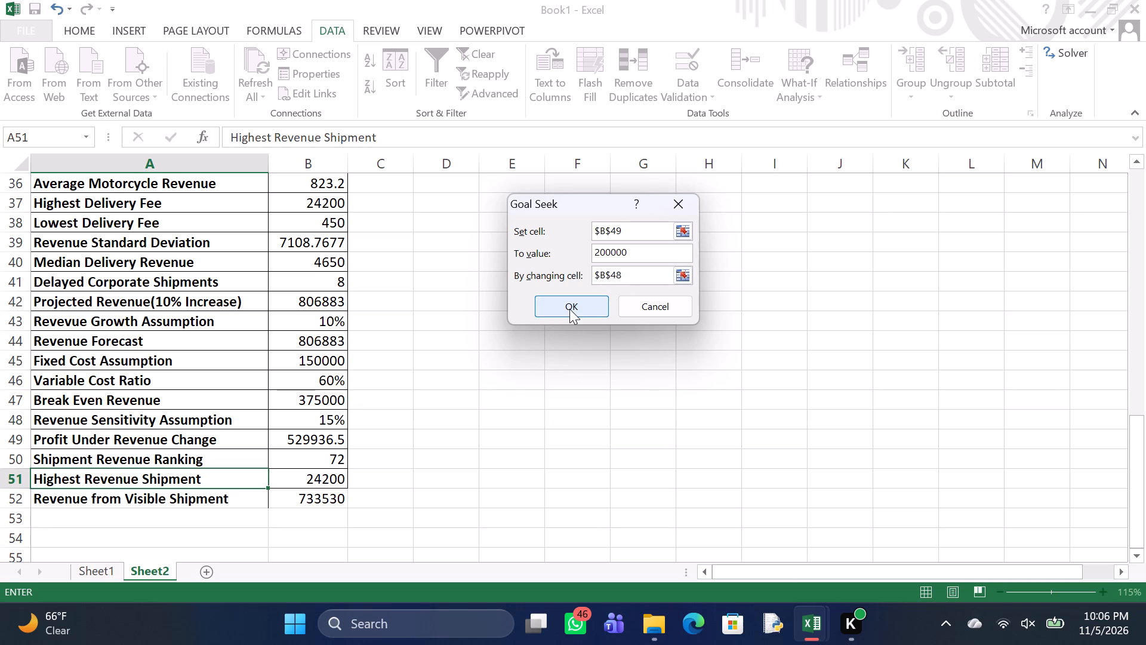
pyautogui.click(569, 309)
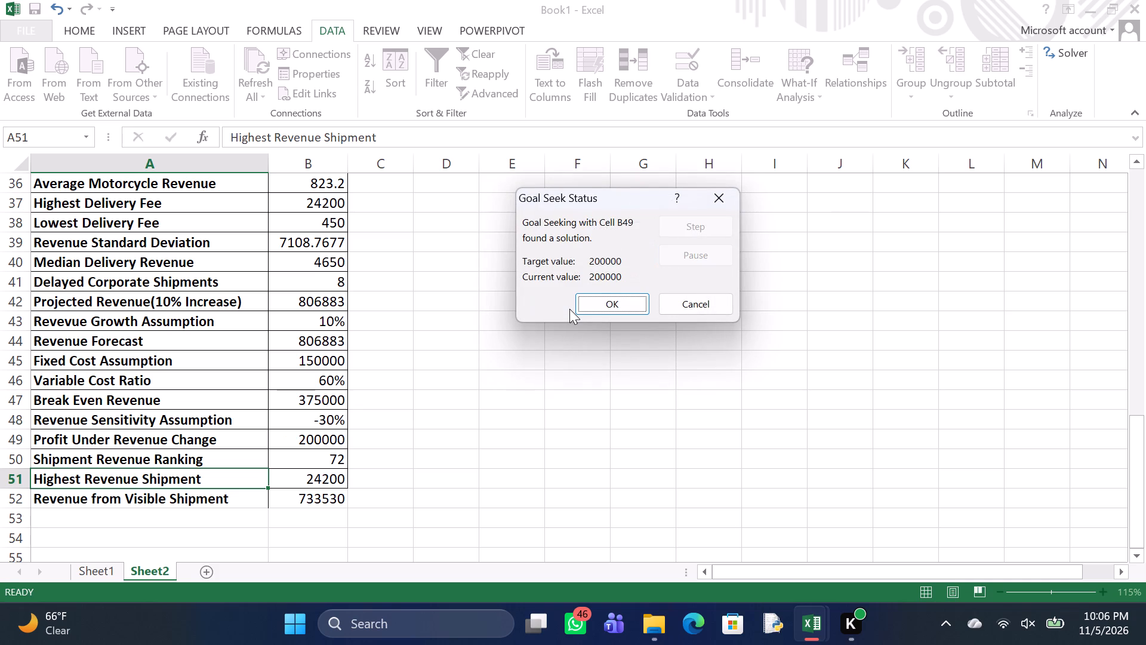
pyautogui.click(610, 306)
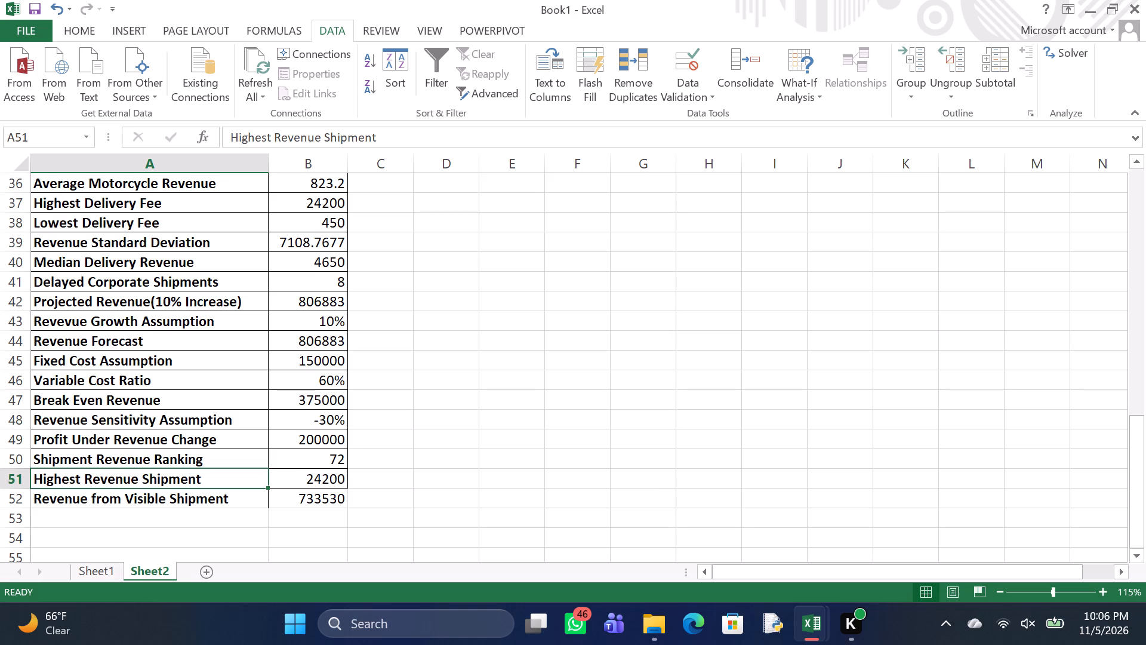
# Add a what-if scenario in the Scenario Manager and name it Low Growth.
pyautogui.scroll(-3, 315, 316)
pyautogui.scroll(1, 315, 316)
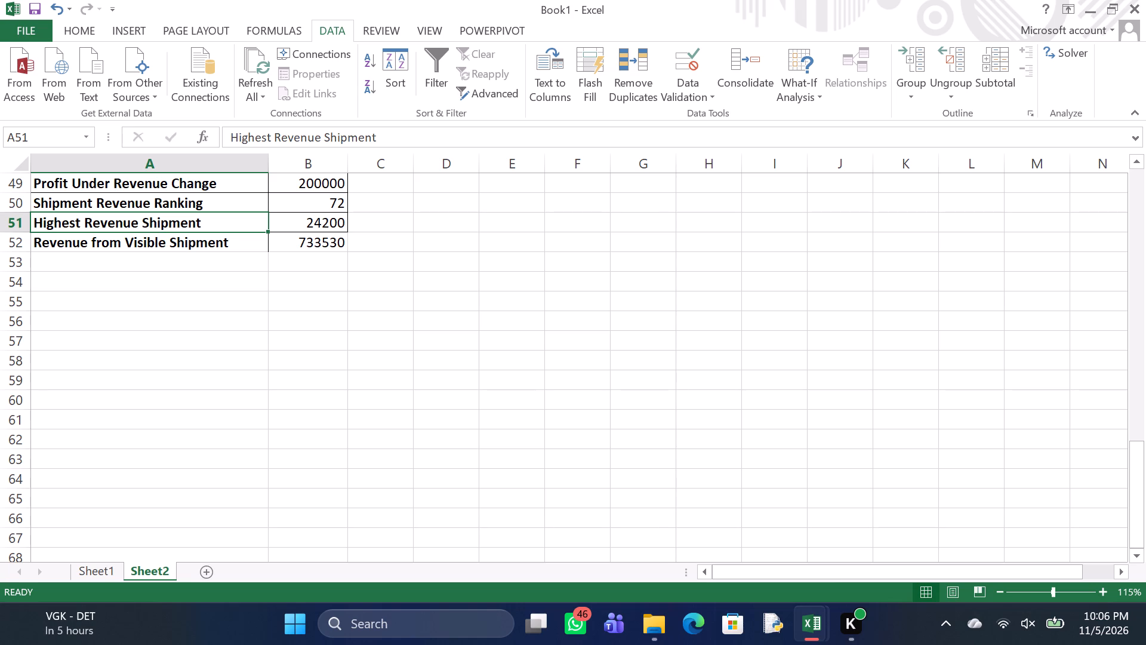
pyautogui.click(120, 244)
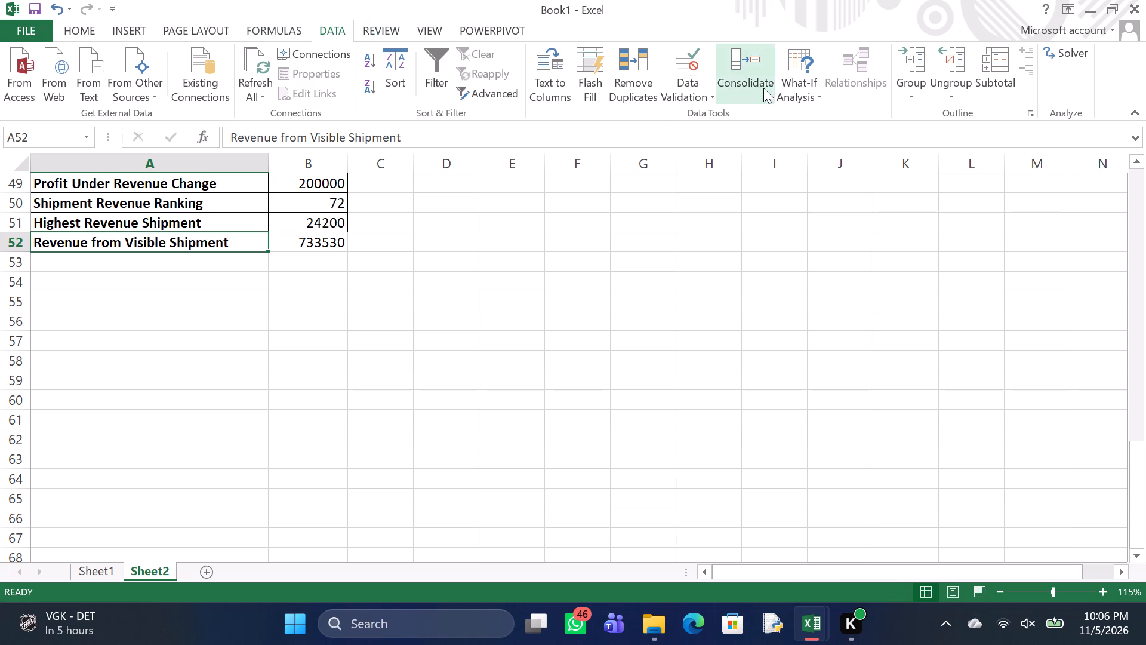
pyautogui.click(799, 88)
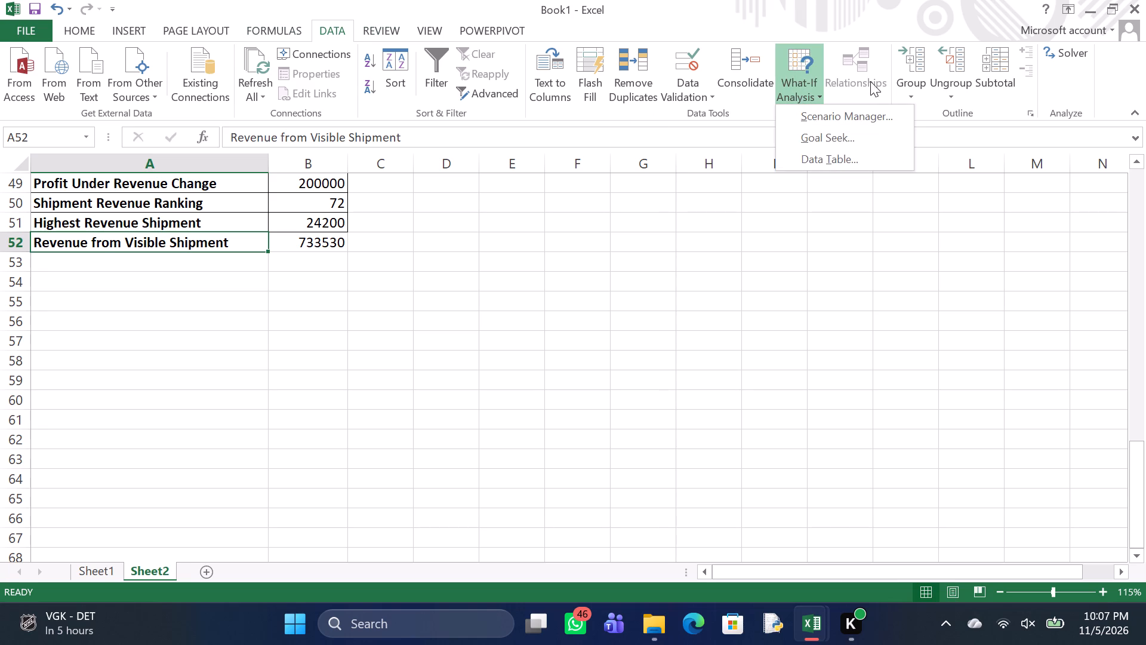
pyautogui.click(848, 110)
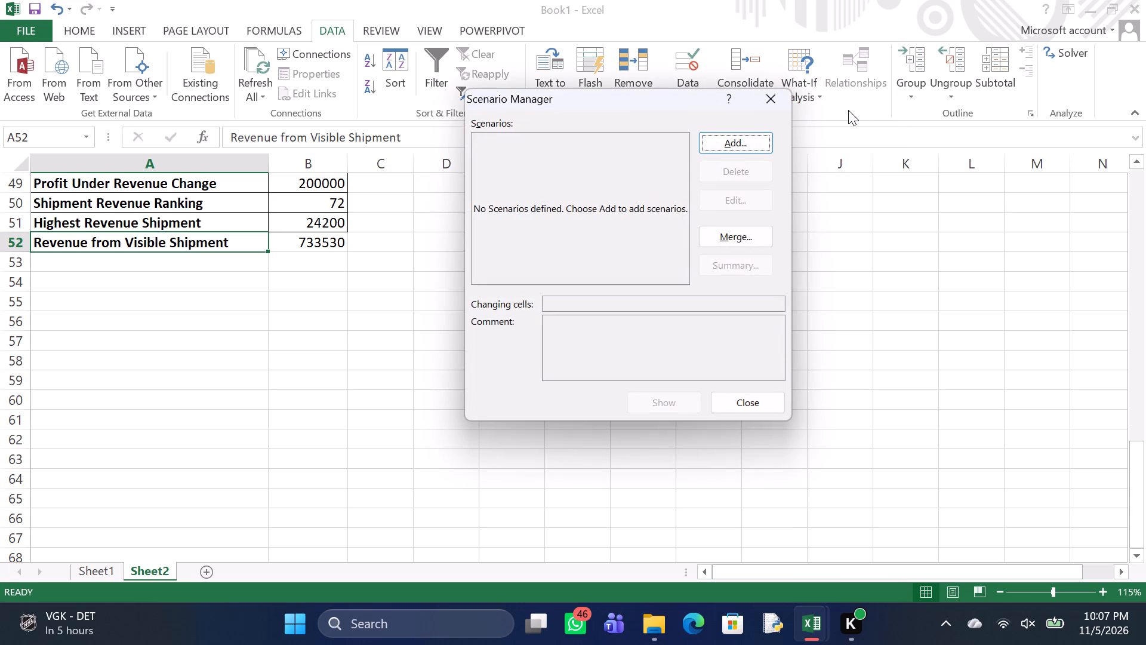
pyautogui.click(722, 149)
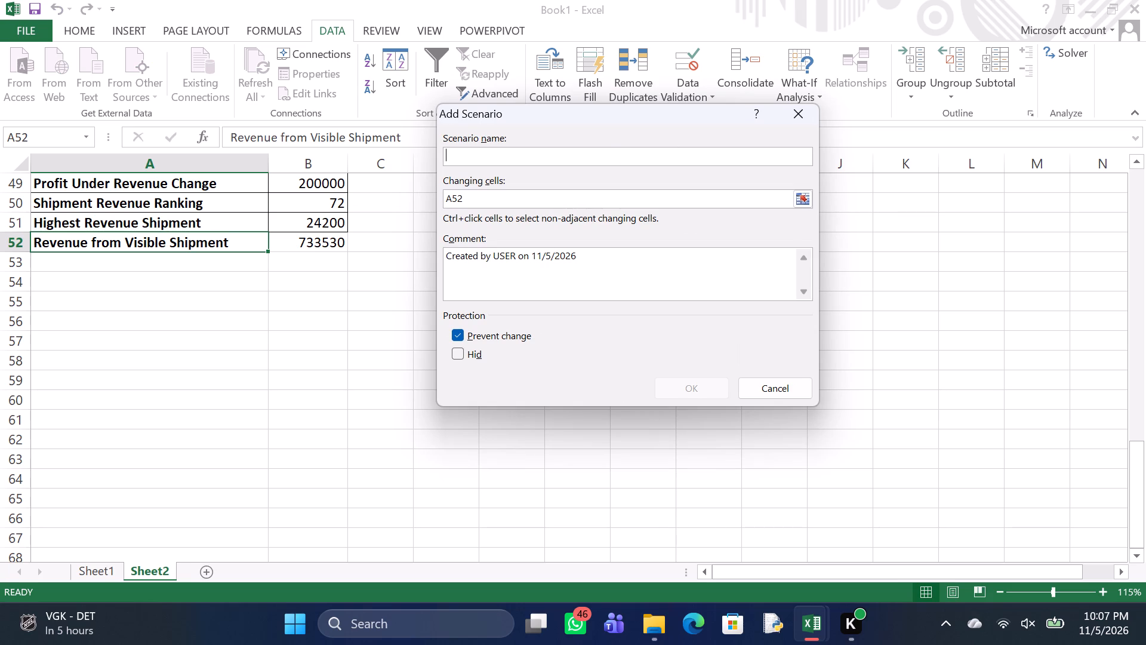
pyautogui.click(554, 155)
pyautogui.press('l')
pyautogui.write('ow')
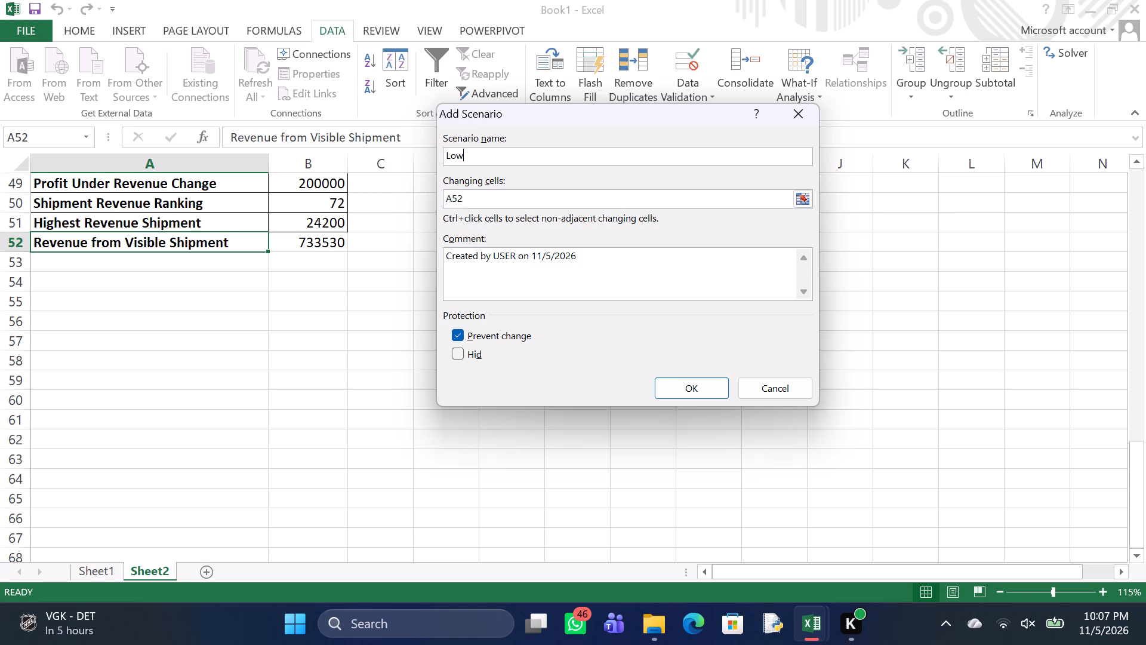
pyautogui.press('space')
pyautogui.press('g')
pyautogui.write('rowth')
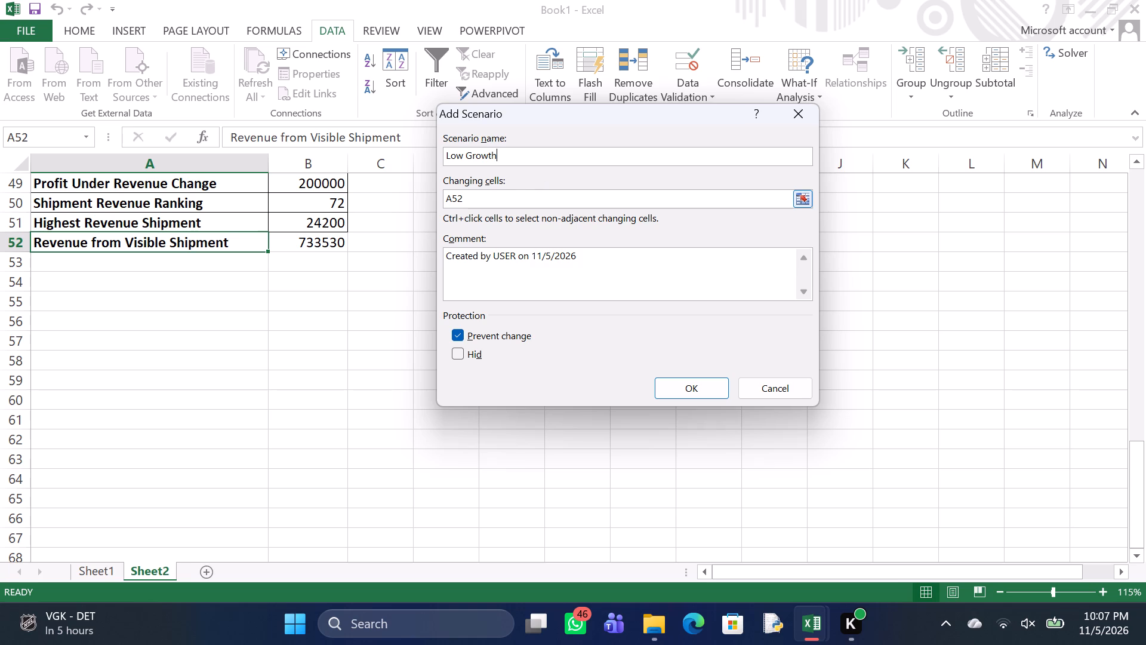
# Set the Low Growth scenario's changing cell to $B$48 and proceed to its scenario values.
pyautogui.click(494, 204)
pyautogui.press('BackSpace')
pyautogui.press('BackSpace')
pyautogui.press('BackSpace')
pyautogui.press('BackSpace')
pyautogui.press('BackSpace')
pyautogui.press('BackSpace')
pyautogui.press('BackSpace')
pyautogui.press('BackSpace')
pyautogui.press('BackSpace')
pyautogui.press('BackSpace')
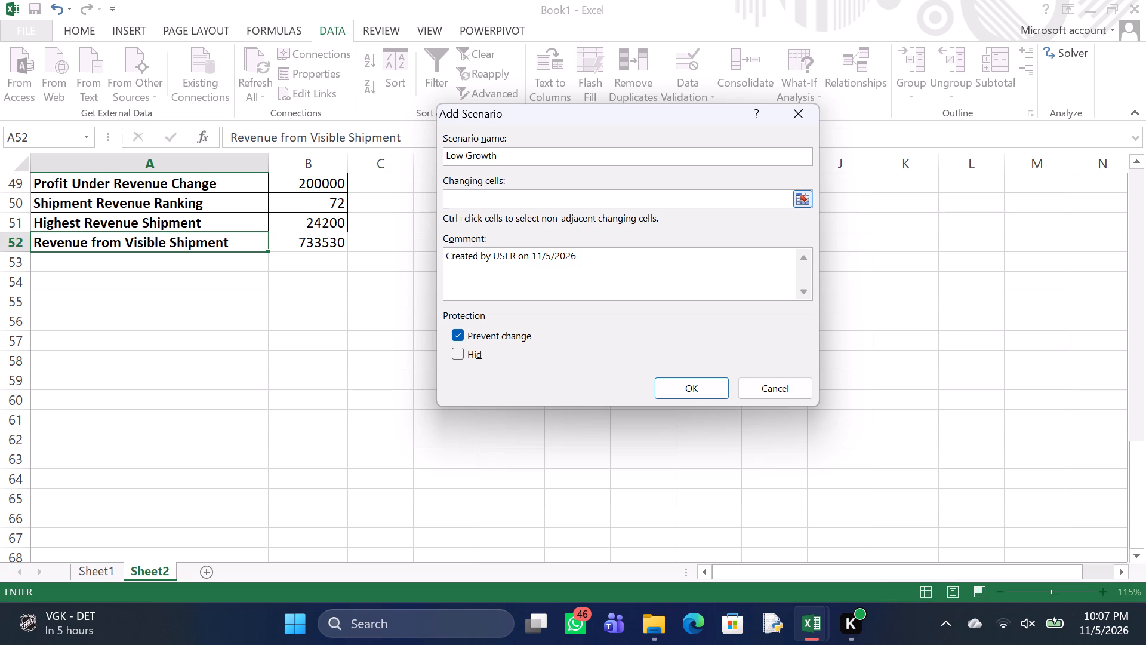
pyautogui.hotkey('shift', '$')
pyautogui.press('b')
pyautogui.write('$48')
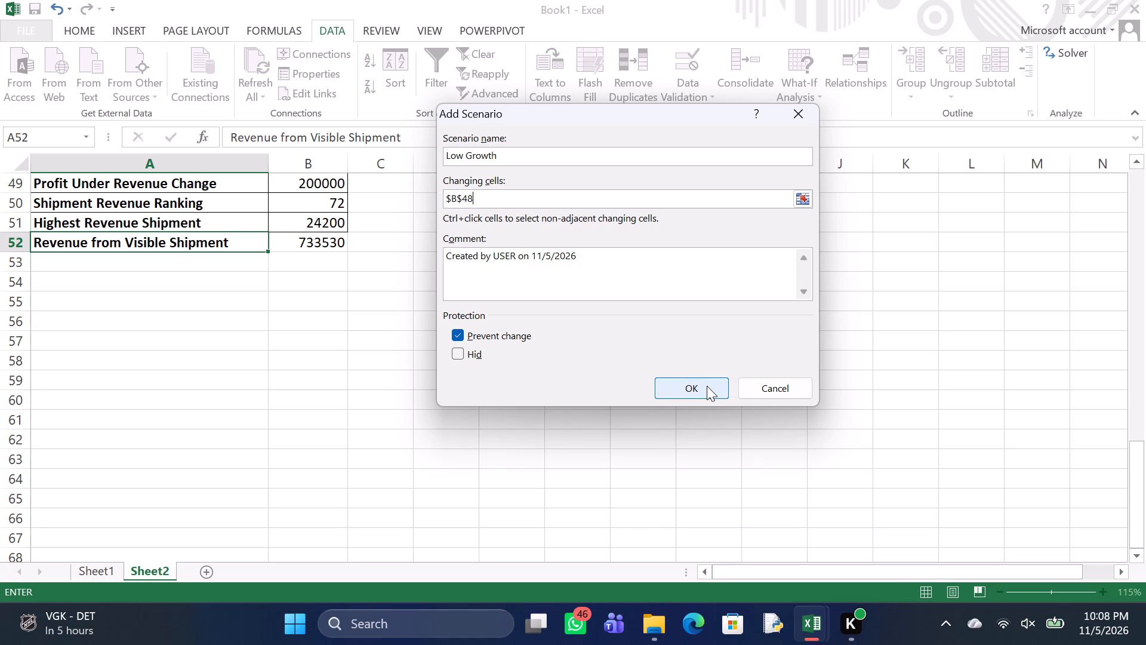
pyautogui.tripleClick(678, 390)
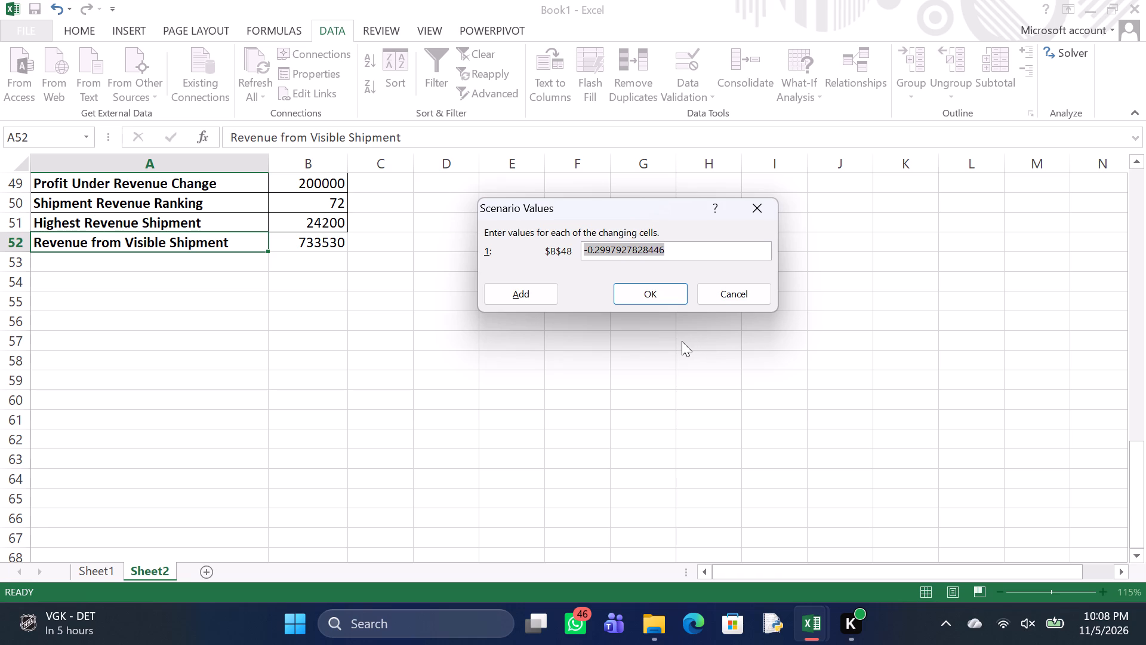
# Set the Low Growth scenario's value for $B$48 to 5% and save the scenario.
pyautogui.click(705, 241)
pyautogui.press('BackSpace')
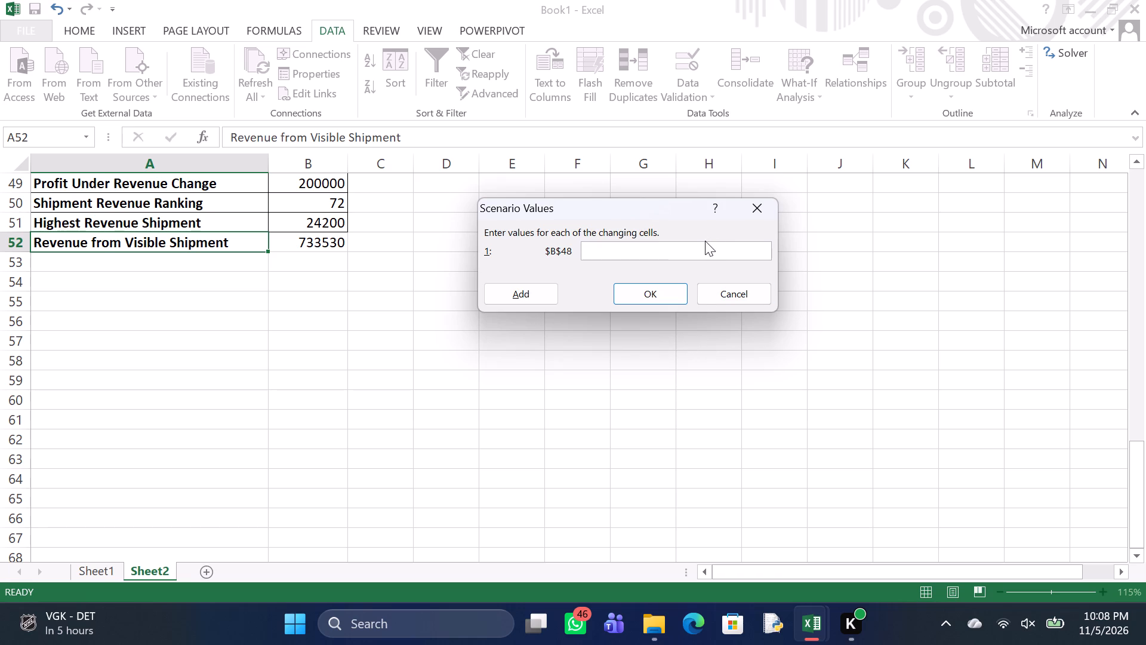
pyautogui.press('5')
pyautogui.hotkey('shift', '%')
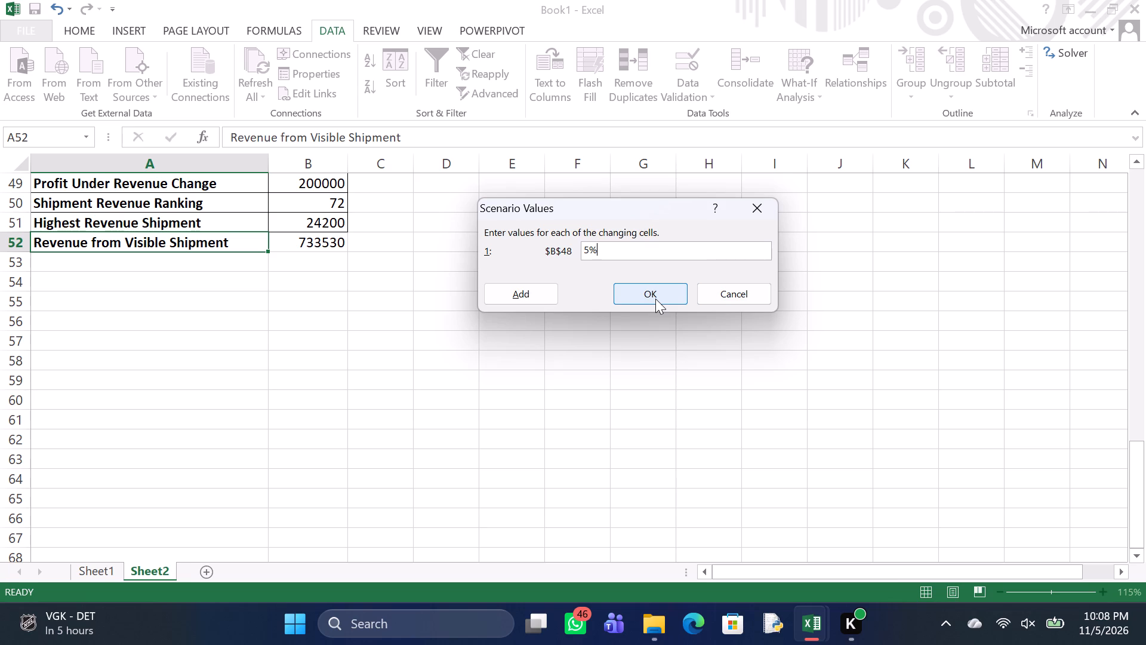
pyautogui.click(655, 299)
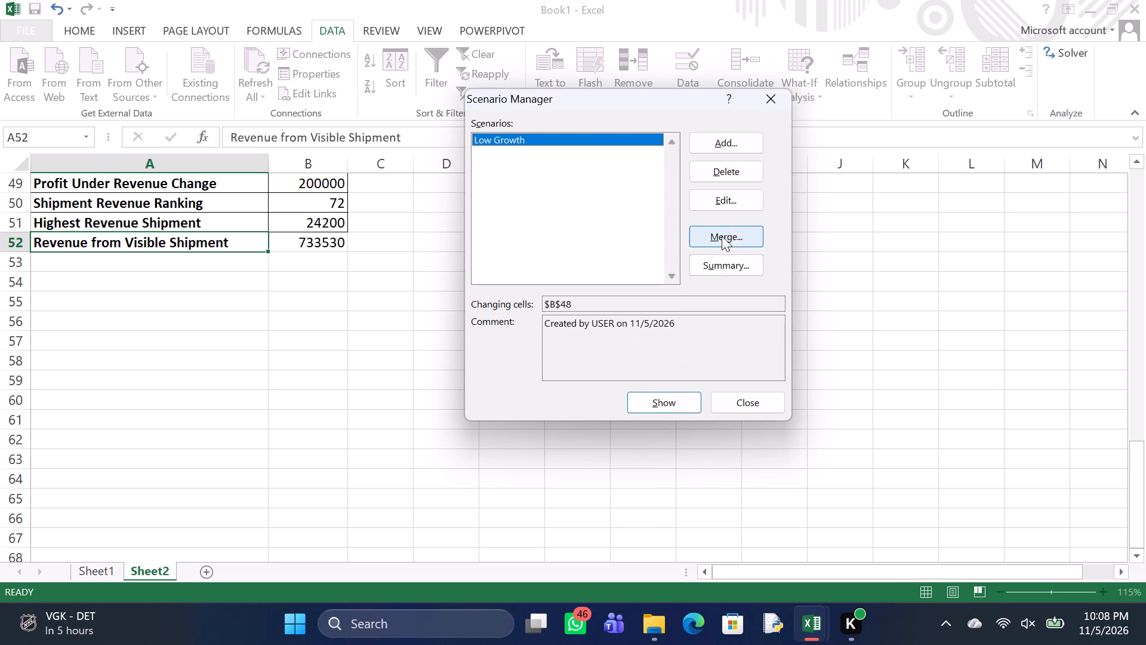
# Add a second scenario named Expected Growth with B48 as its changing cell, and proceed to its scenario values.
pyautogui.click(737, 146)
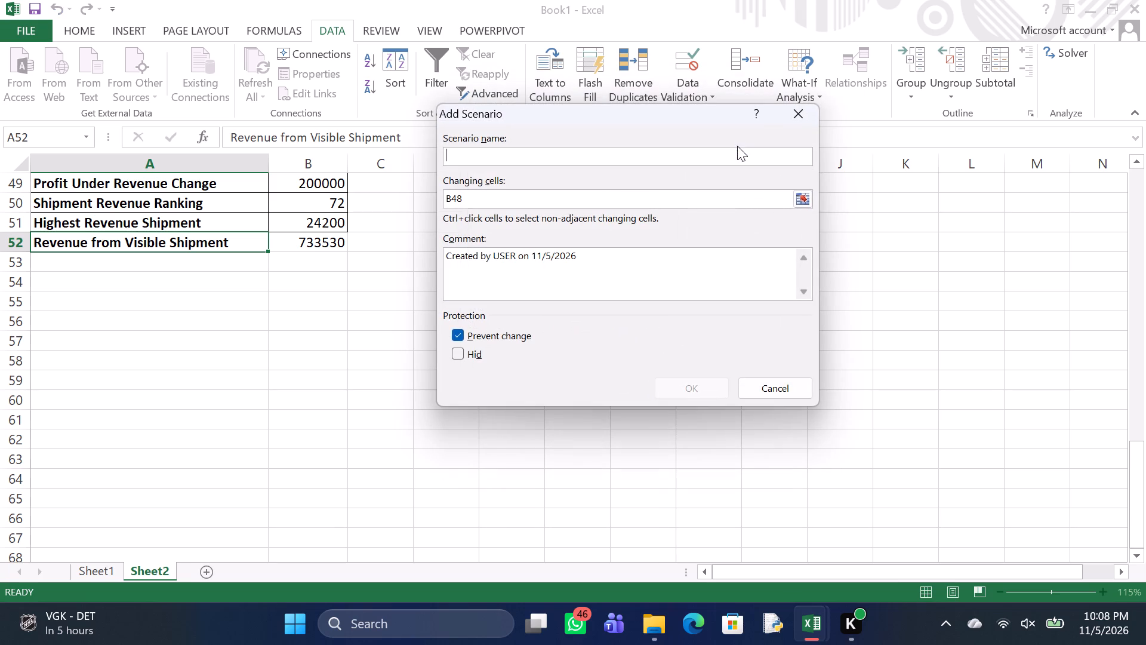
pyautogui.click(535, 153)
pyautogui.press('e')
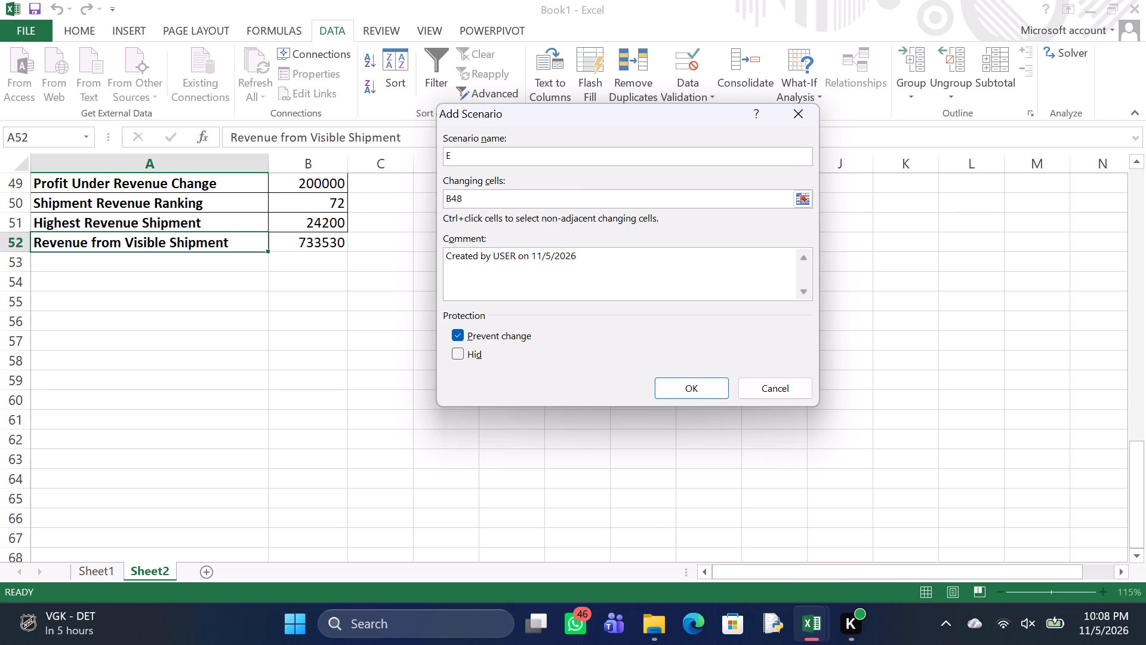
pyautogui.press('x')
pyautogui.write('pected')
pyautogui.press('space')
pyautogui.press('g')
pyautogui.press('t')
pyautogui.press('BackSpace')
pyautogui.write('rowth')
pyautogui.moveTo(509, 199); pyautogui.dragTo(502, 207)
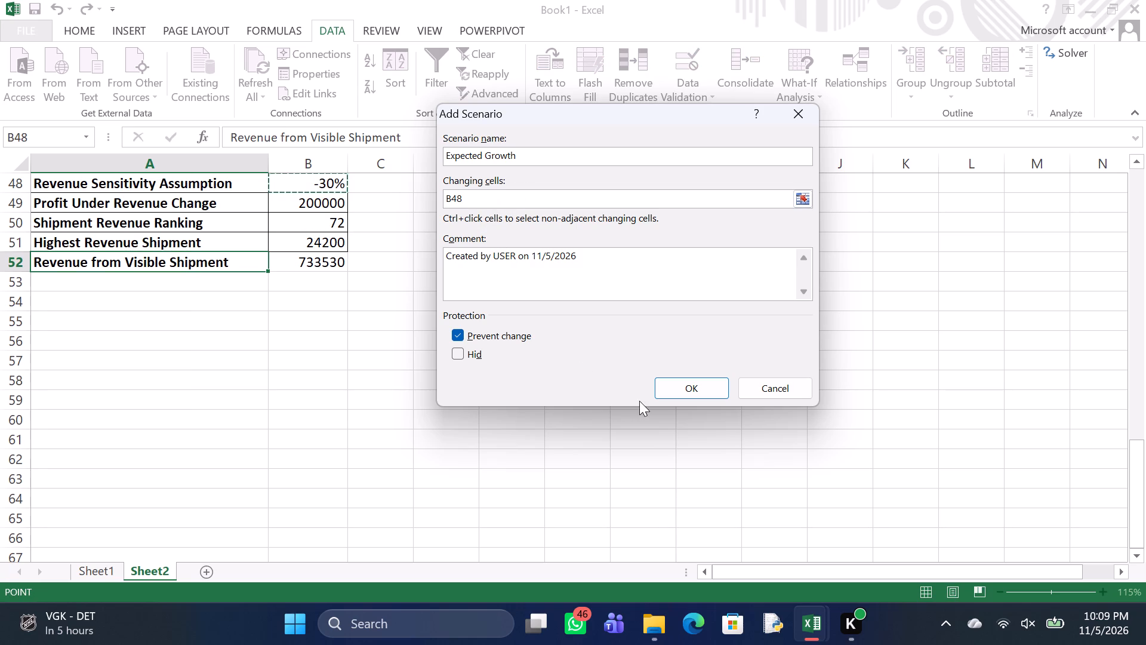
pyautogui.click(673, 386)
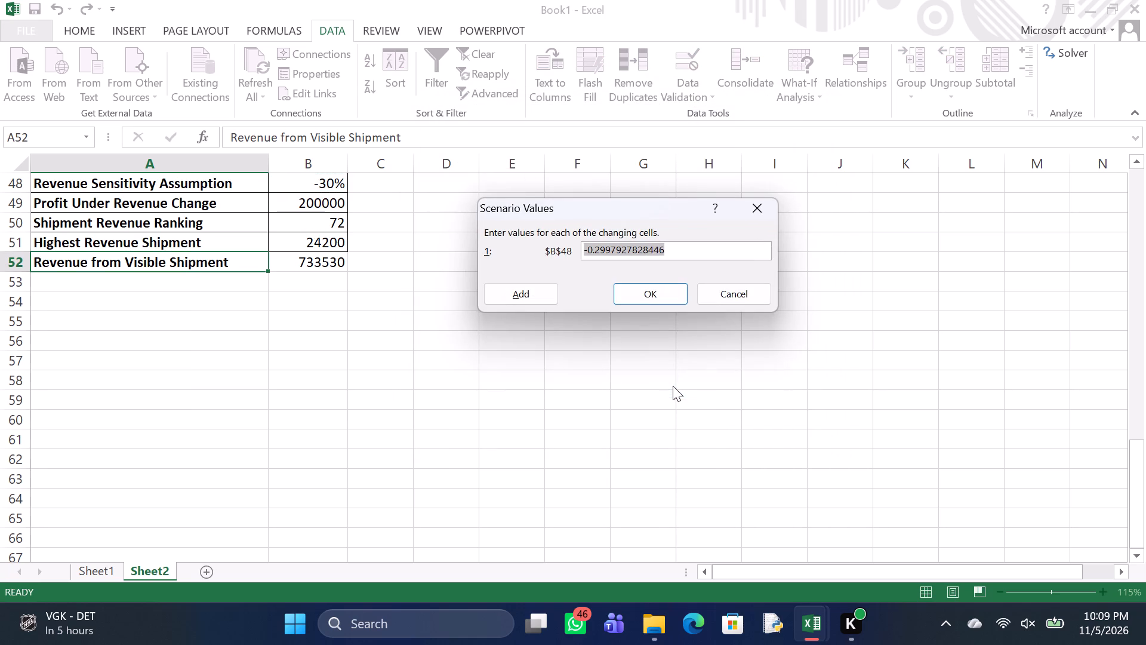
# Set the Expected Growth scenario's value for $B$48 to 15% and save the scenario.
pyautogui.press('BackSpace')
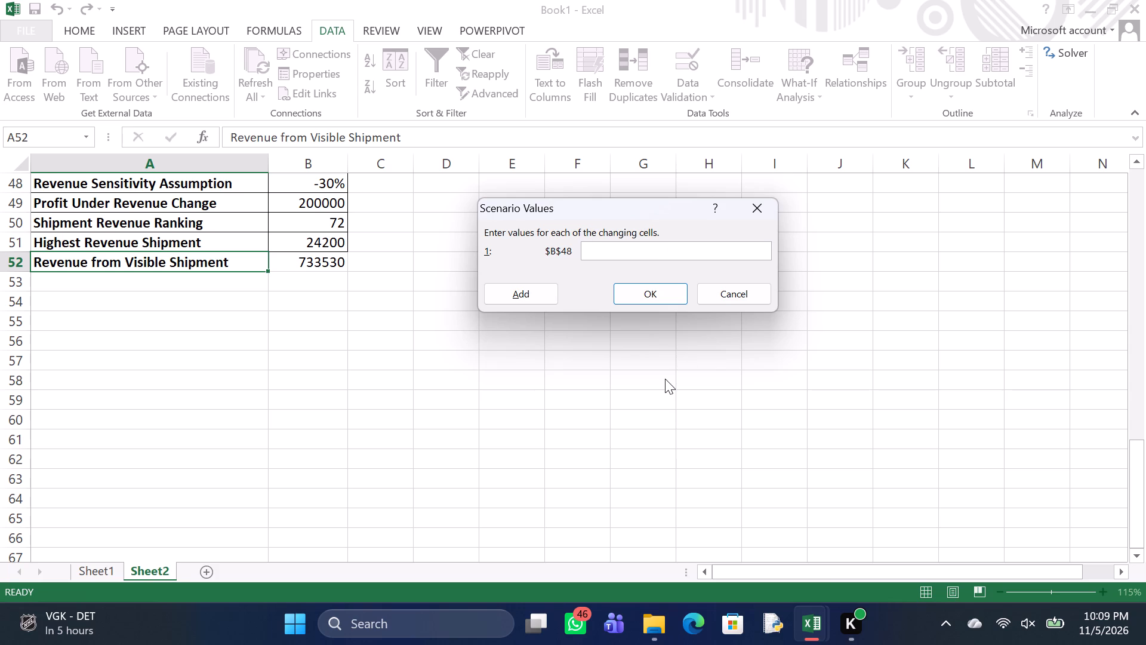
pyautogui.press('1')
pyautogui.press('5')
pyautogui.hotkey('shift', '%')
pyautogui.click(655, 298)
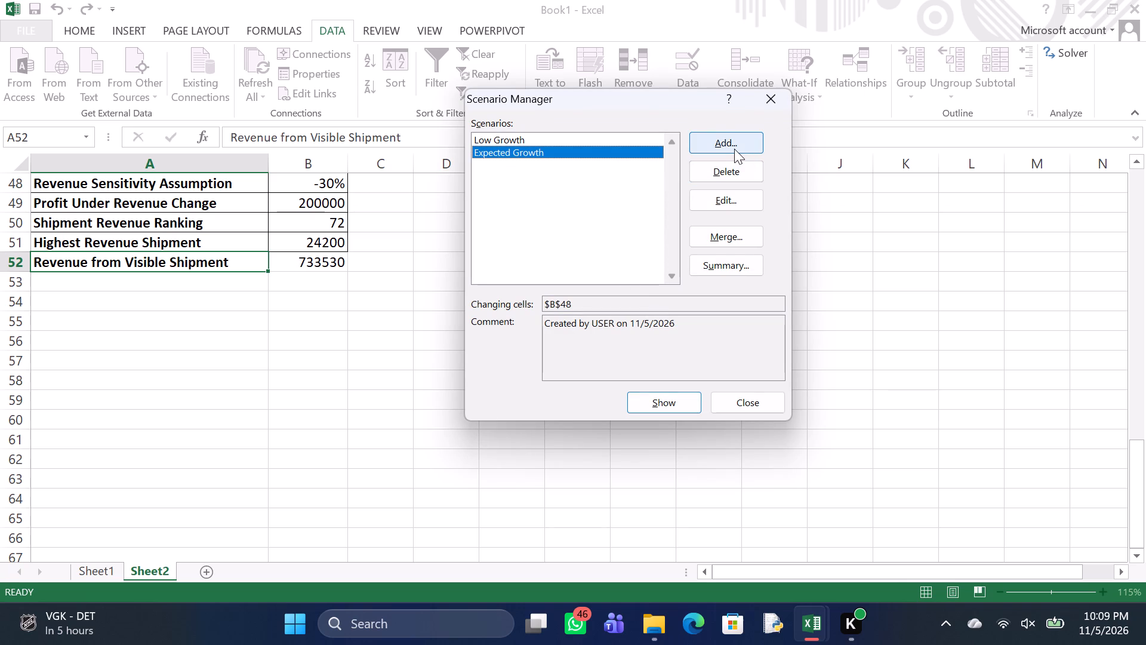
# Add a third scenario named High Growth with B48 as its changing cell, and proceed to its scenario values.
pyautogui.click(734, 149)
pyautogui.click(515, 155)
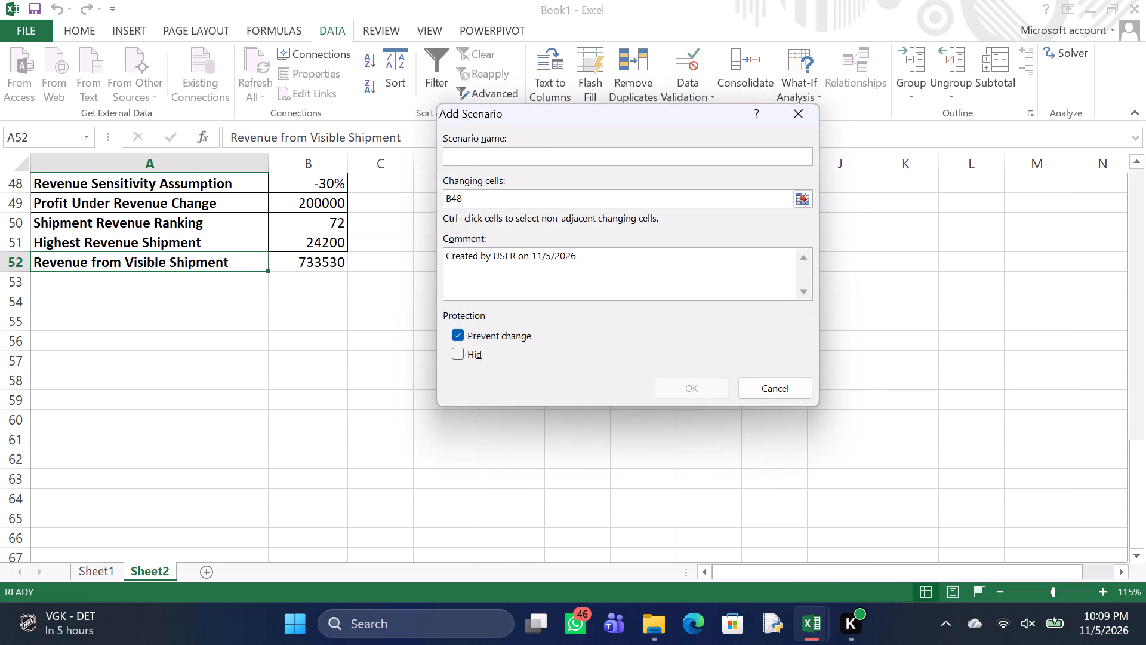
pyautogui.press('h')
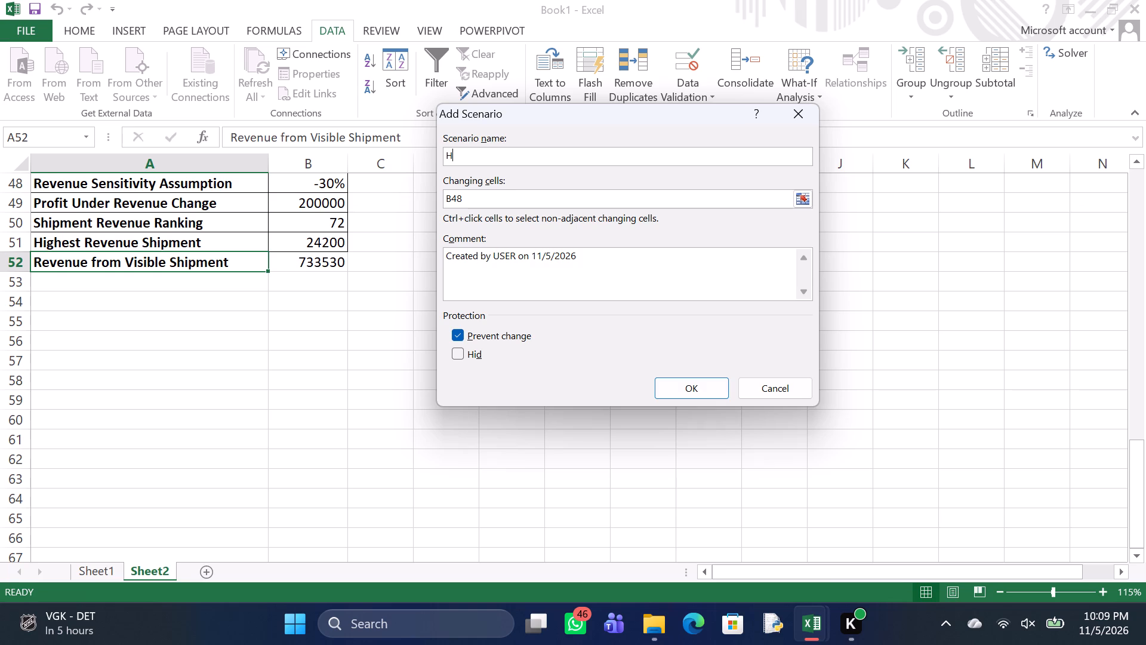
pyautogui.write('igh')
pyautogui.press('space')
pyautogui.press('g')
pyautogui.write('rowth')
pyautogui.press('space')
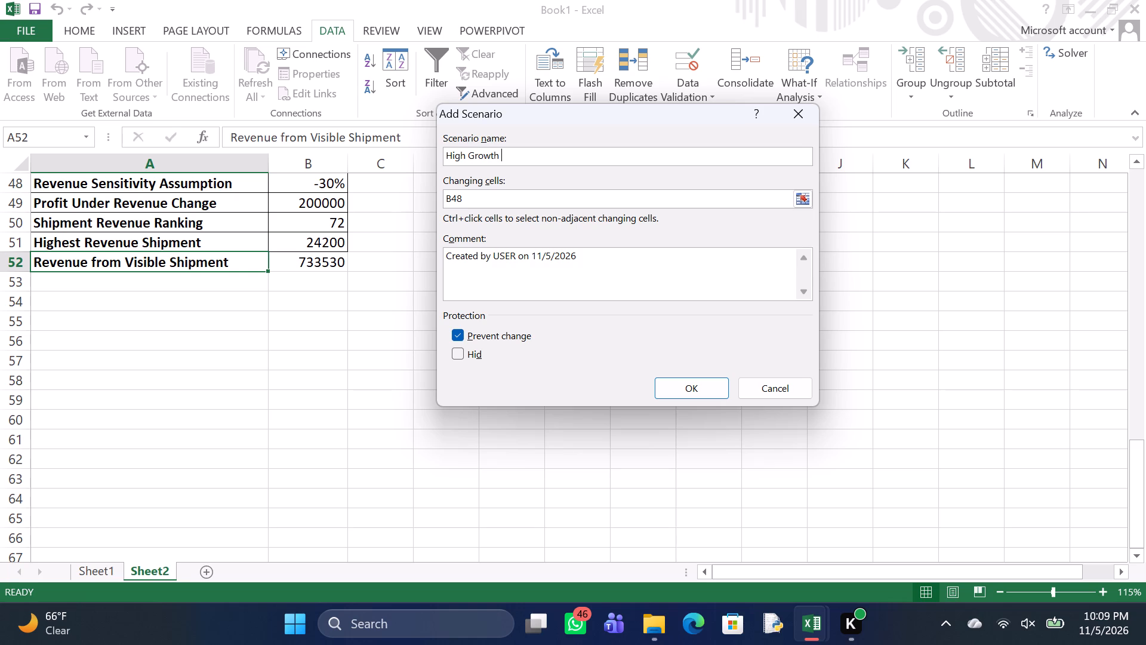
pyautogui.press('BackSpace')
pyautogui.click(679, 382)
# Set the High Growth scenario's value for $B$48 to 25% and save the scenario.
pyautogui.press('BackSpace')
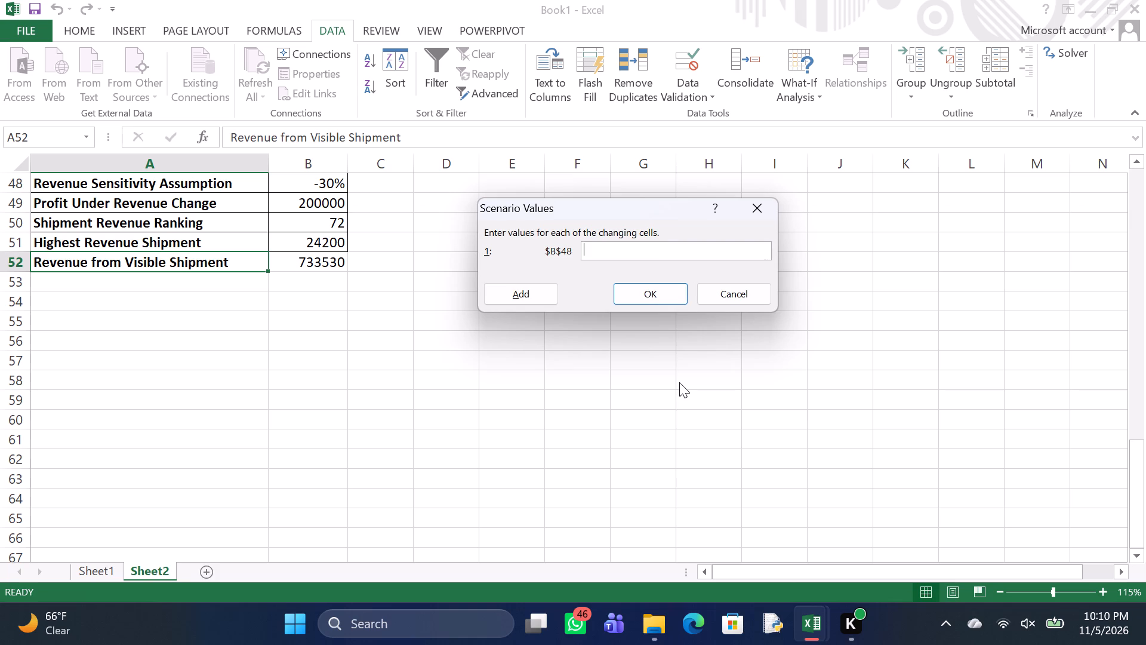
pyautogui.write('25')
pyautogui.hotkey('shift', '%')
pyautogui.click(648, 290)
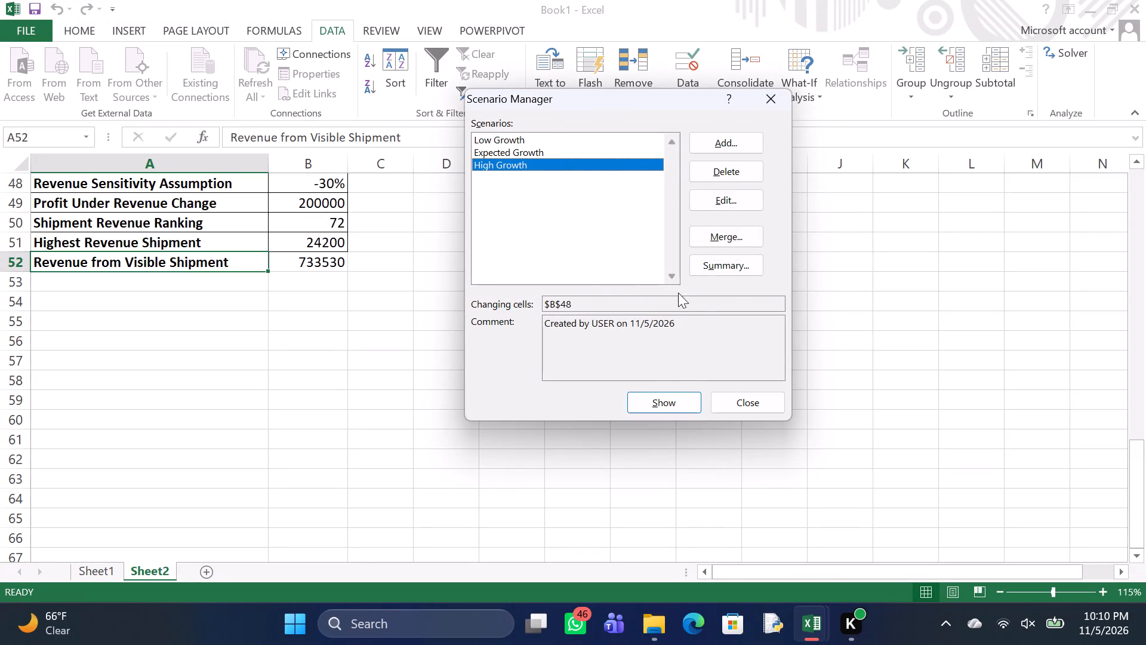
# Generate a scenario summary report of the growth scenarios with $B$49, Profit Under Revenue Change, as the result cell.
pyautogui.click(730, 269)
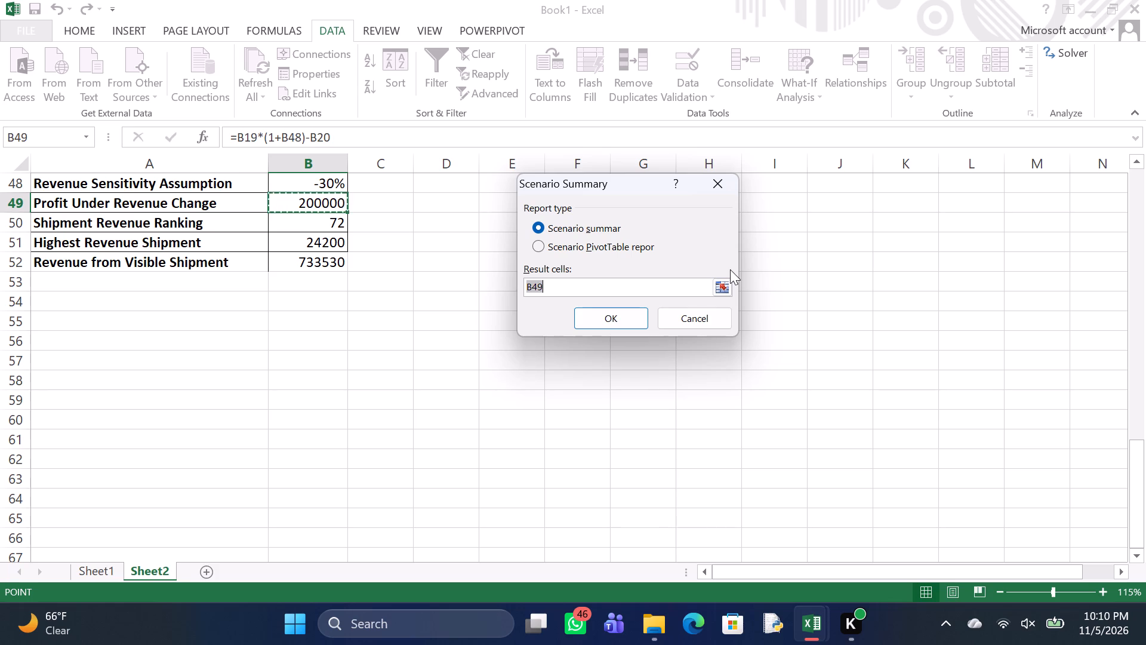
pyautogui.press('BackSpace')
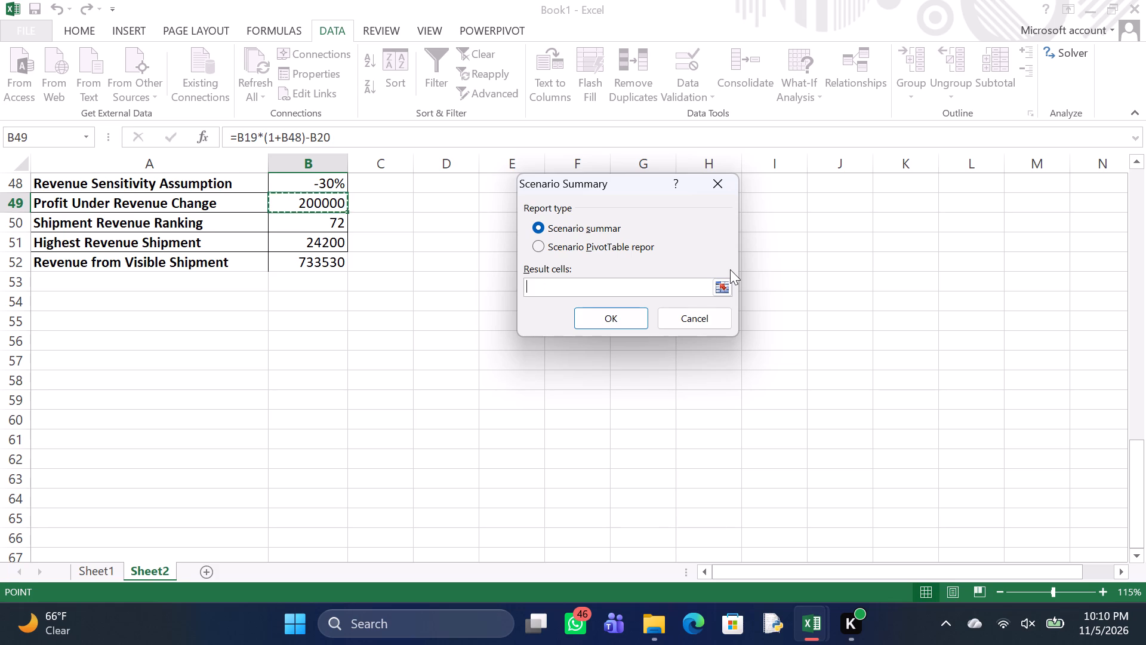
pyautogui.hotkey('shift', '$')
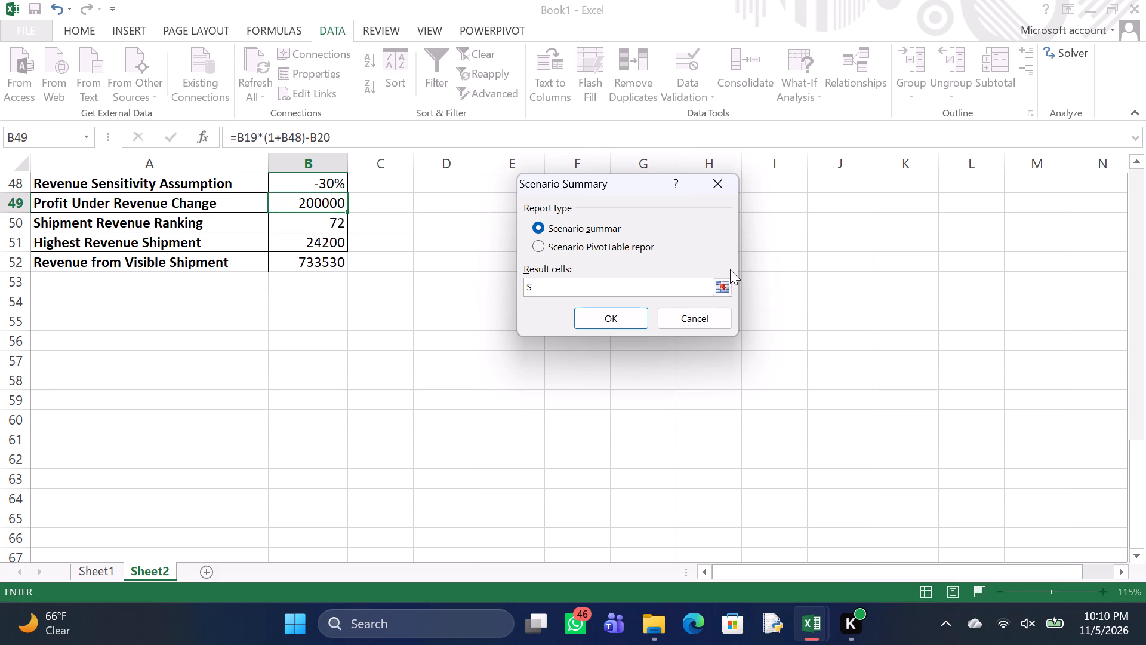
pyautogui.press('b')
pyautogui.hotkey('shift', '$')
pyautogui.press('4')
pyautogui.press('9')
pyautogui.click(592, 322)
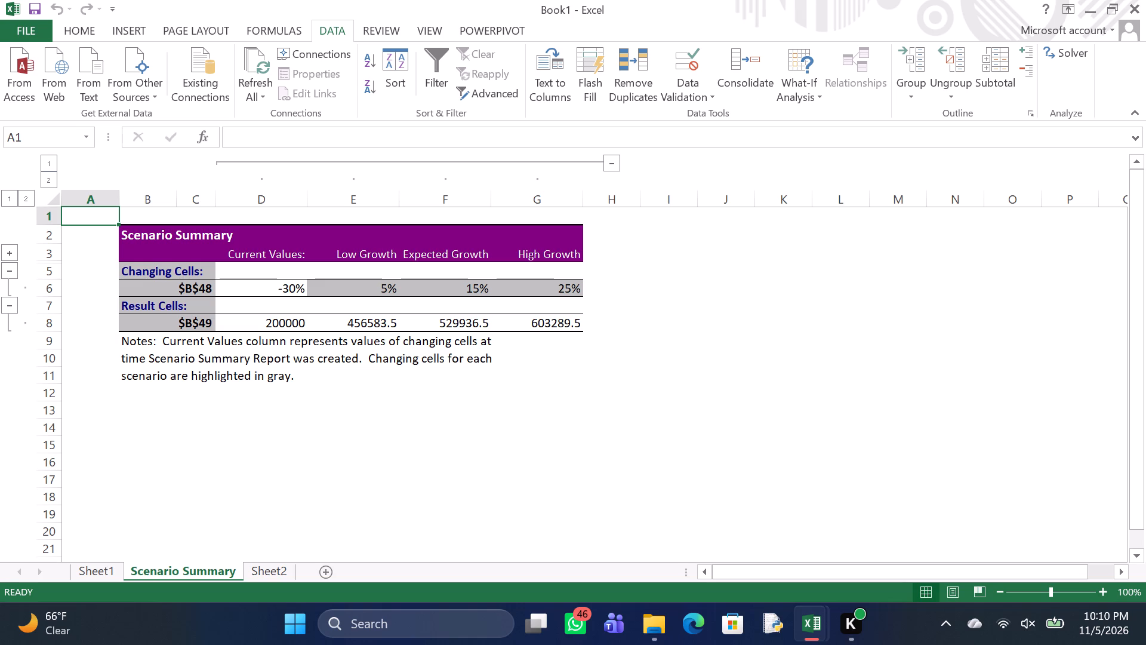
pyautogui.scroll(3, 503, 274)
# Review the logistics performance analysis metrics on Sheet2, from the section heading down to Revenue from Visible Shipment.
pyautogui.click(273, 579)
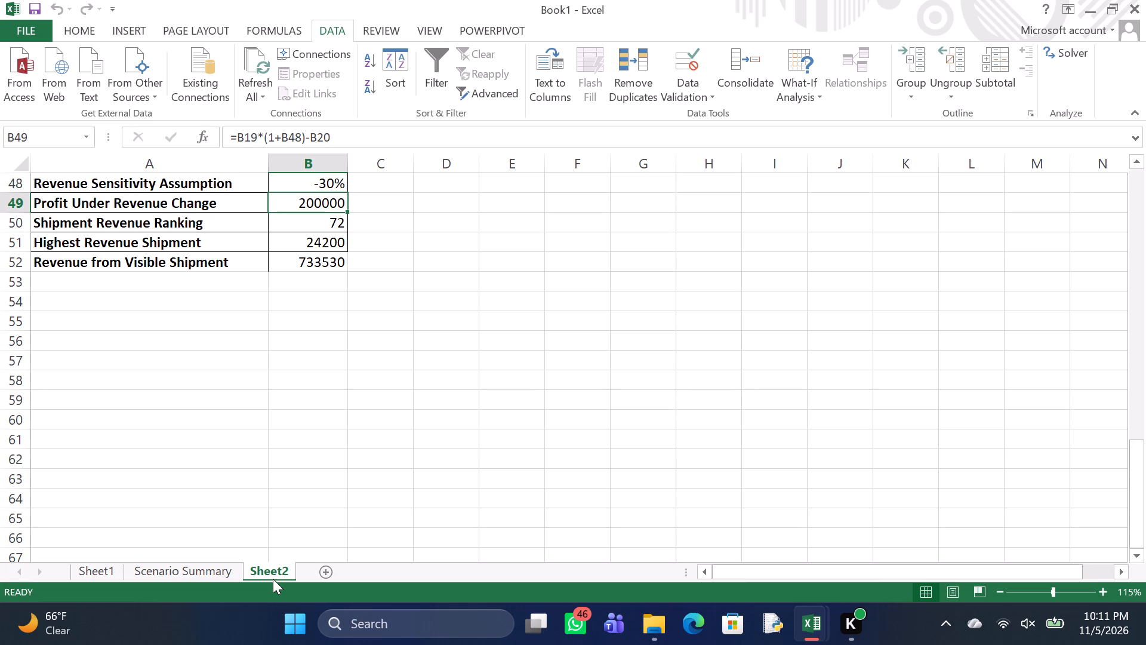
pyautogui.scroll(2, 356, 560)
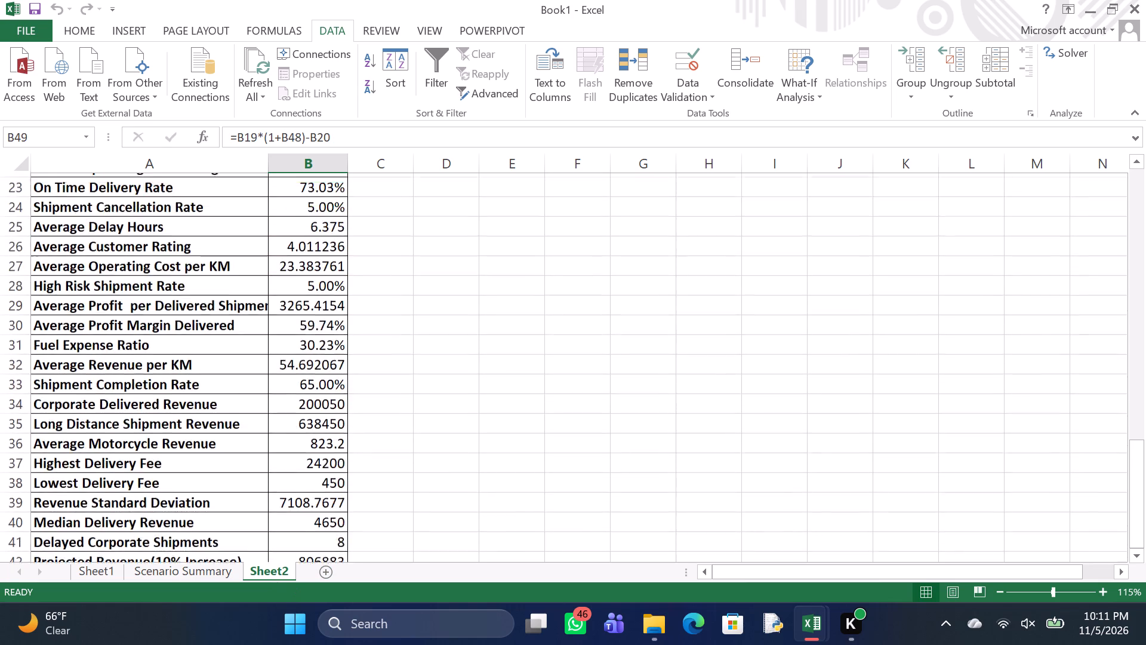
pyautogui.scroll(4, 356, 560)
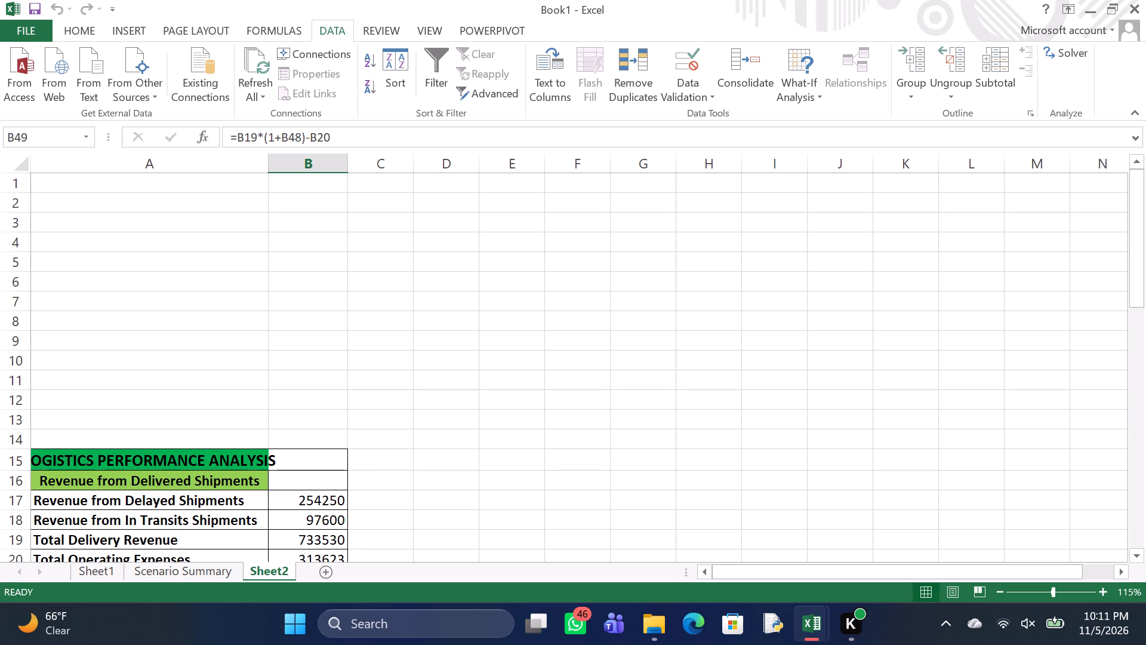
pyautogui.scroll(-2, 406, 510)
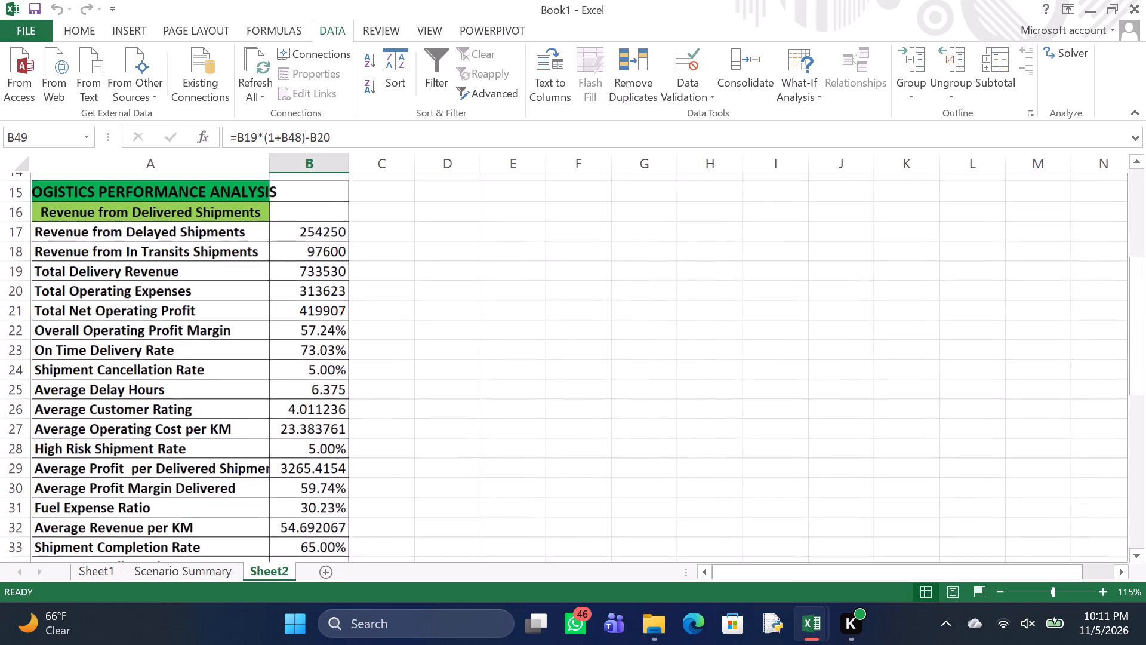
pyautogui.scroll(-3, 407, 500)
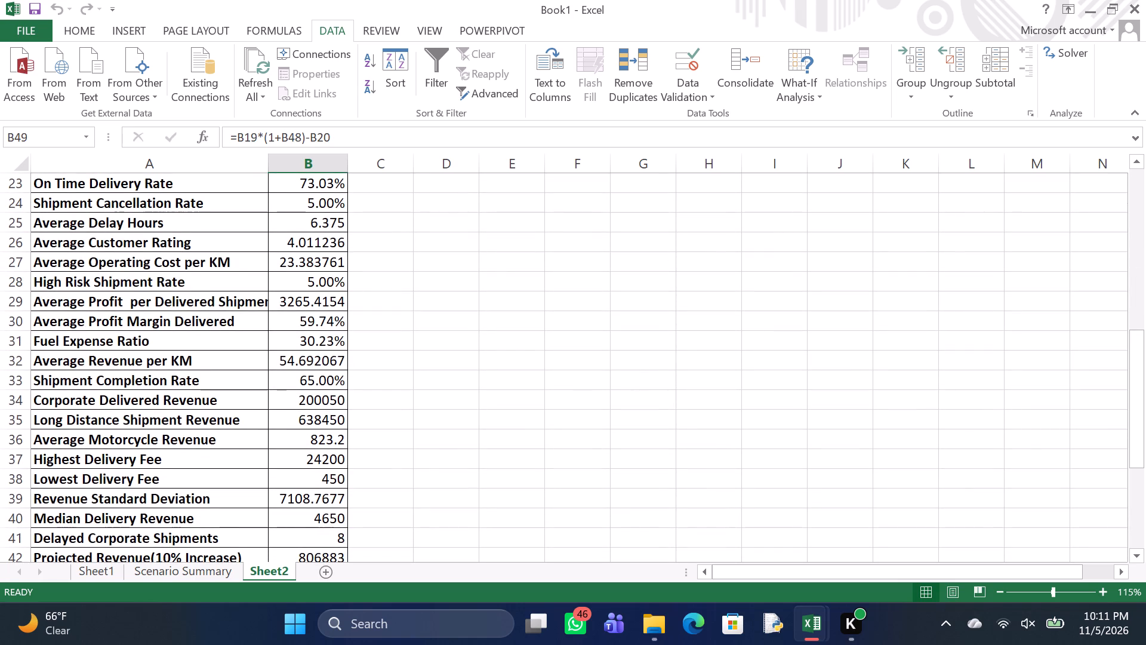
pyautogui.scroll(-5, 466, 402)
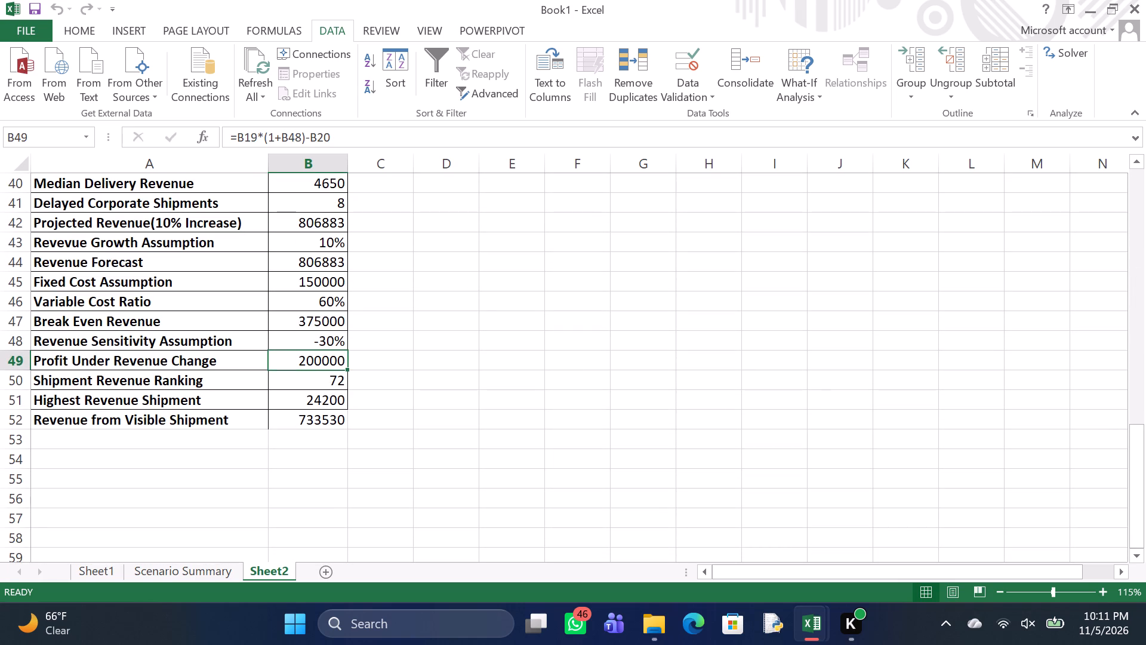
# Enter the column header Revenue Growth in cell D52 of Sheet2, beside the summary table's last row.
pyautogui.click(447, 416)
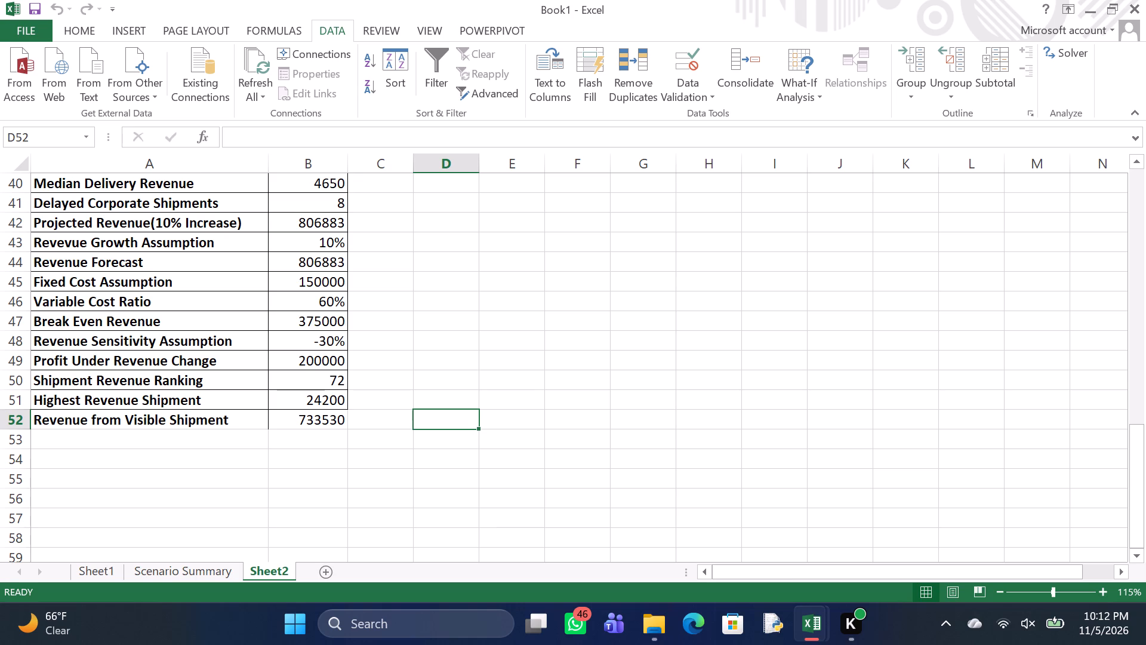
pyautogui.press('r')
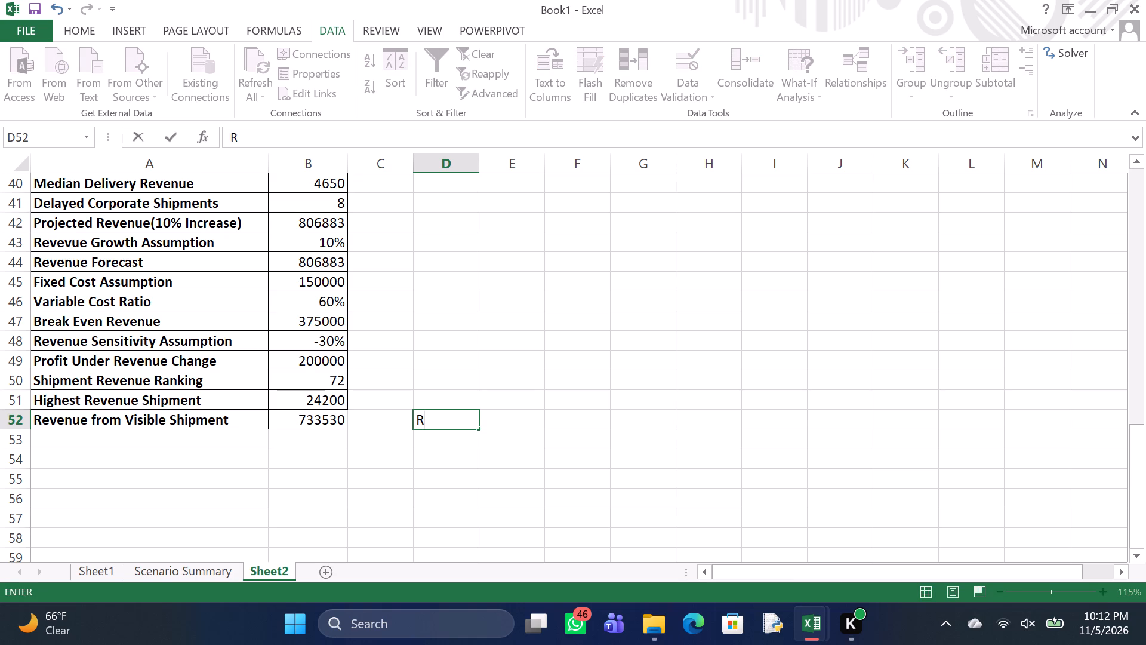
pyautogui.write('evenue')
pyautogui.press('space')
pyautogui.press('g')
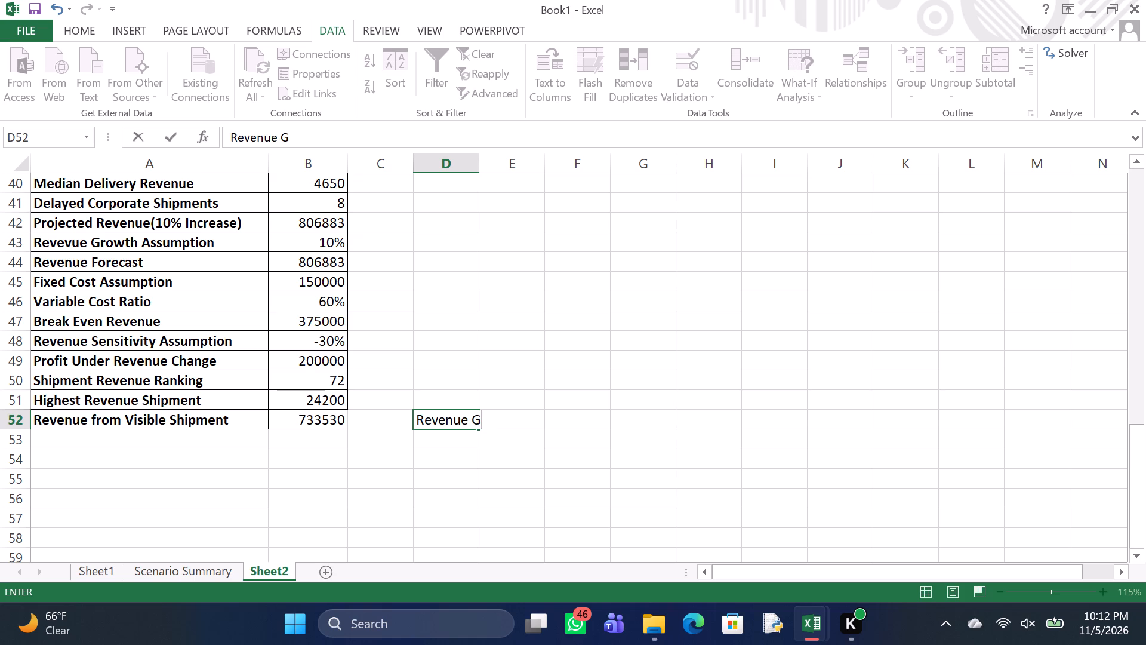
pyautogui.write('rowth')
pyautogui.press('Return')
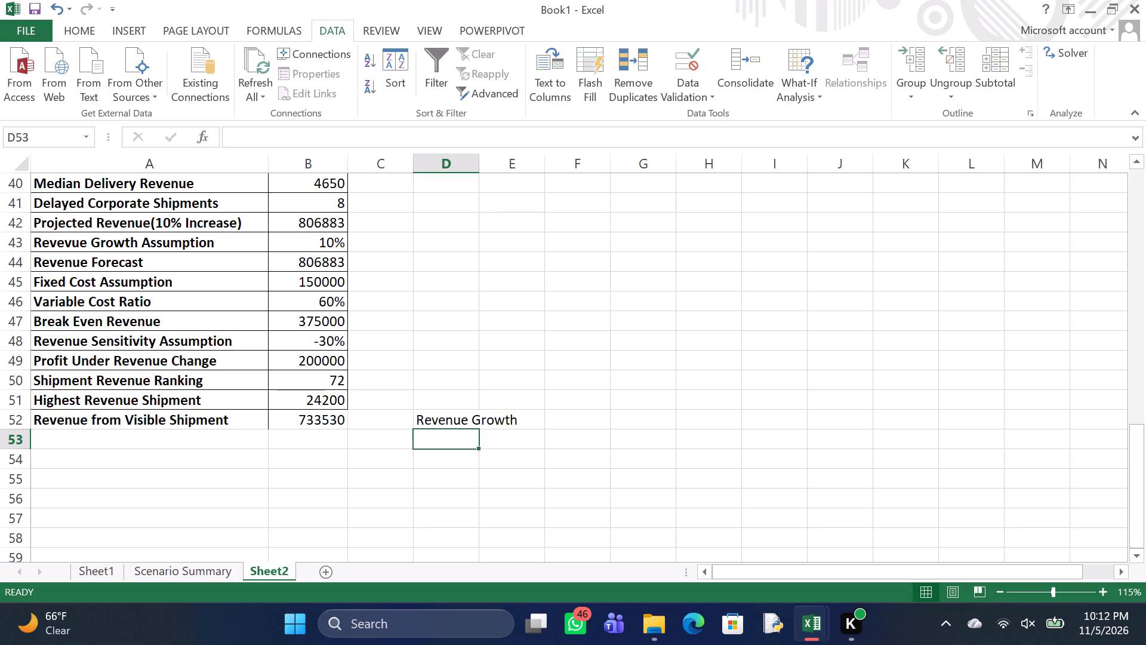
# Enter the column header Projected Profit in cell E52, next to the Revenue Growth header.
pyautogui.click(527, 420)
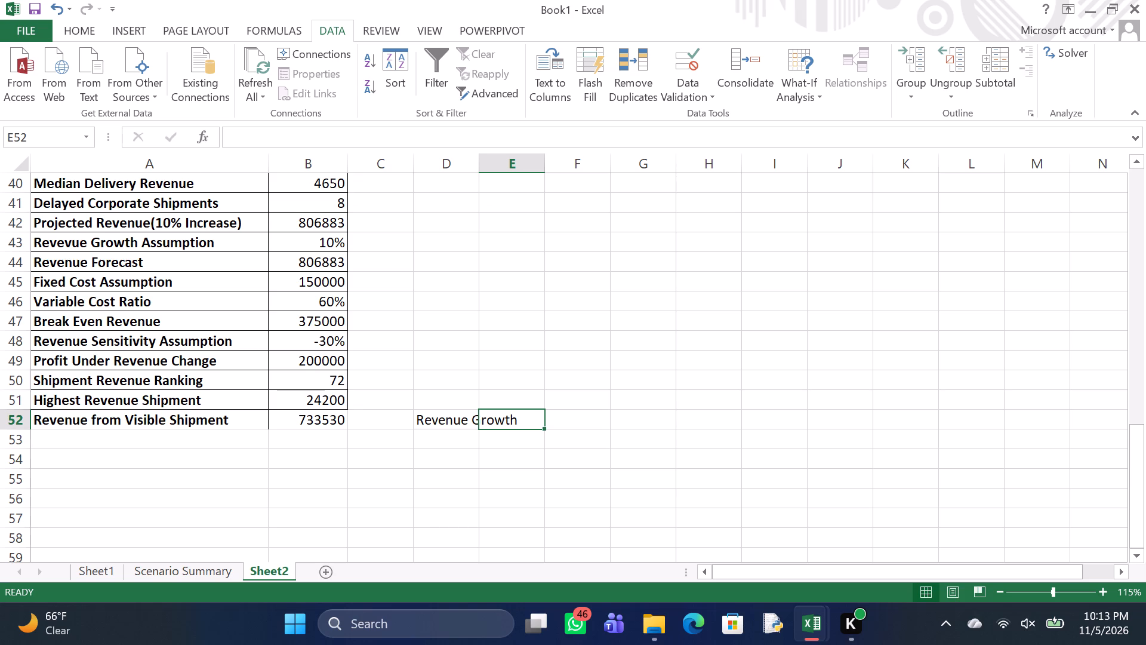
pyautogui.press('p')
pyautogui.write('rojected')
pyautogui.press('space')
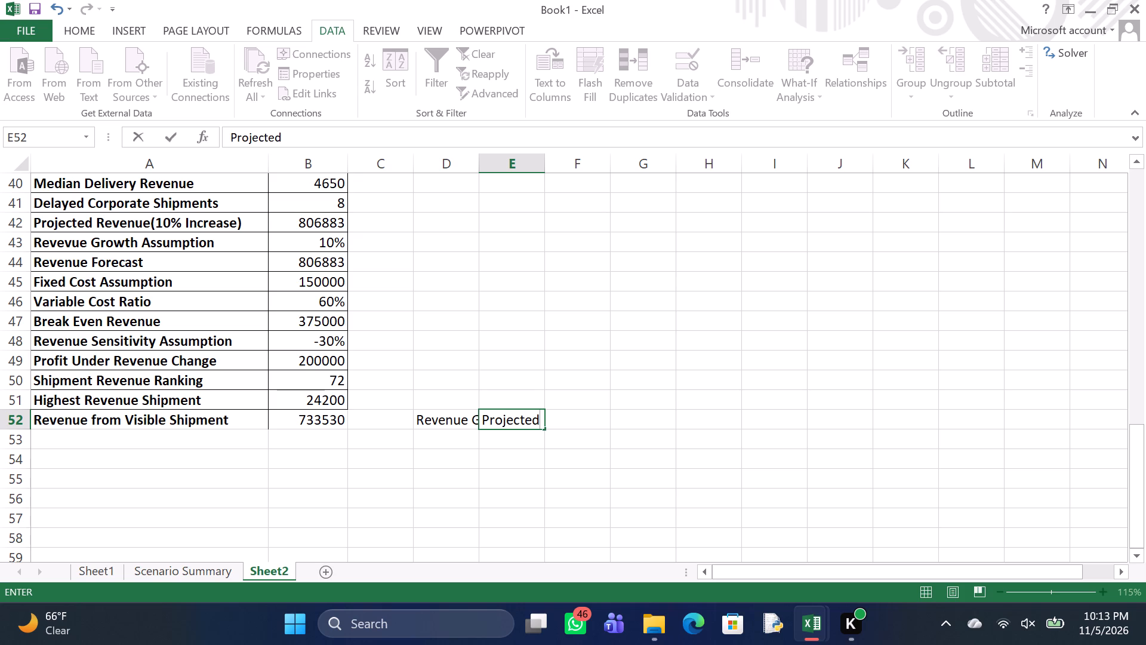
pyautogui.press('p')
pyautogui.write('rofit')
pyautogui.press('Return')
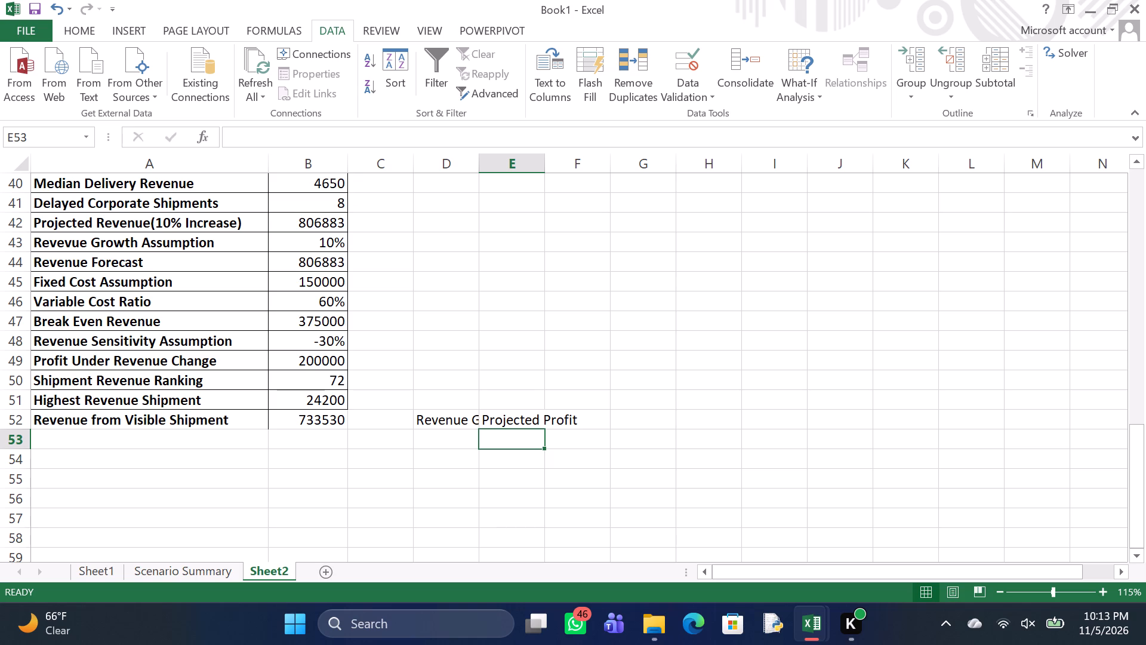
pyautogui.click(474, 420)
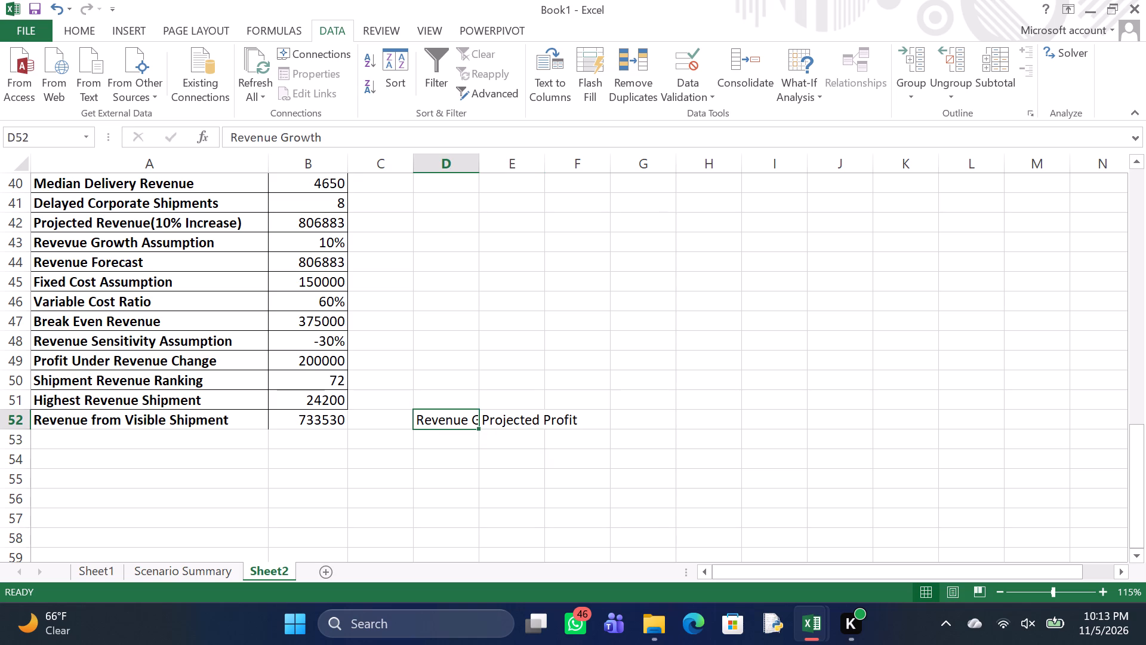
pyautogui.click(531, 420)
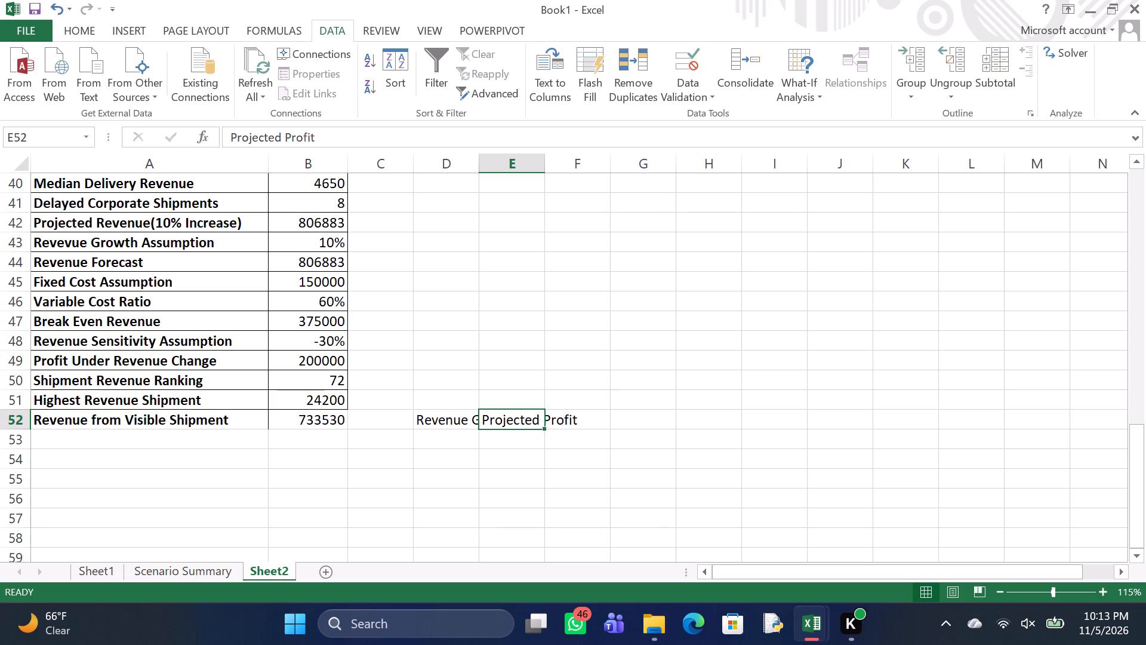
# Fill cells D53 to D57 under Revenue Growth with the rates 5%, 10%, 15%, 20% and 25%.
pyautogui.click(448, 441)
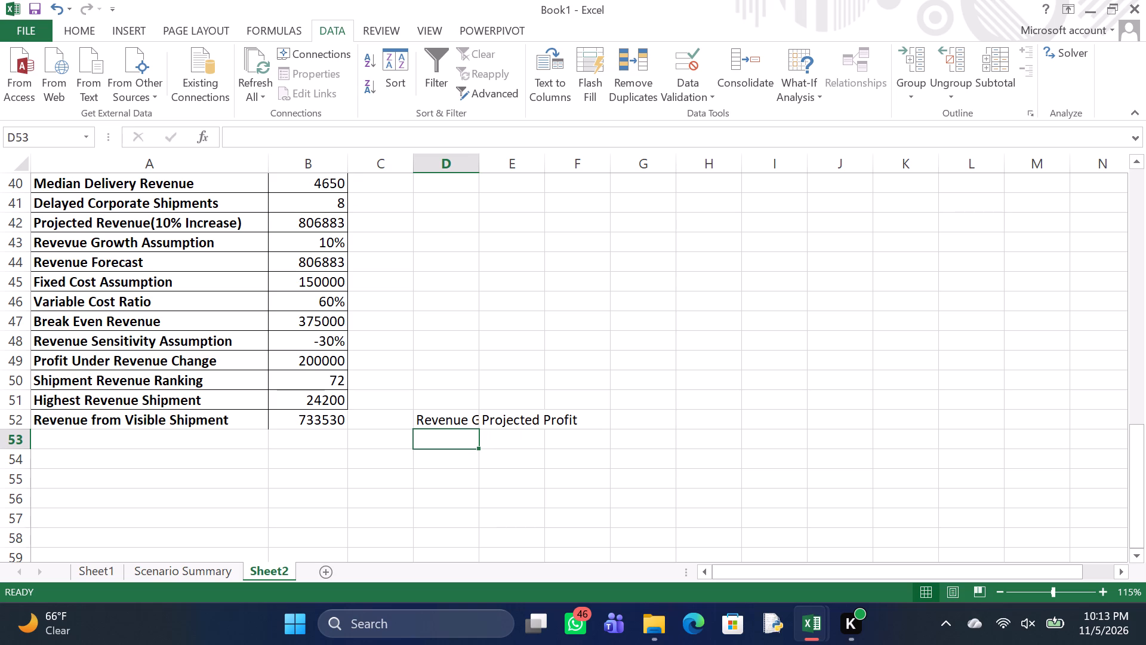
pyautogui.press('5')
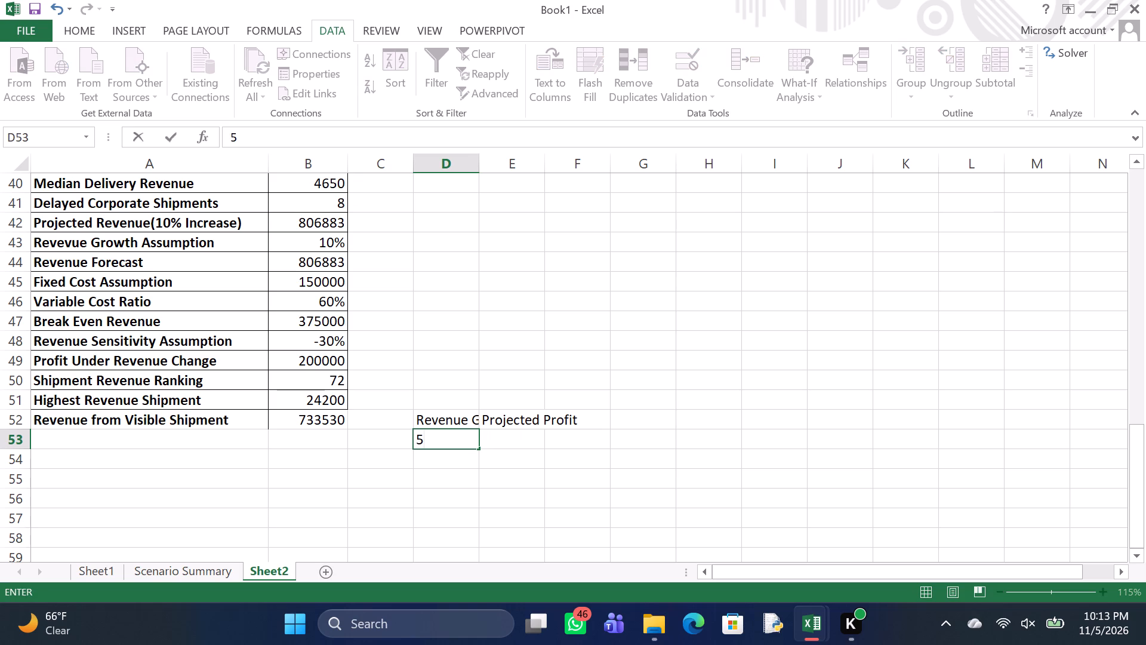
pyautogui.hotkey('shift', '%')
pyautogui.press('Return')
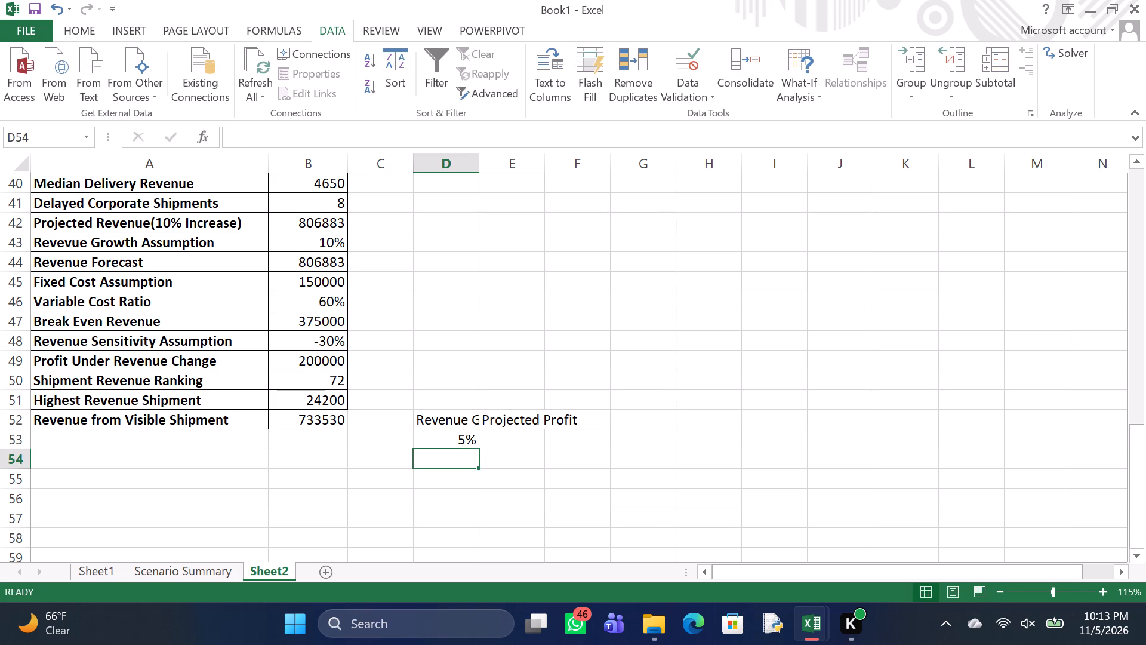
pyautogui.press('1')
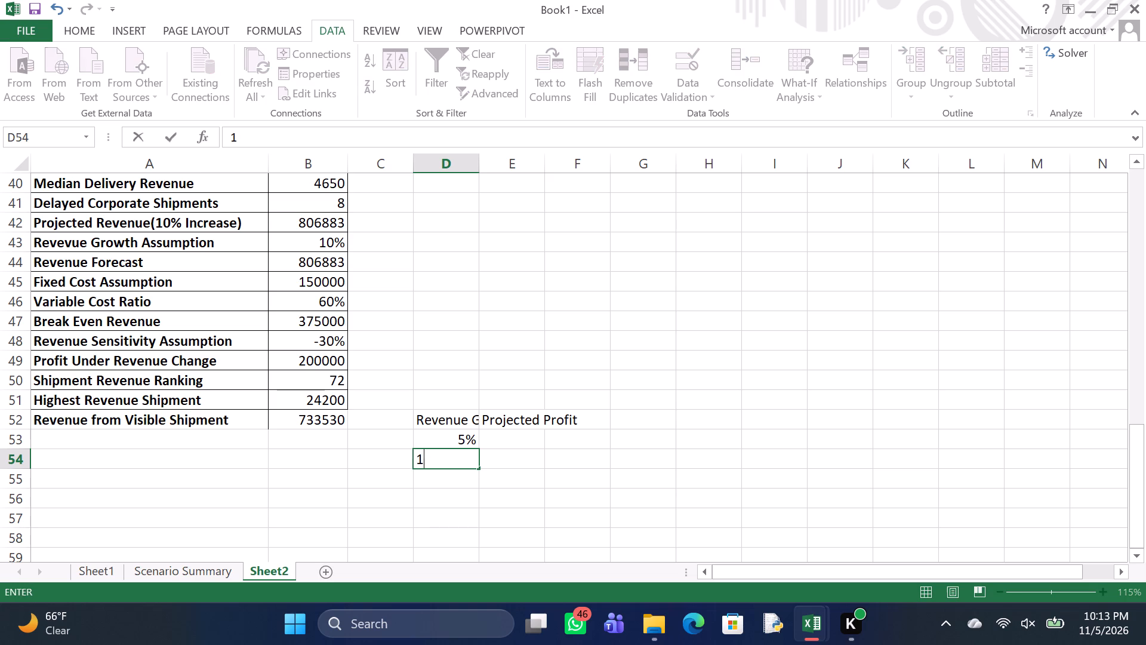
pyautogui.press('0')
pyautogui.hotkey('shift', '%')
pyautogui.press('Return')
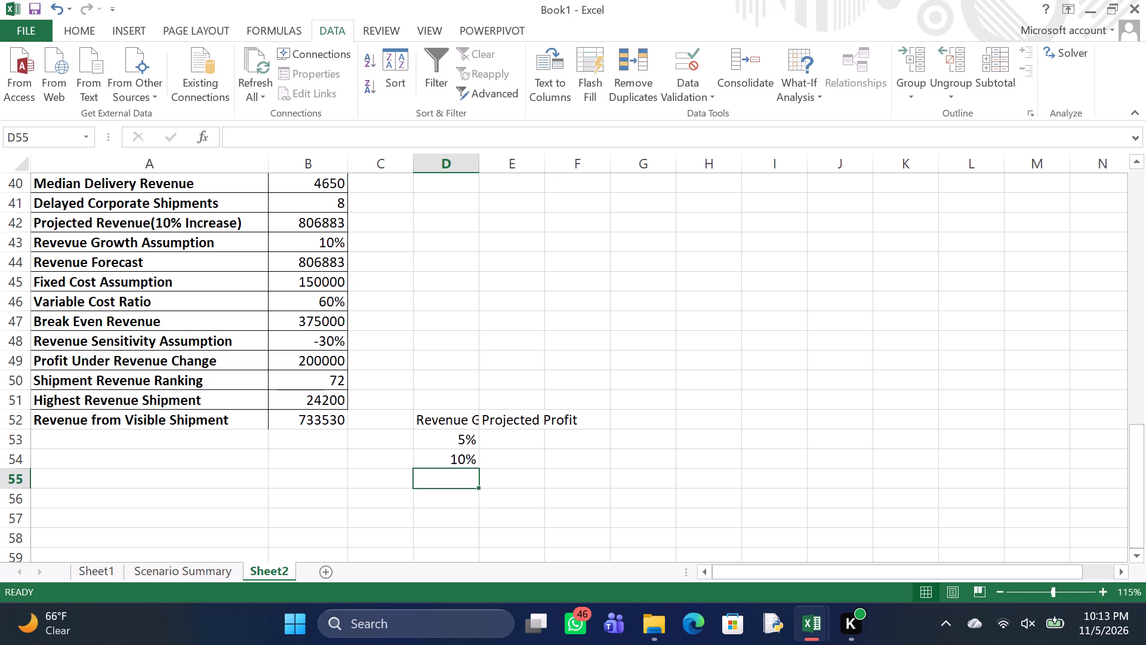
pyautogui.write('15')
pyautogui.hotkey('shift', '%')
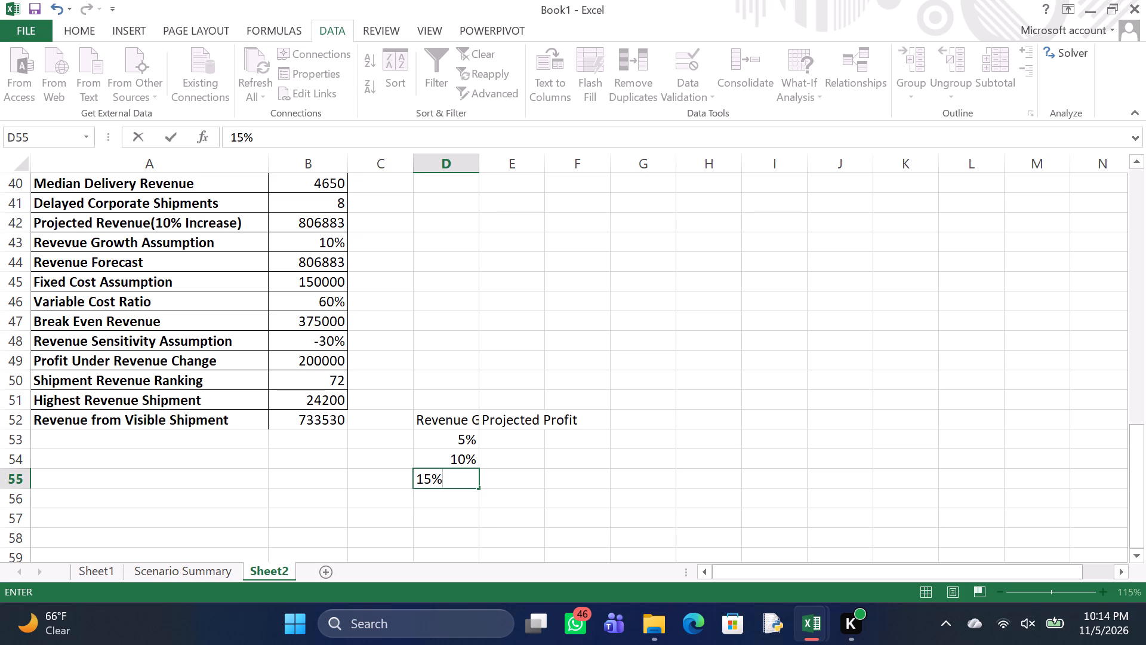
pyautogui.press('Return')
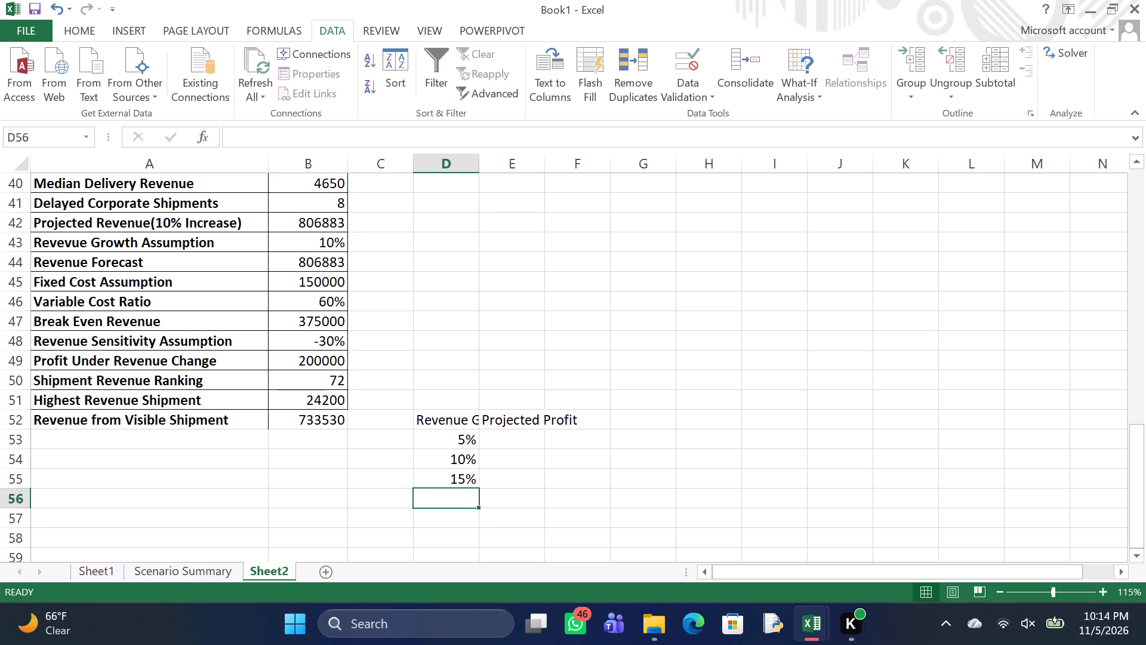
pyautogui.write('20')
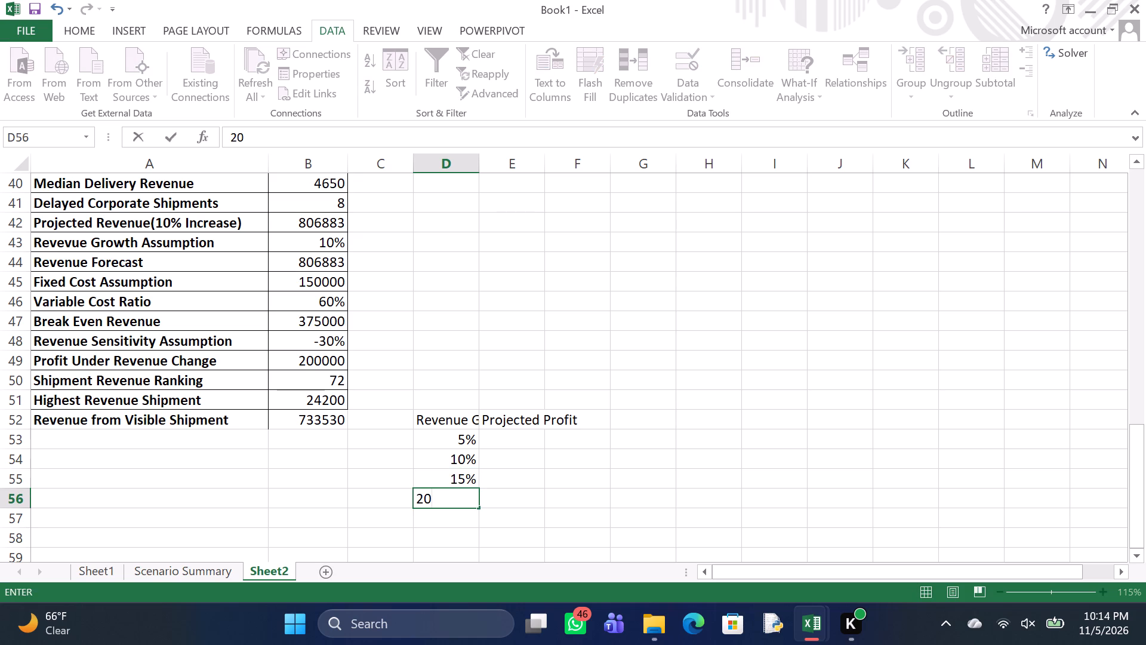
pyautogui.hotkey('shift', '%')
pyautogui.press('Return')
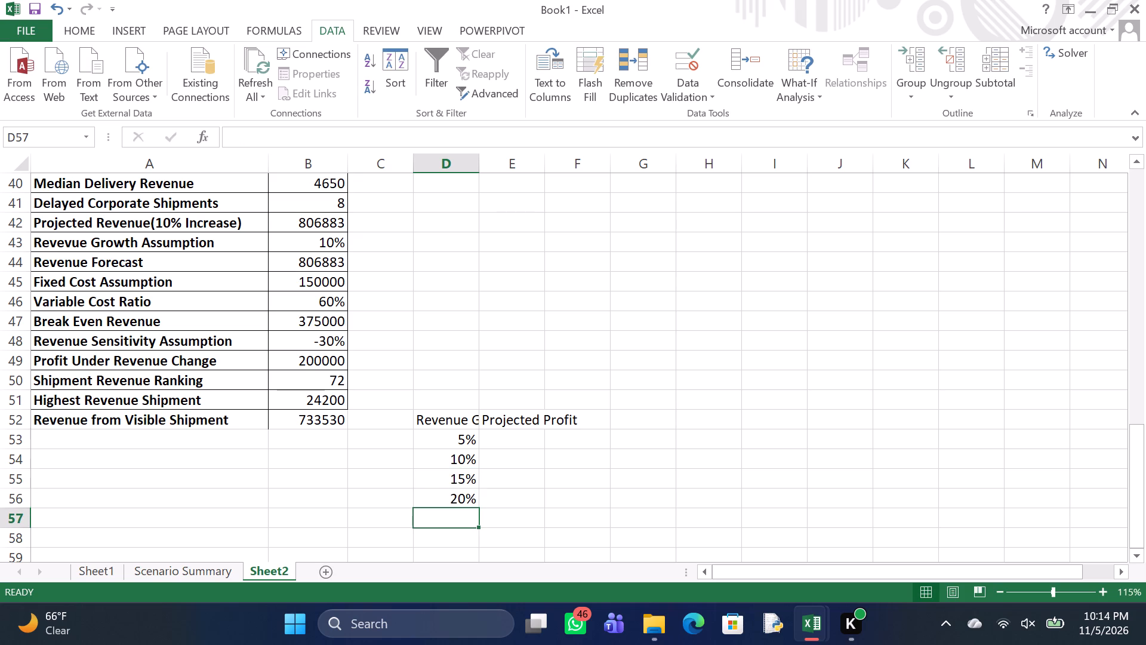
pyautogui.write('25')
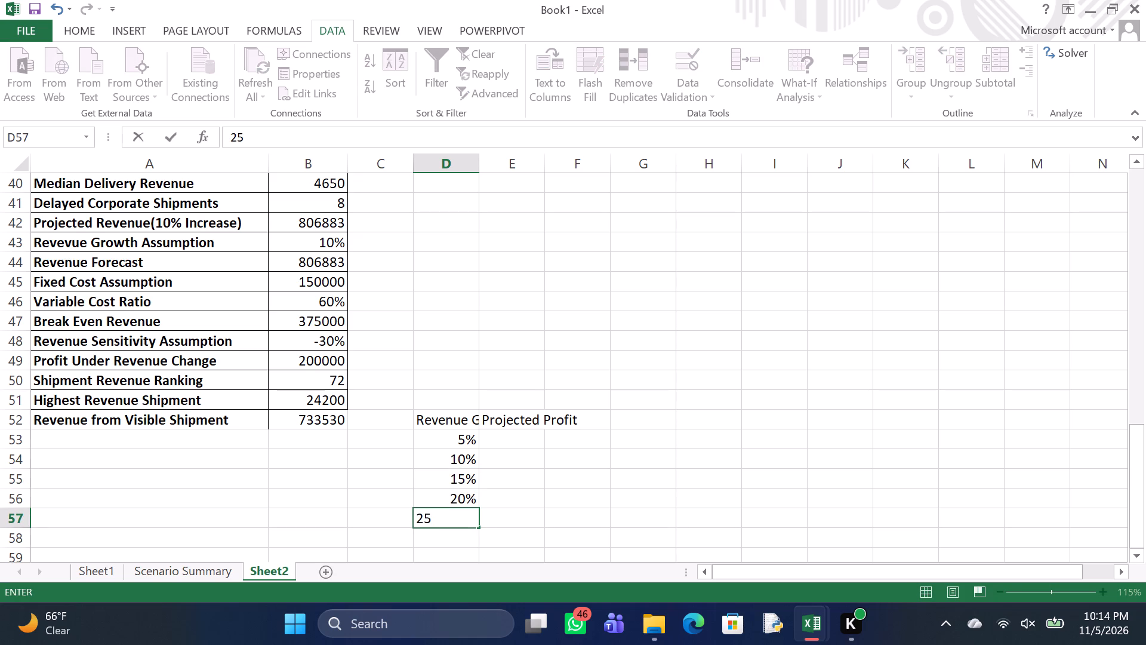
pyautogui.hotkey('shift', '%')
pyautogui.press('Return')
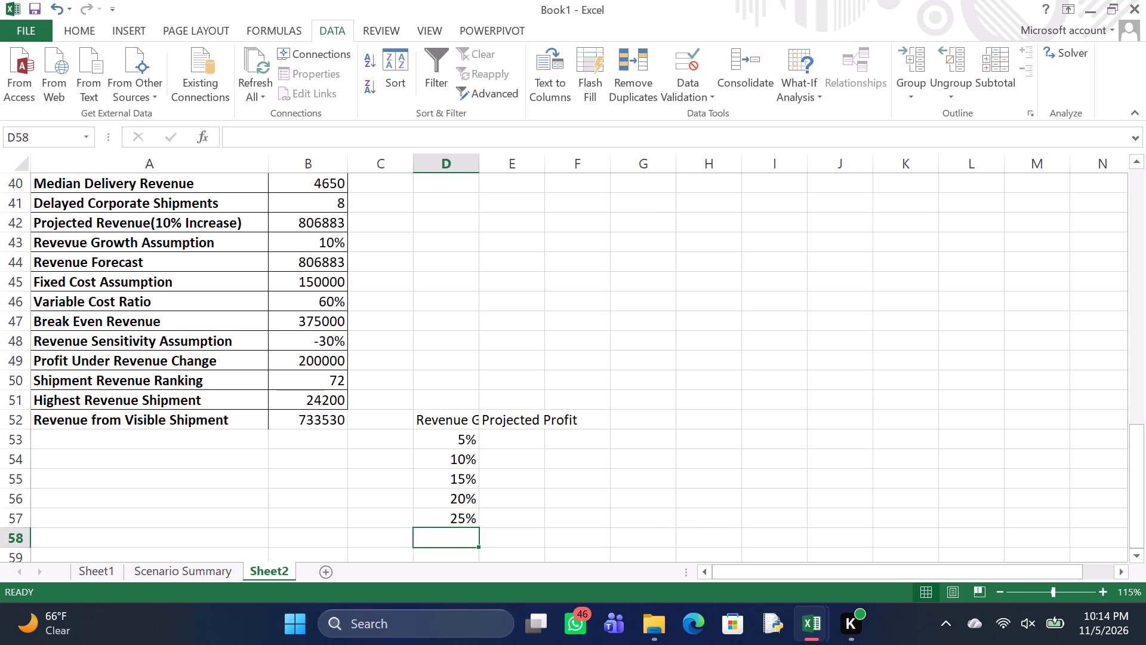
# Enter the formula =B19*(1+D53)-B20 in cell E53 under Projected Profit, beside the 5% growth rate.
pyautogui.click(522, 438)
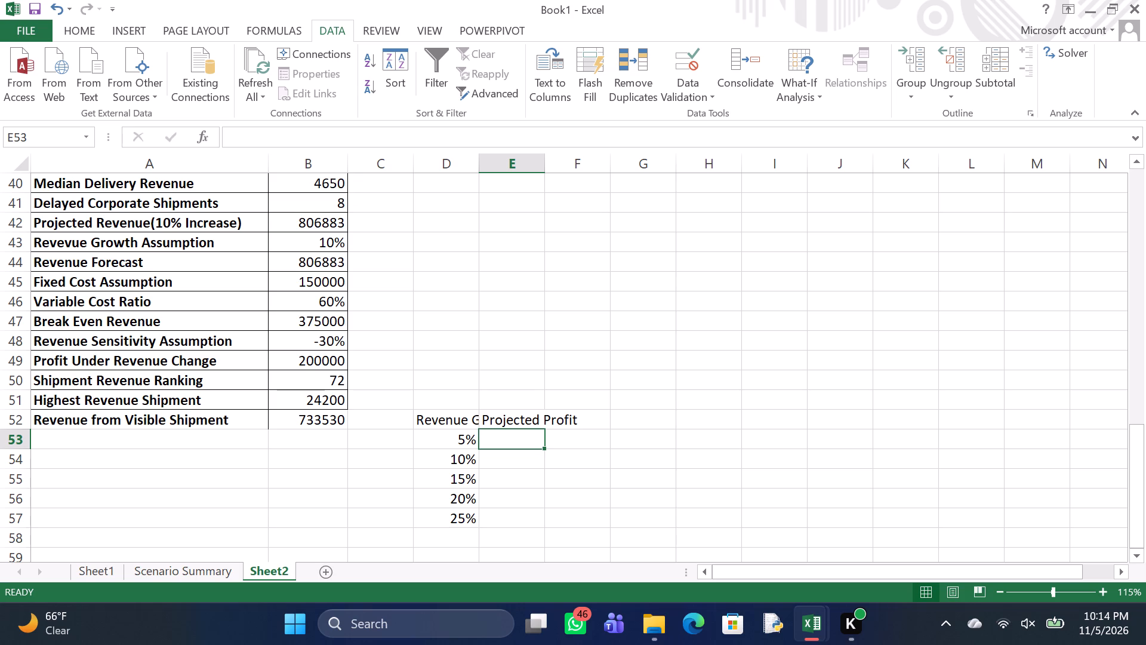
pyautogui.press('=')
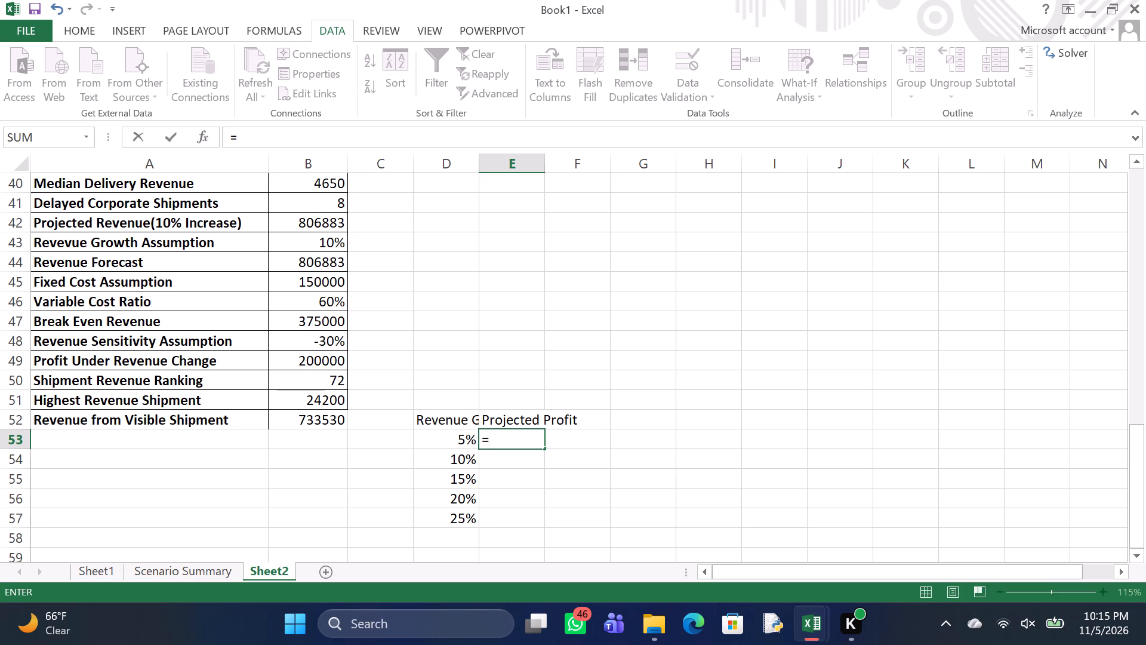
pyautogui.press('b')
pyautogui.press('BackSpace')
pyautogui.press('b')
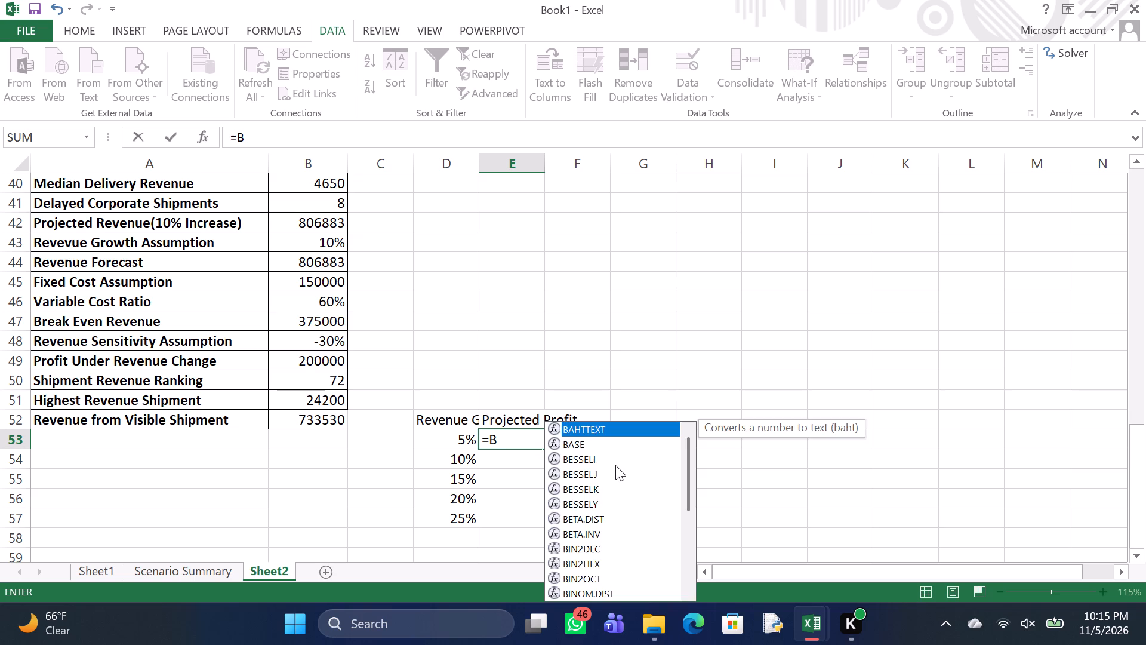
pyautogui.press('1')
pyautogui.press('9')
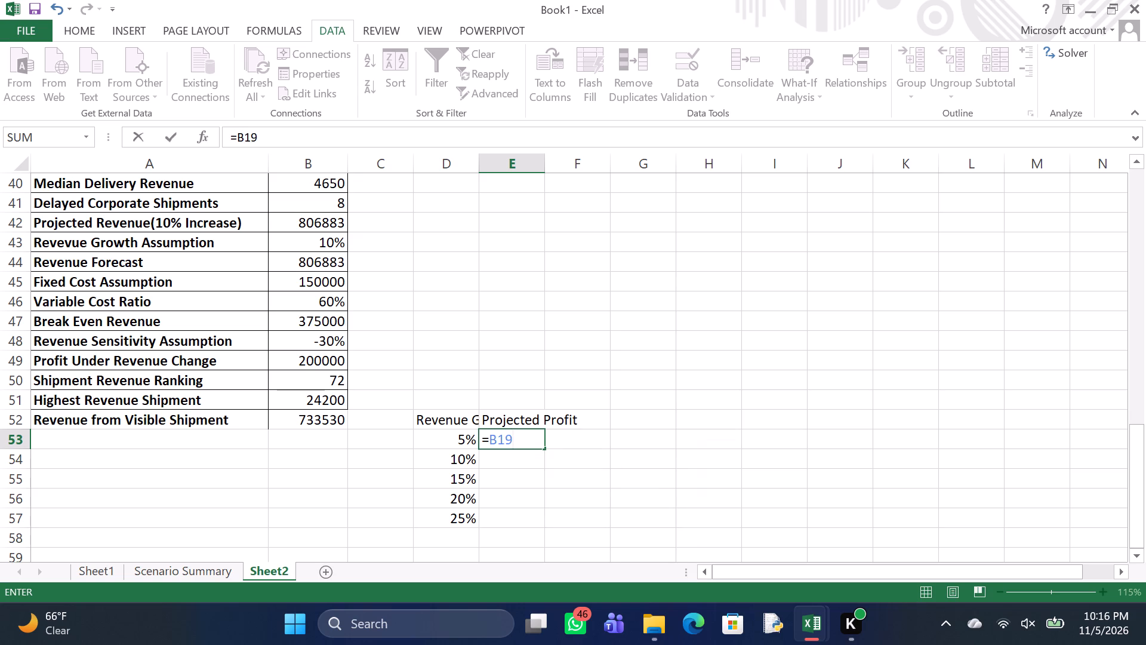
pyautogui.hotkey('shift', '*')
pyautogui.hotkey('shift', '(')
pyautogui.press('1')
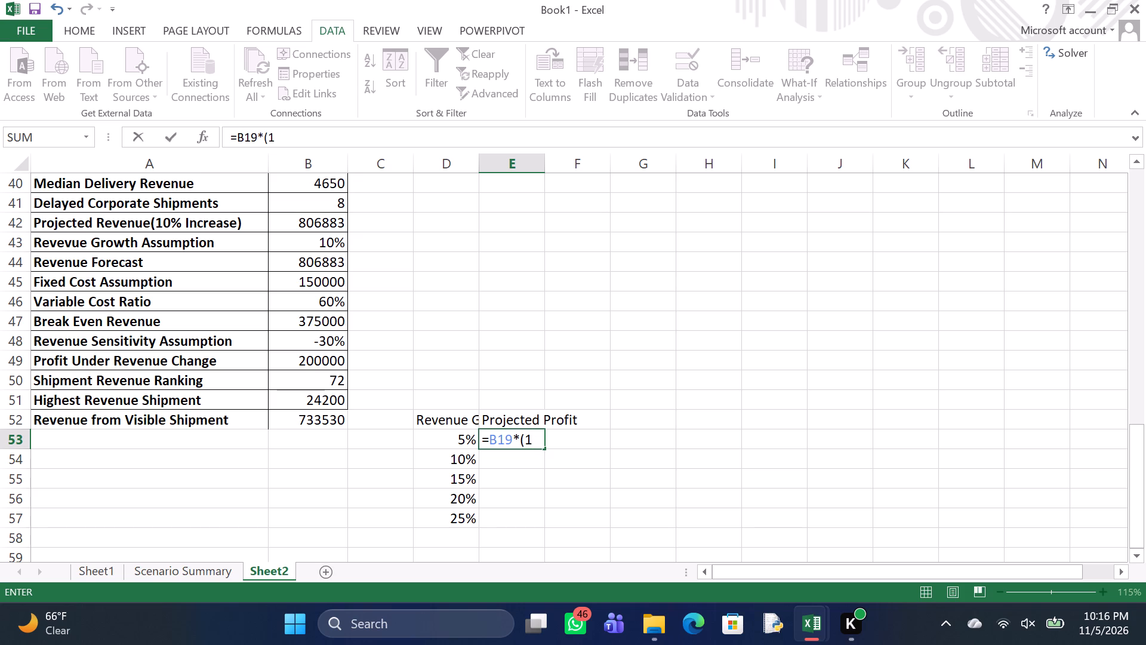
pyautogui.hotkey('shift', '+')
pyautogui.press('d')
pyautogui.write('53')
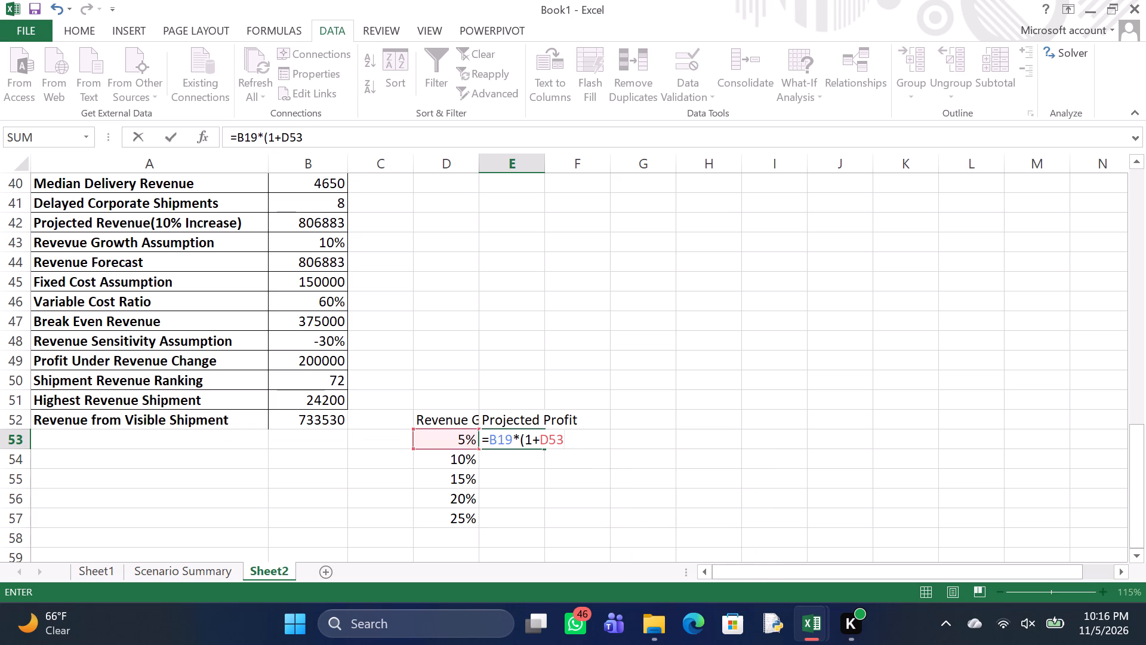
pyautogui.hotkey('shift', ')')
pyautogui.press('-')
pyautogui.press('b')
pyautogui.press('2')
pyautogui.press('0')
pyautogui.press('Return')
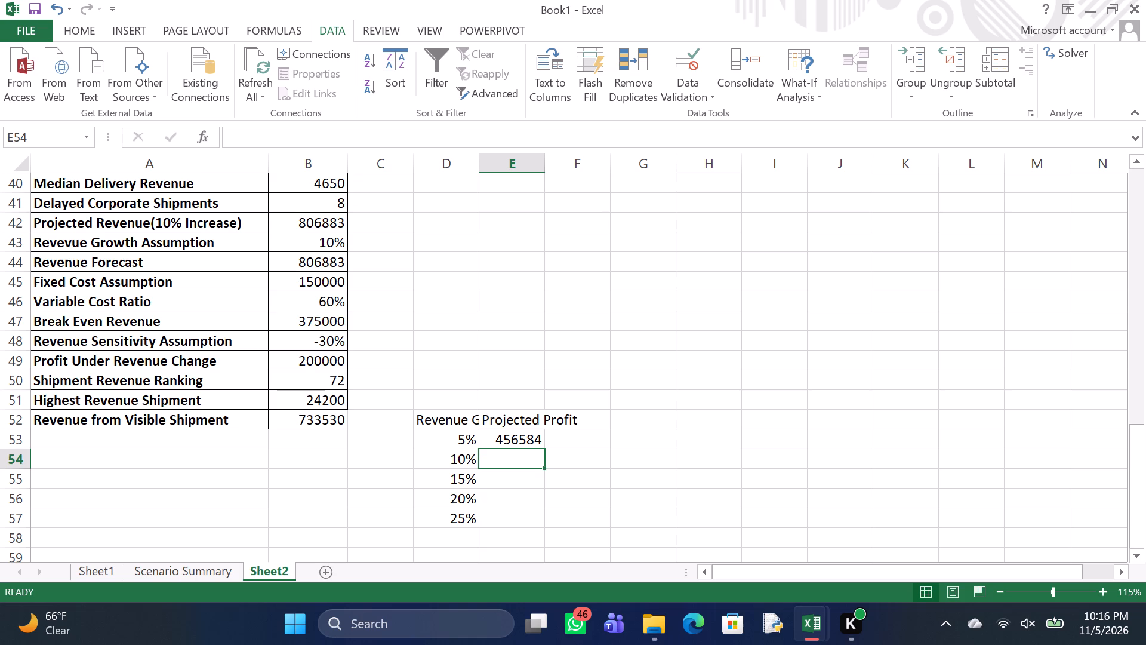
# Create a what-if Data Table over D52:E56 with $B$48 as the column input cell and no row input cell.
pyautogui.click(466, 445)
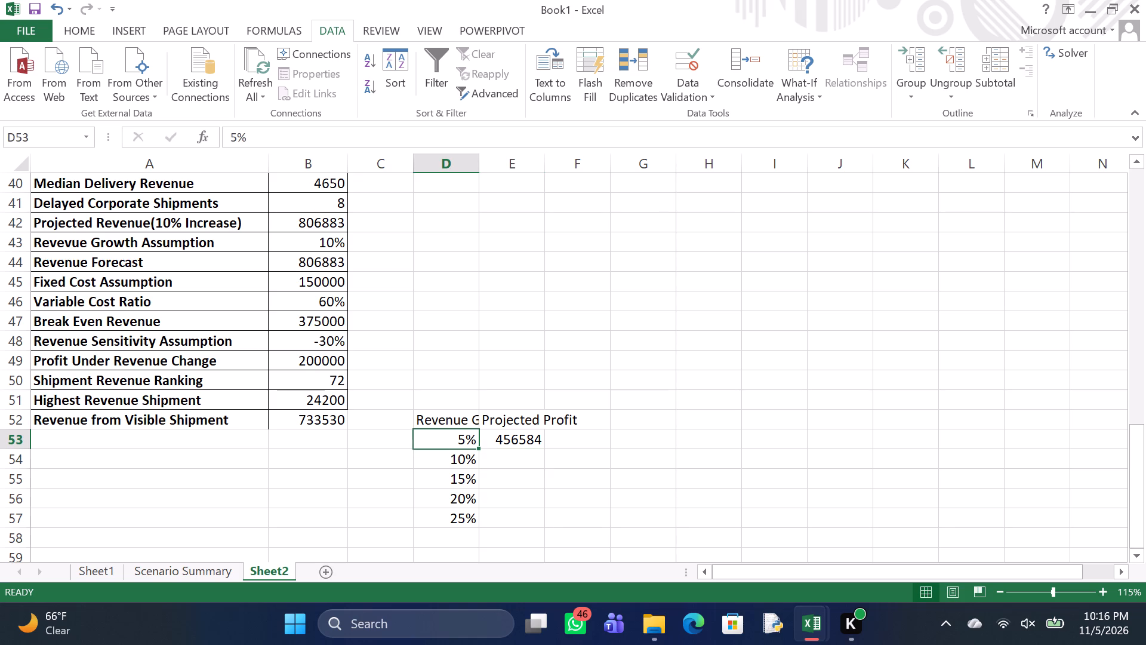
pyautogui.click(459, 421)
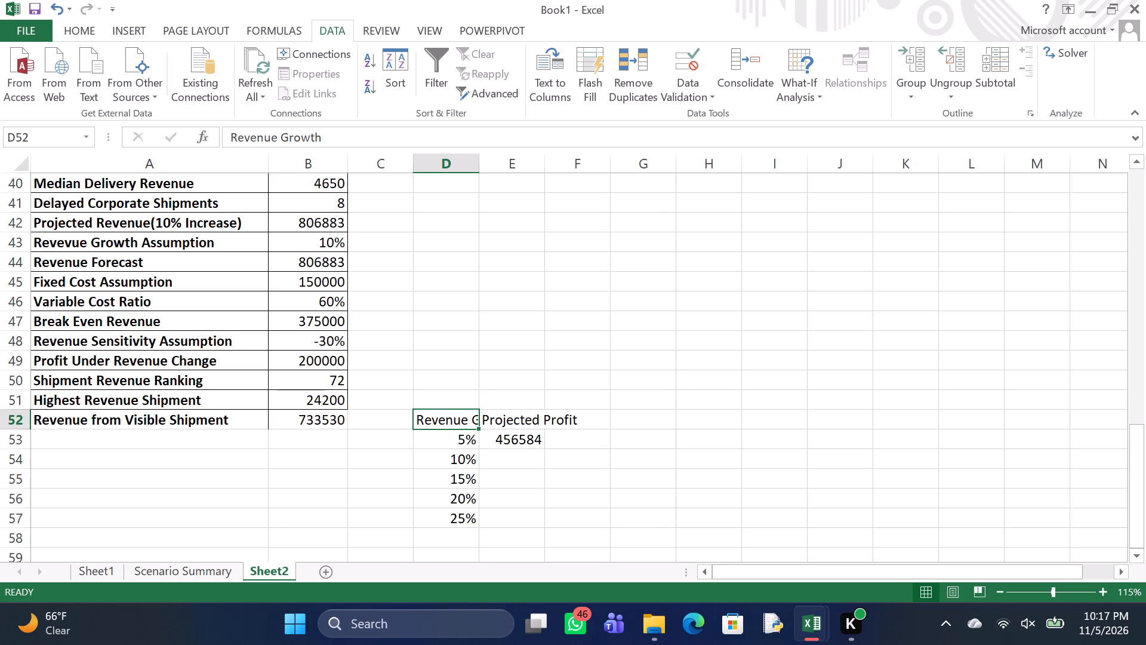
pyautogui.moveTo(459, 421); pyautogui.dragTo(499, 507)
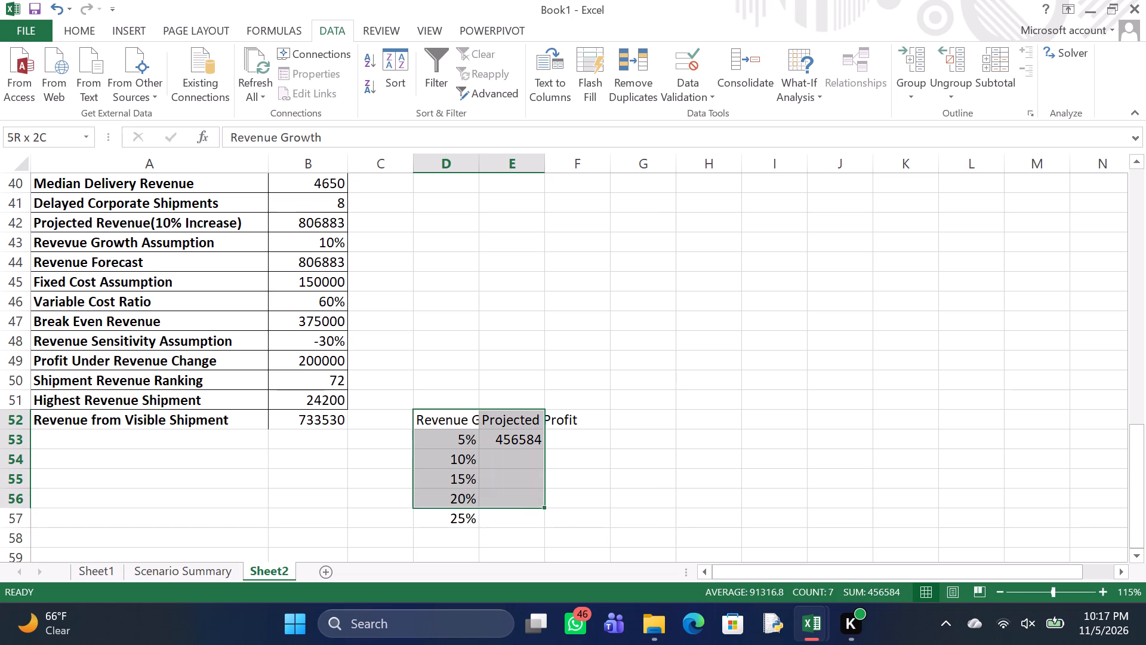
pyautogui.moveTo(499, 507); pyautogui.dragTo(509, 506)
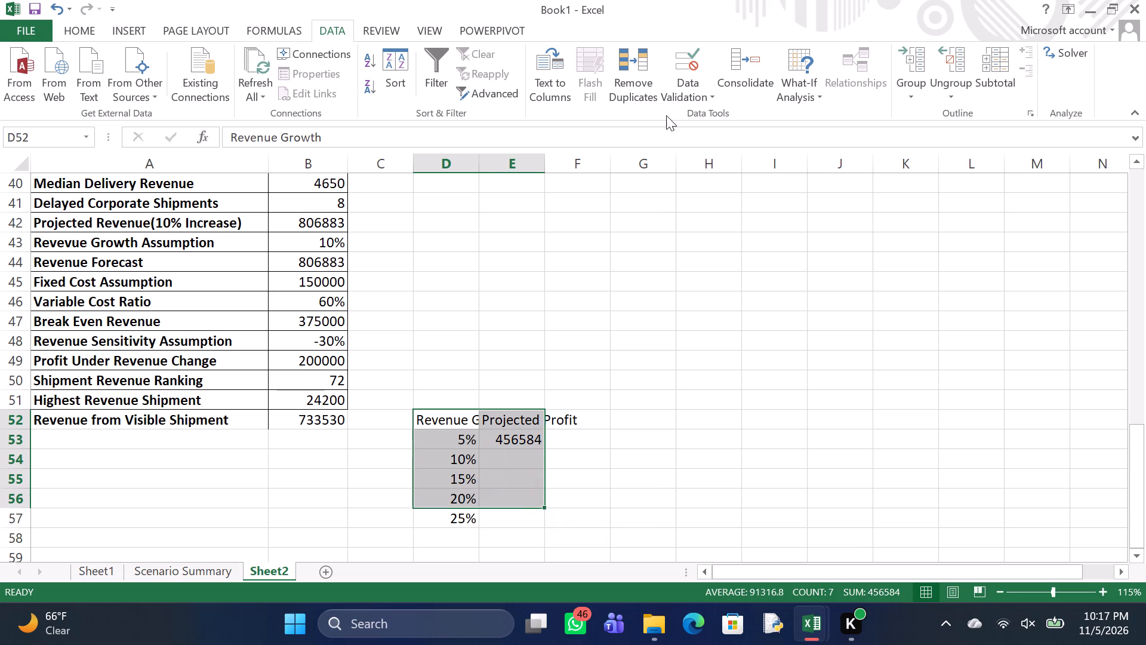
pyautogui.click(800, 72)
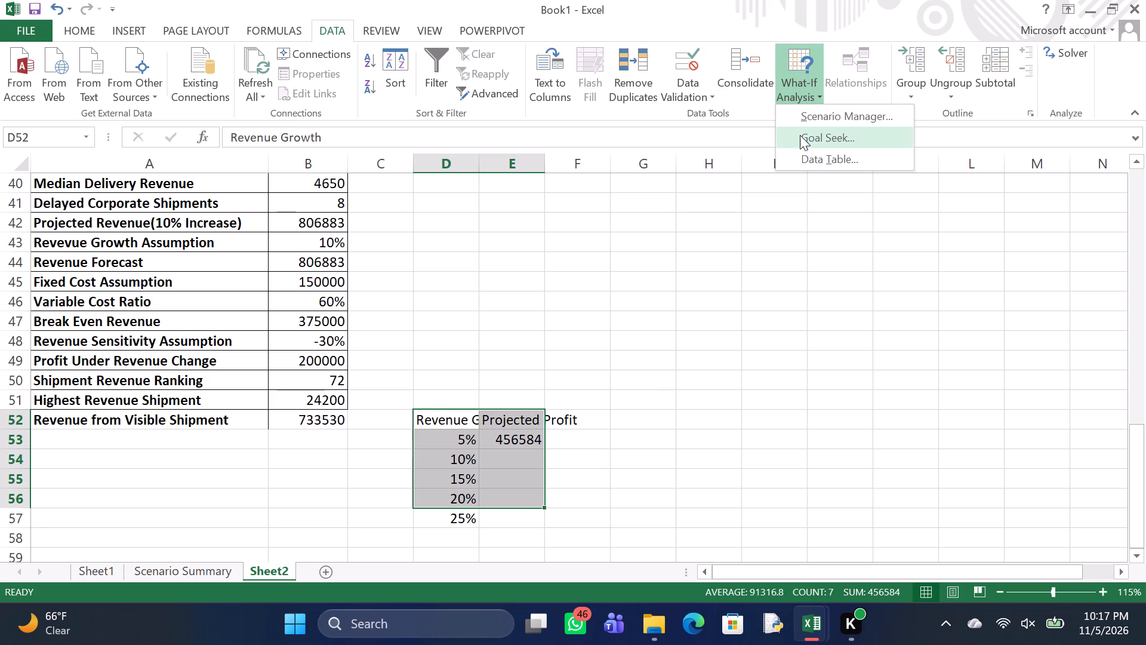
pyautogui.click(803, 151)
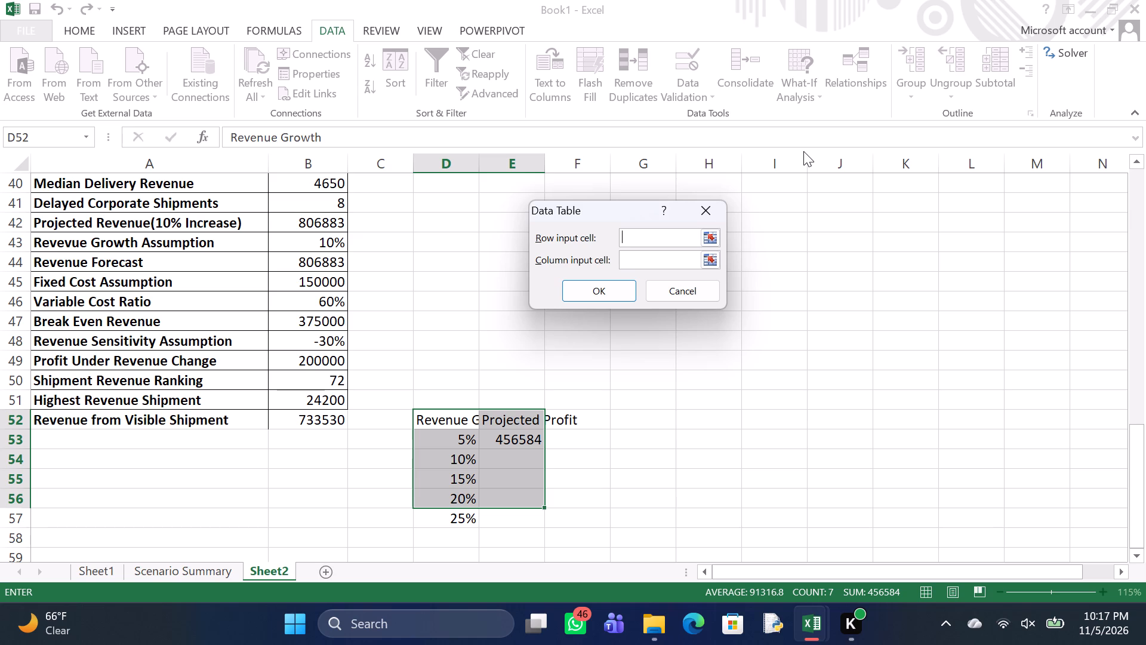
pyautogui.click(642, 256)
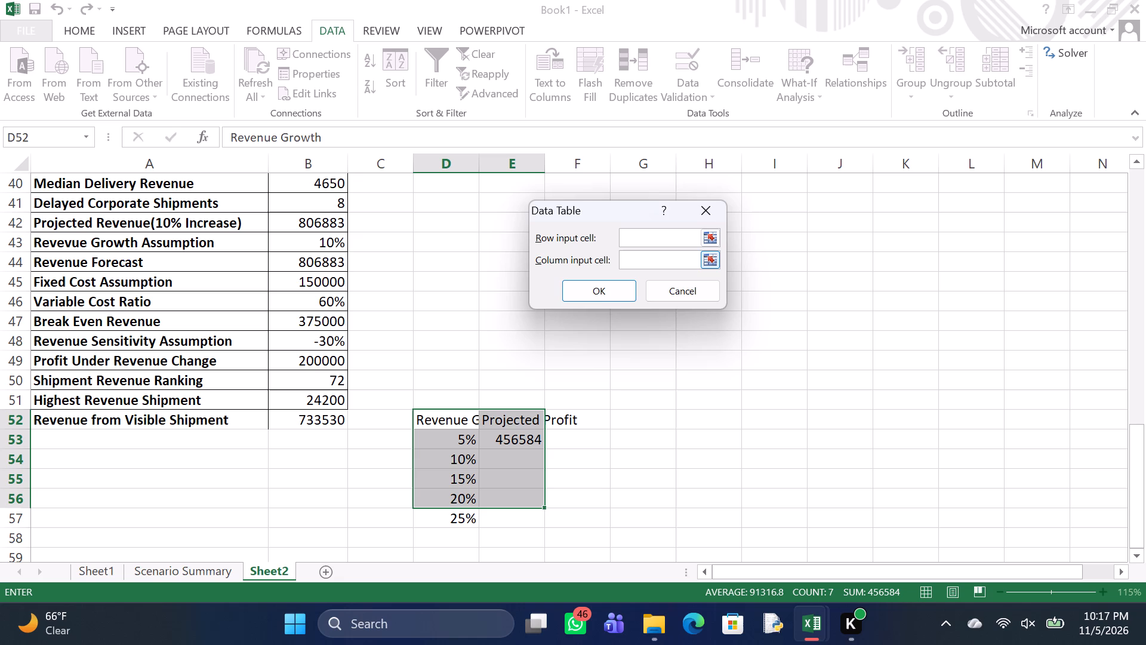
pyautogui.hotkey('shift', '$')
pyautogui.press('b')
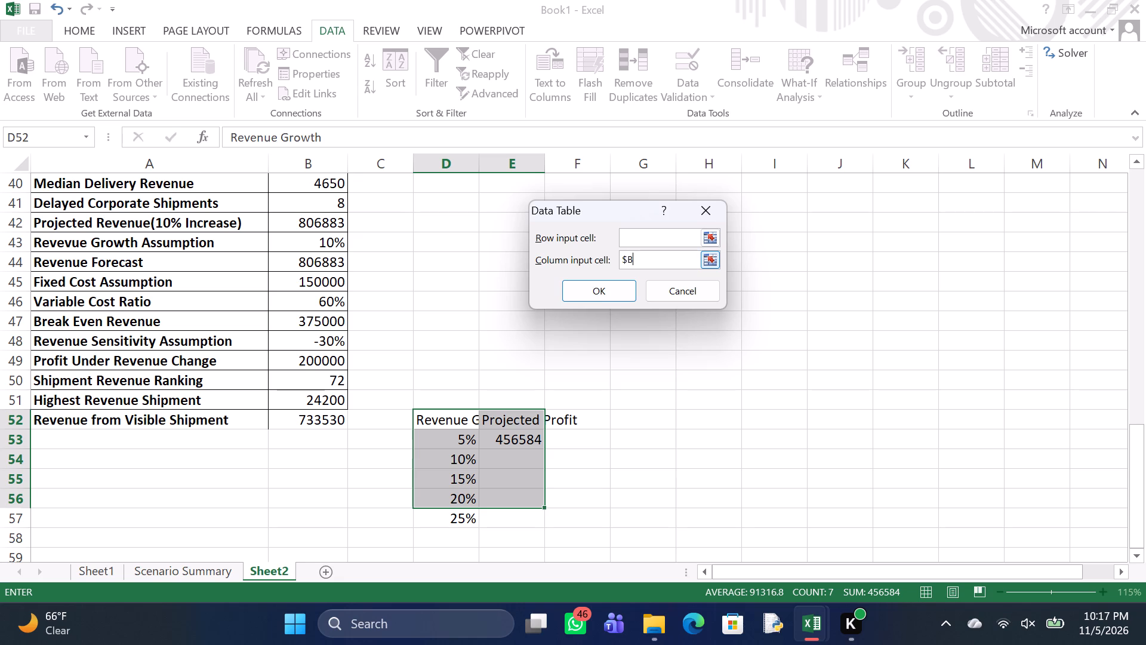
pyautogui.hotkey('shift', '$')
pyautogui.press('4')
pyautogui.press('8')
pyautogui.click(606, 290)
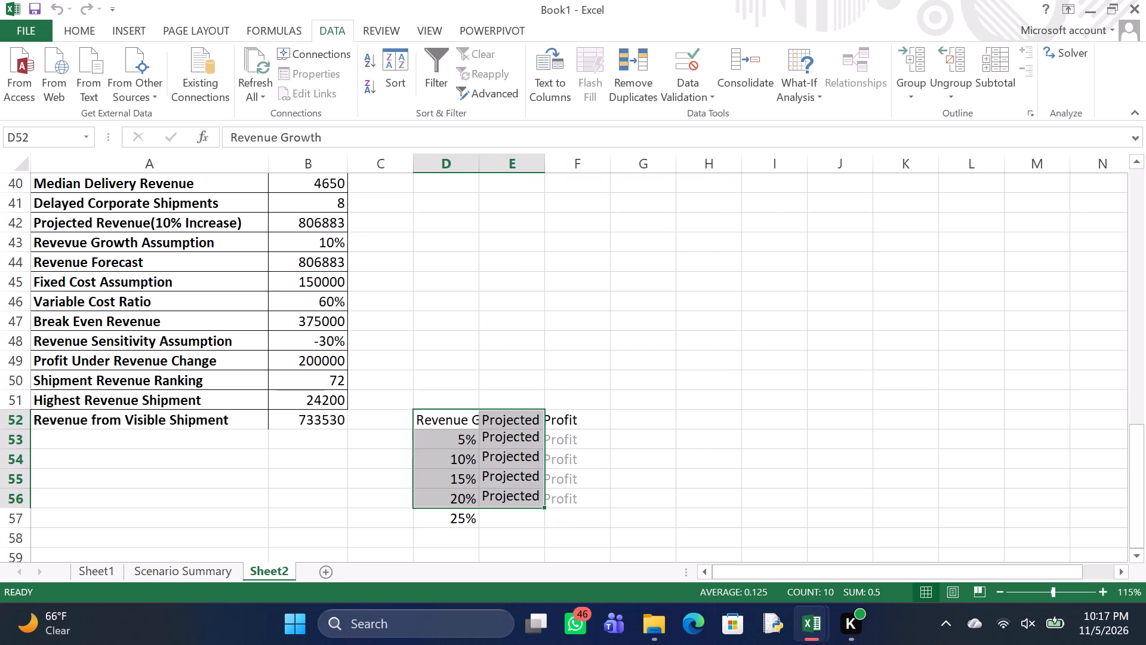
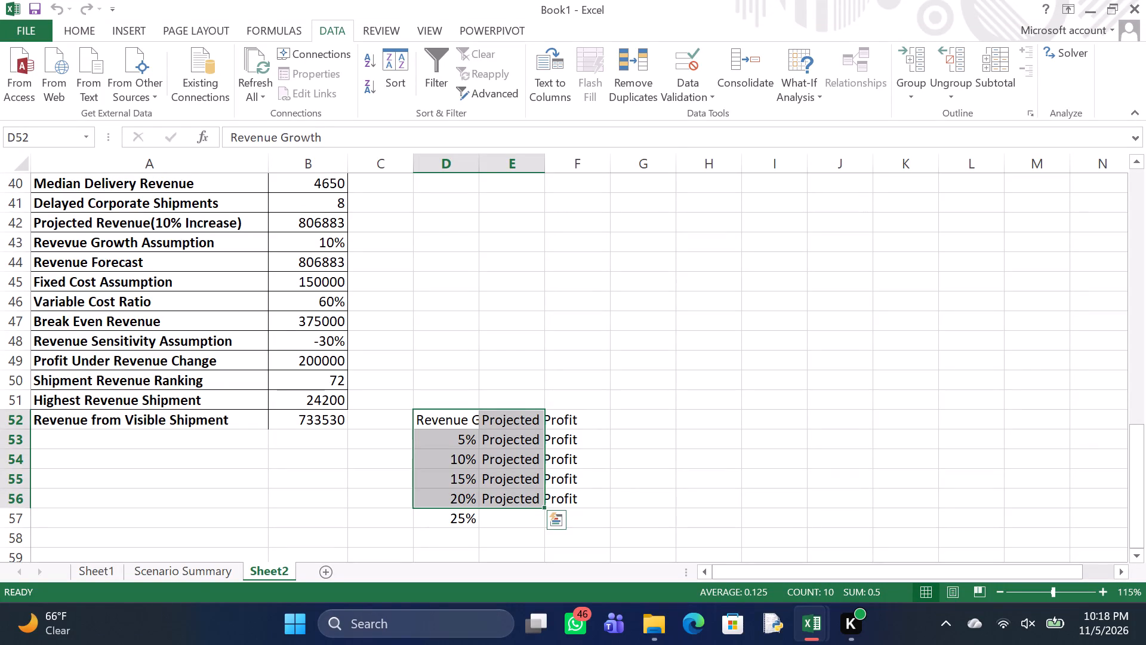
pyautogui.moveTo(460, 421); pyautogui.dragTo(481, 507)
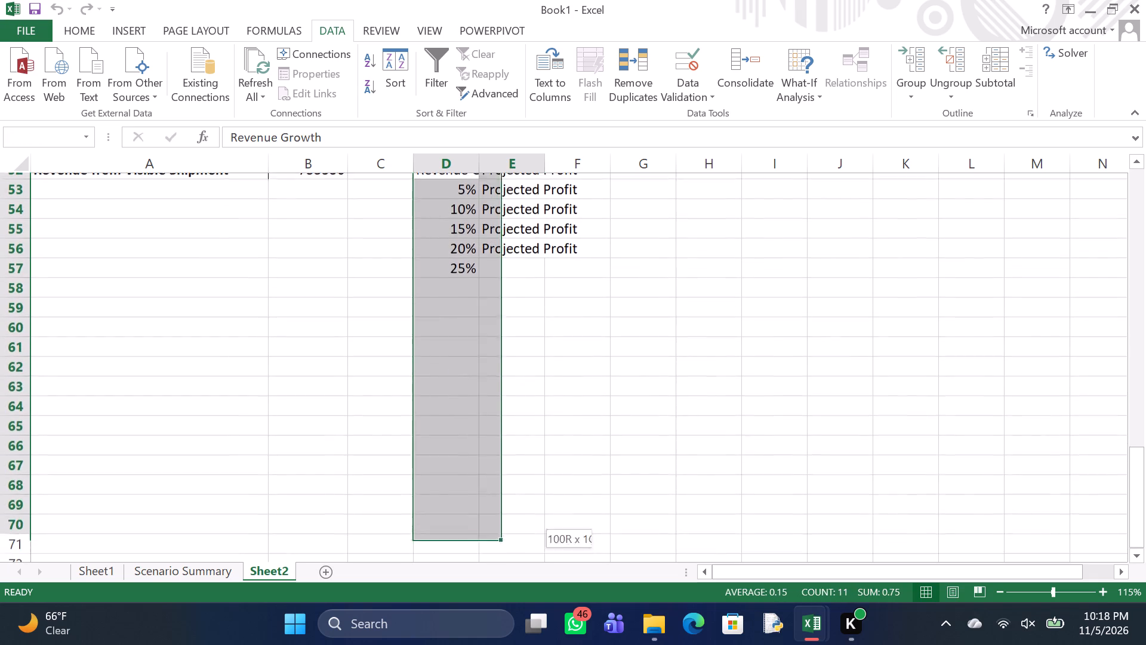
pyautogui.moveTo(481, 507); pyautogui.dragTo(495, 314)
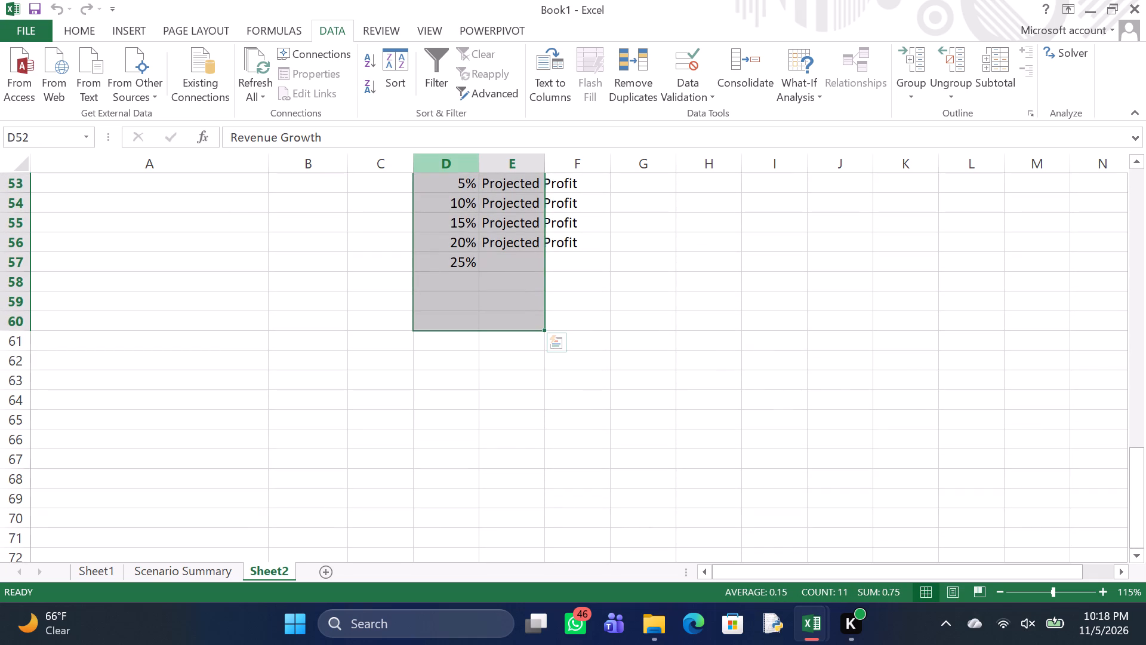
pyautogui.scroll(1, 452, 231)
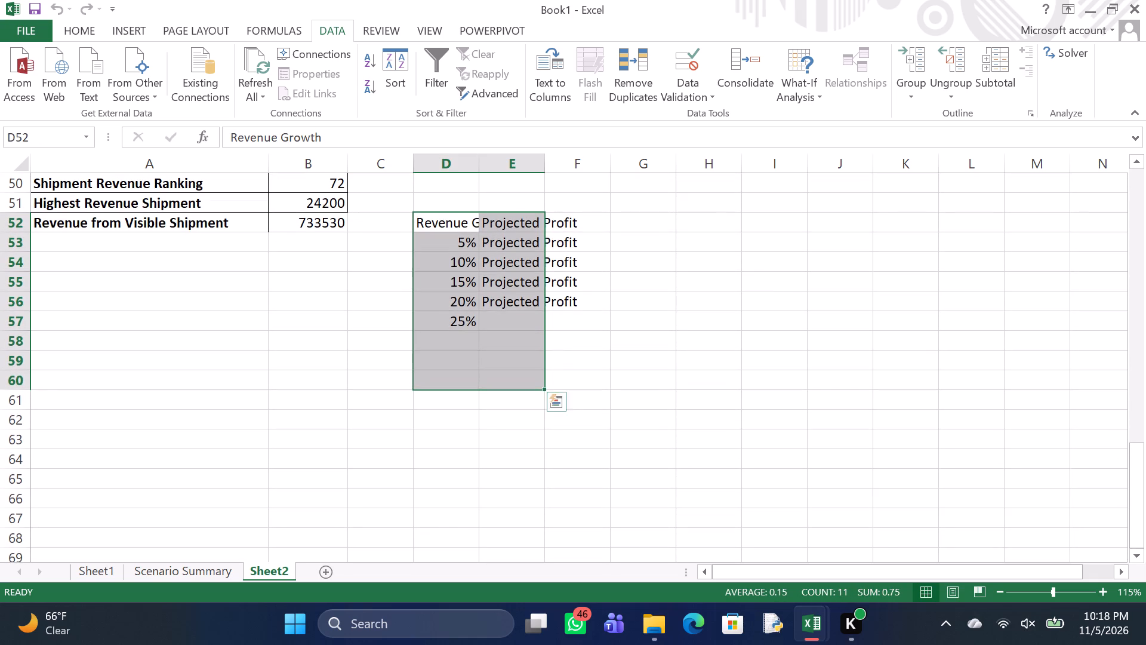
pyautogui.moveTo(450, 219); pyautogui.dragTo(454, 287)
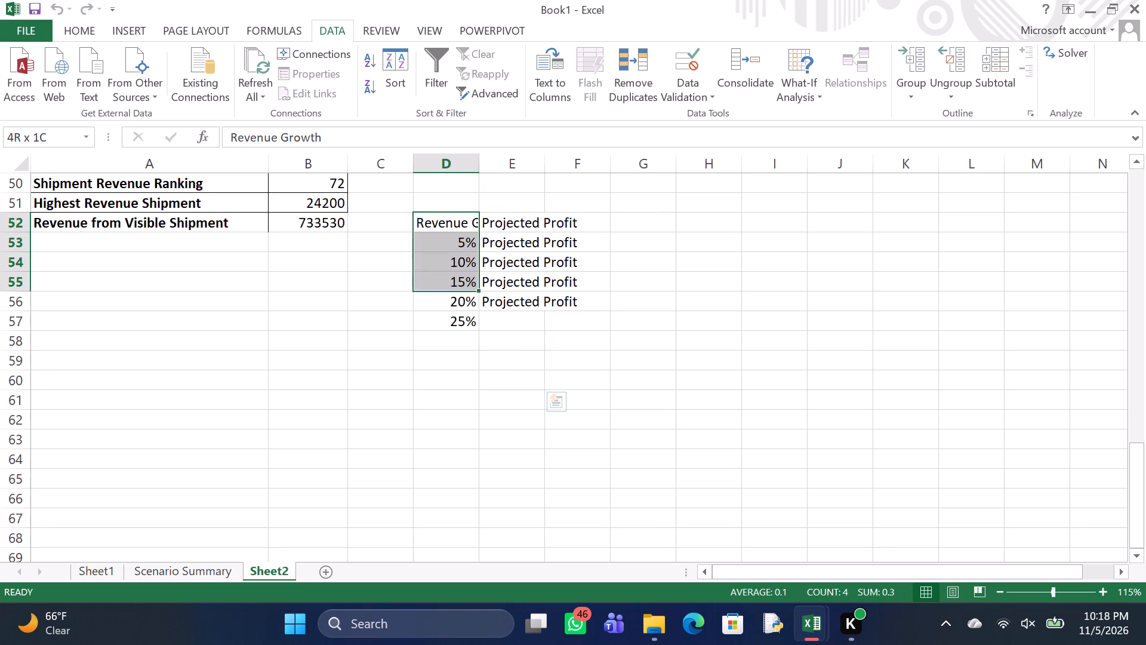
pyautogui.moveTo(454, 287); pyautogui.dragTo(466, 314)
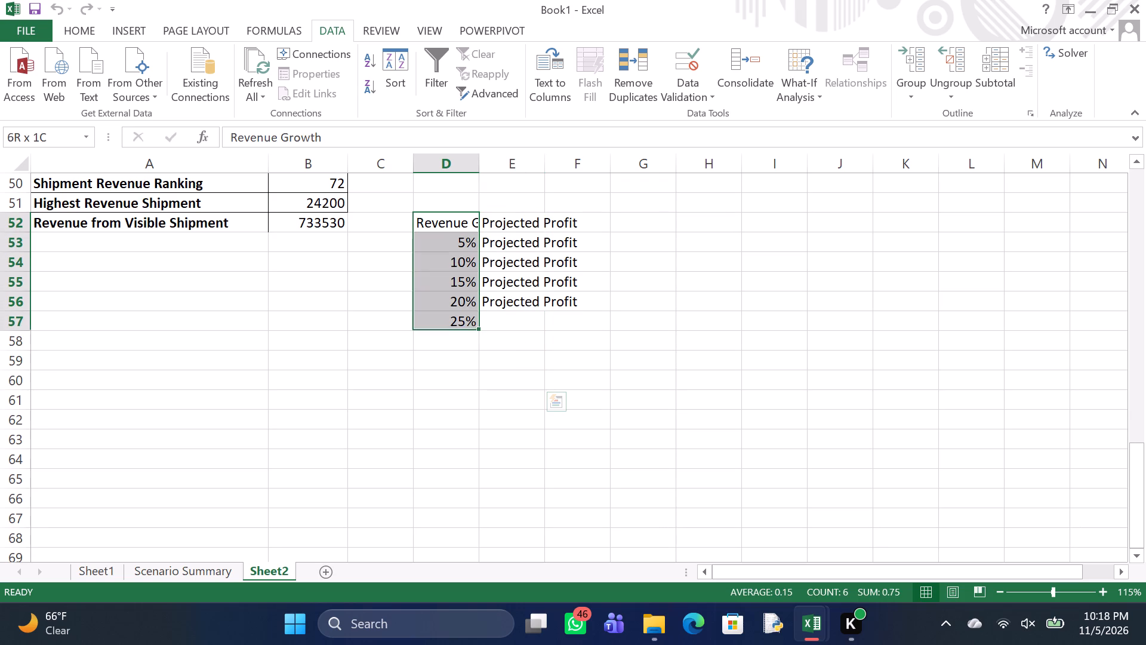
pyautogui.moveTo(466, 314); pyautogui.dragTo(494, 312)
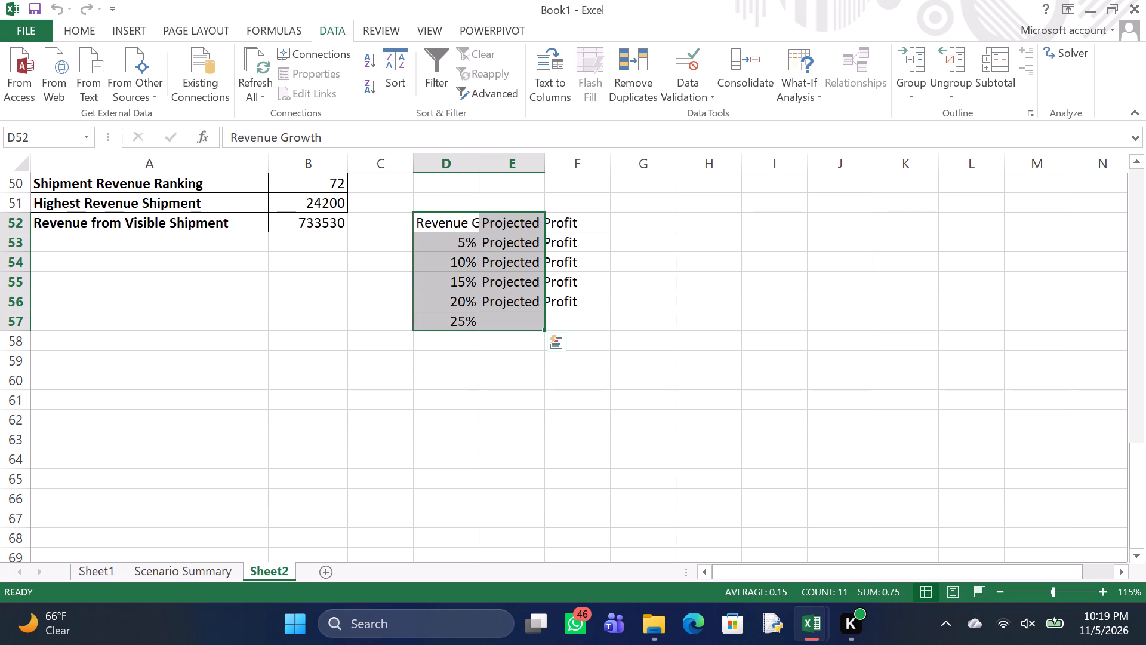
# Clear the data table results from cells E53 to E57 under Projected Profit.
pyautogui.click(522, 248)
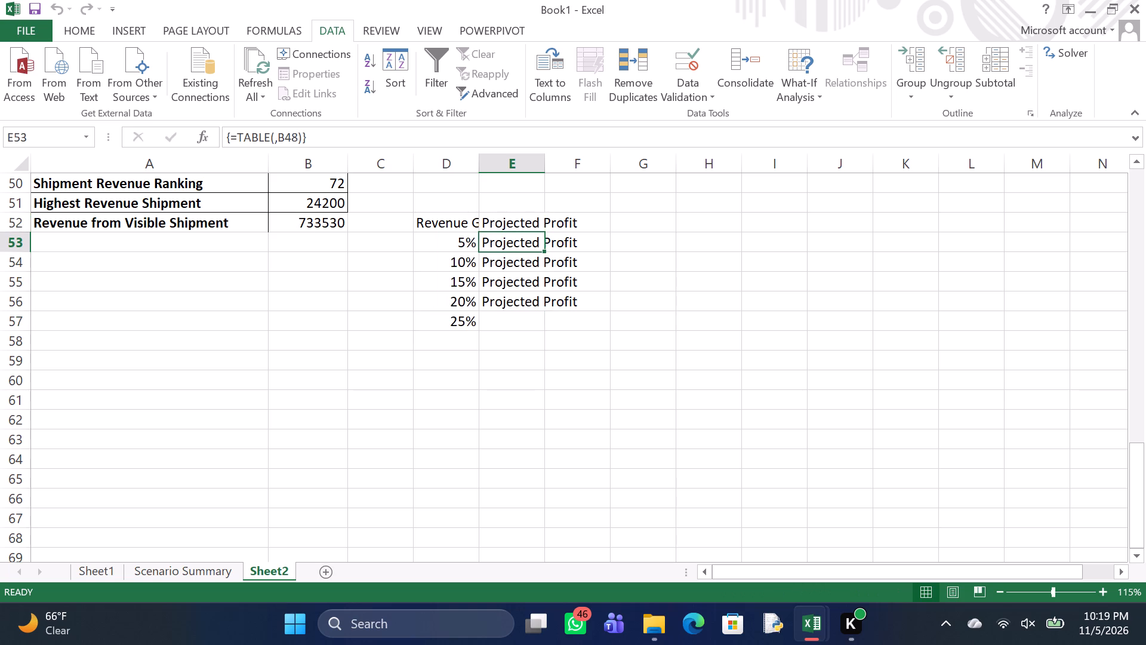
pyautogui.click(522, 262)
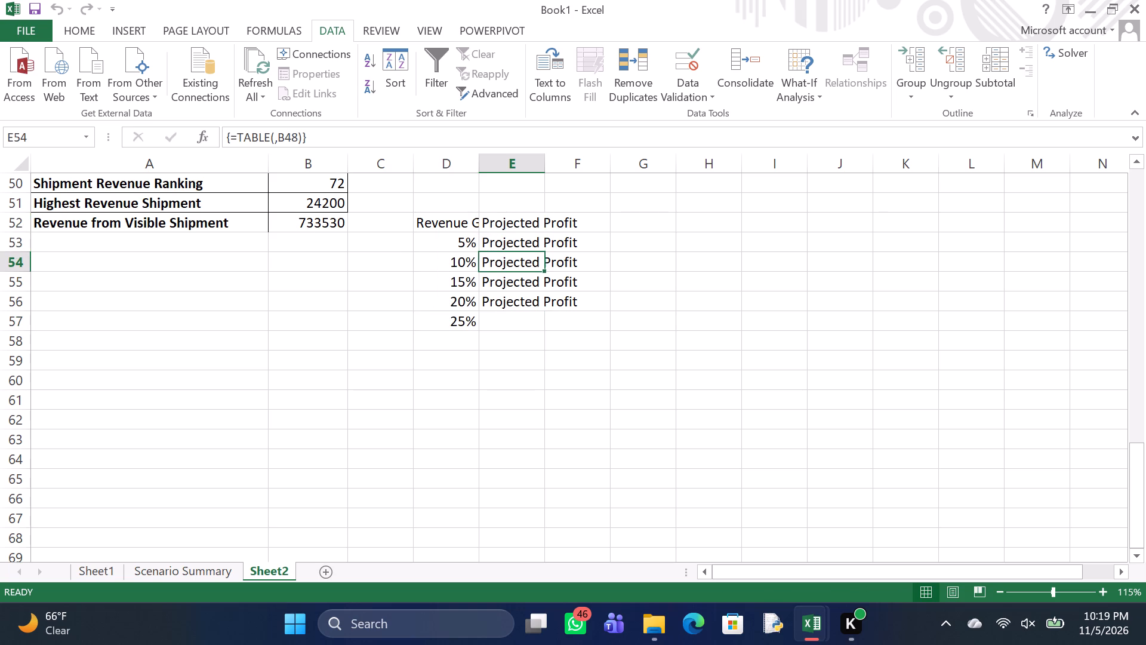
pyautogui.moveTo(512, 245); pyautogui.dragTo(519, 290)
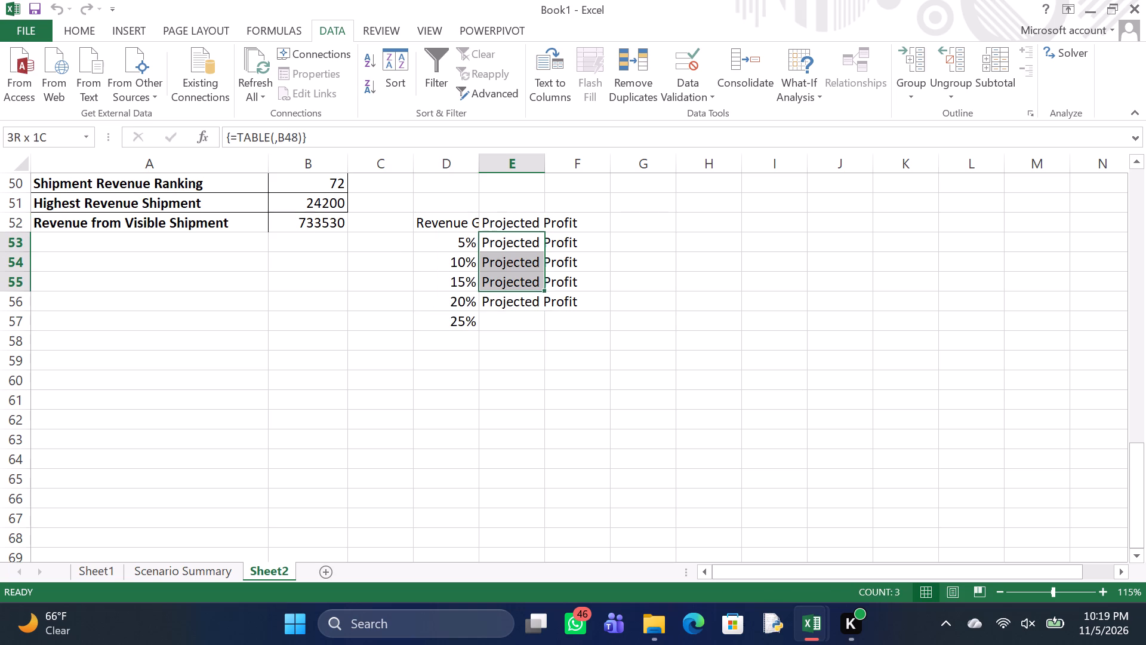
pyautogui.moveTo(519, 290); pyautogui.dragTo(527, 311)
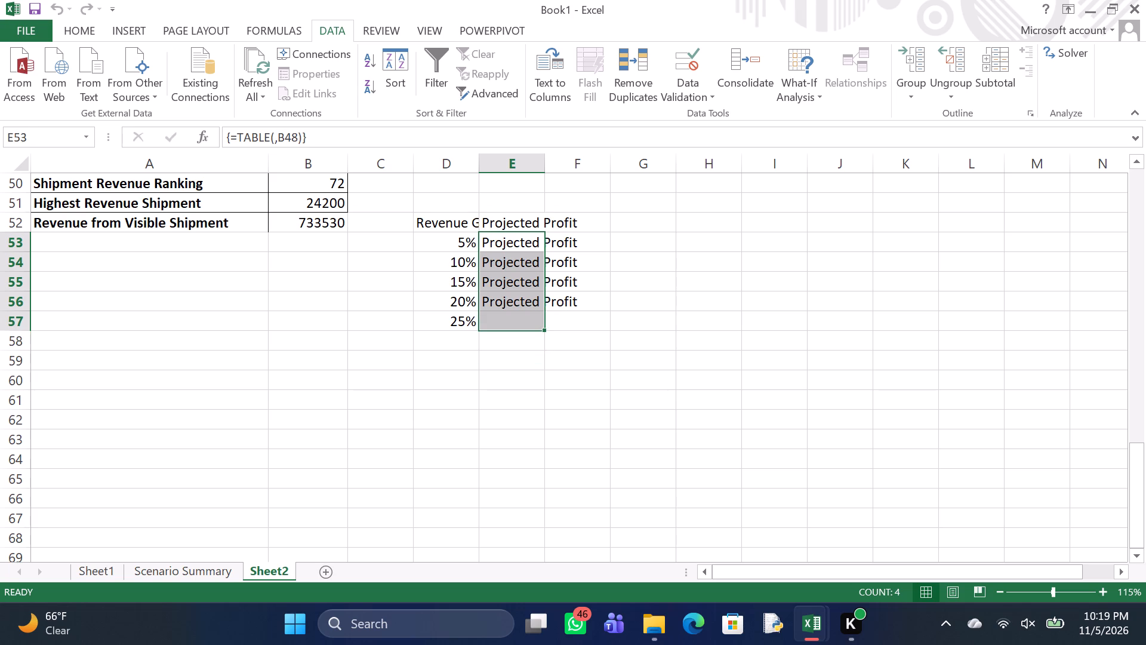
pyautogui.press('Delete')
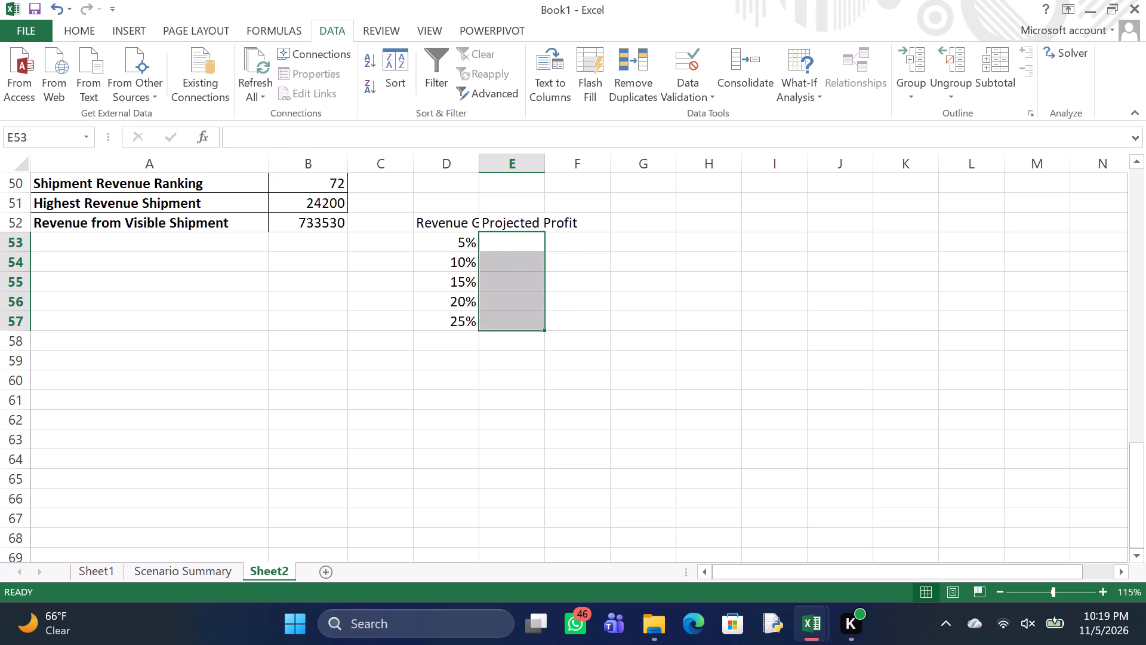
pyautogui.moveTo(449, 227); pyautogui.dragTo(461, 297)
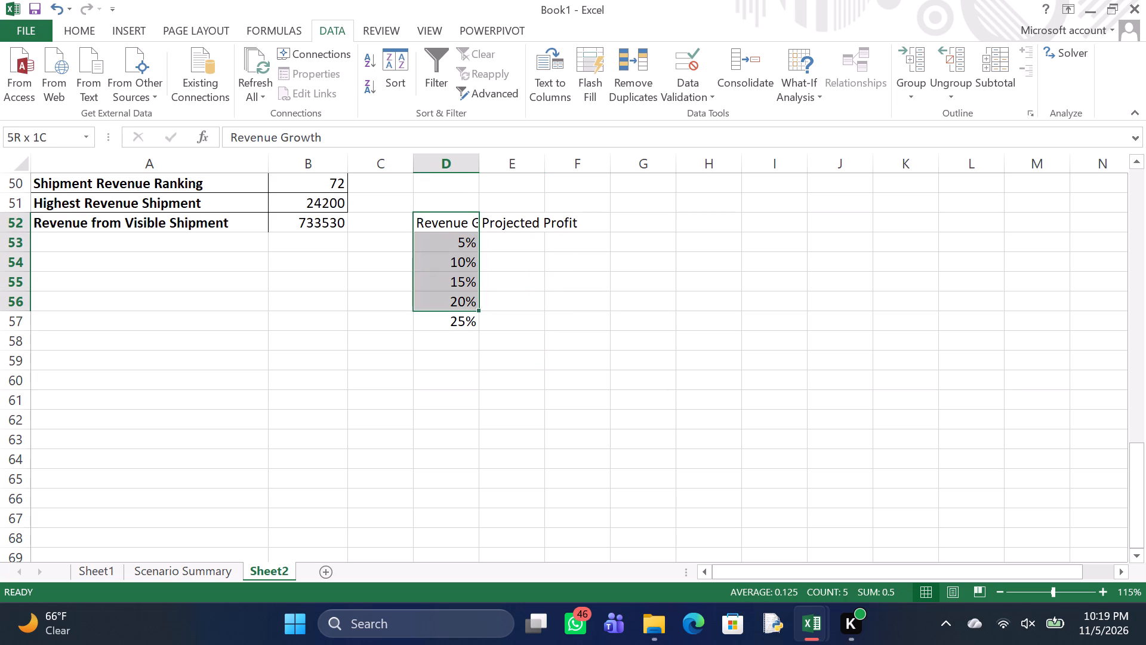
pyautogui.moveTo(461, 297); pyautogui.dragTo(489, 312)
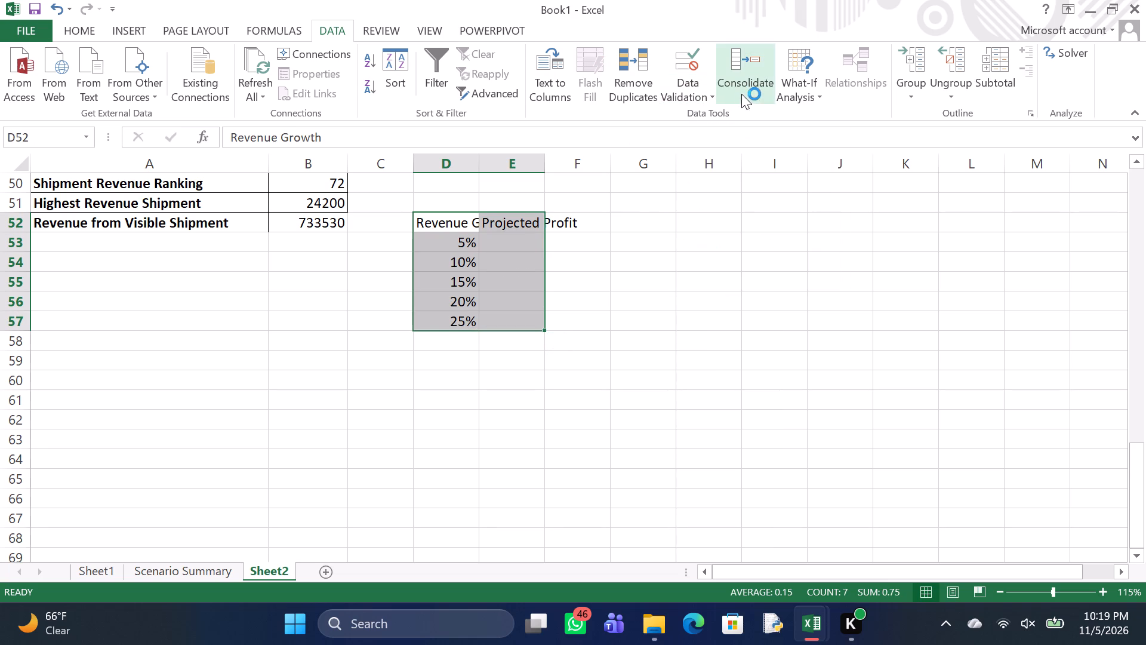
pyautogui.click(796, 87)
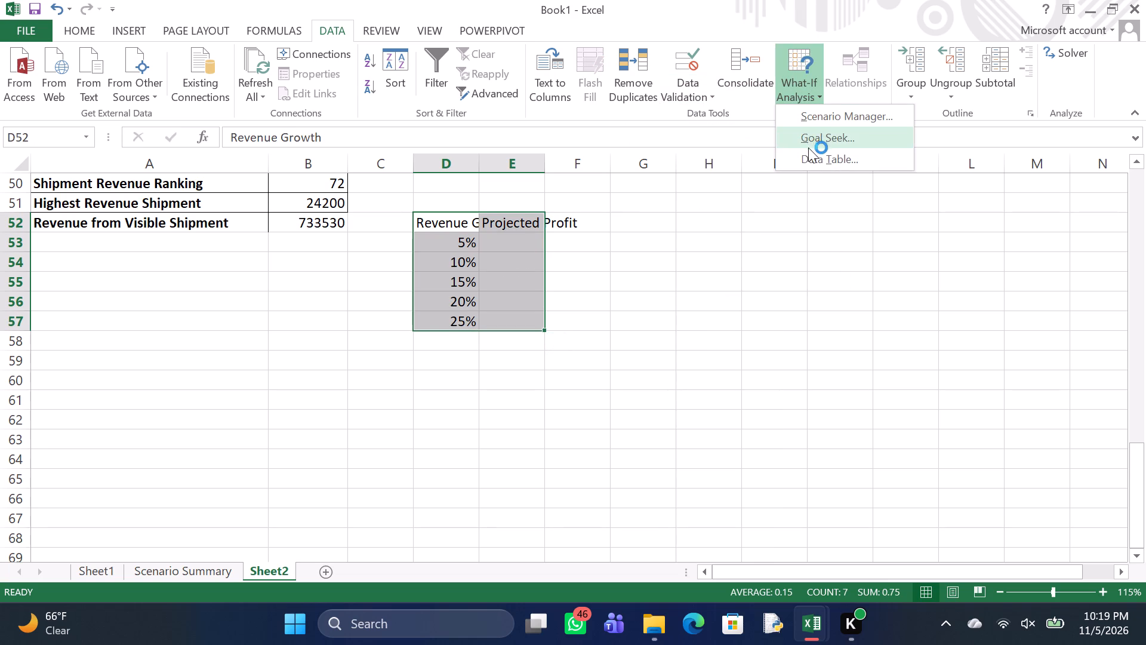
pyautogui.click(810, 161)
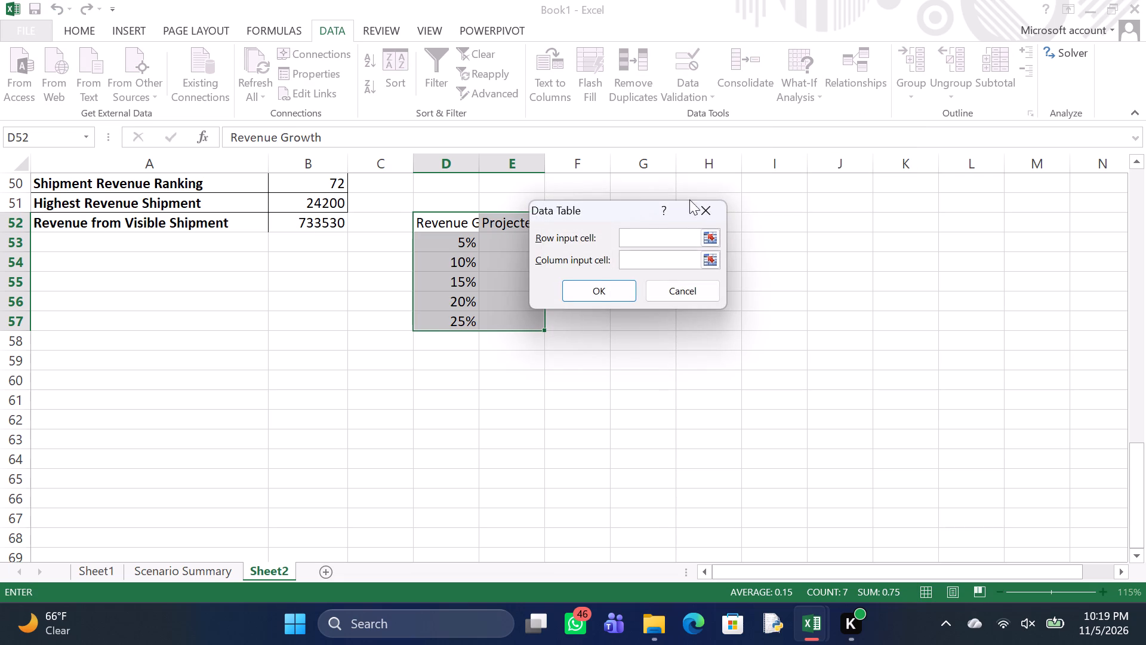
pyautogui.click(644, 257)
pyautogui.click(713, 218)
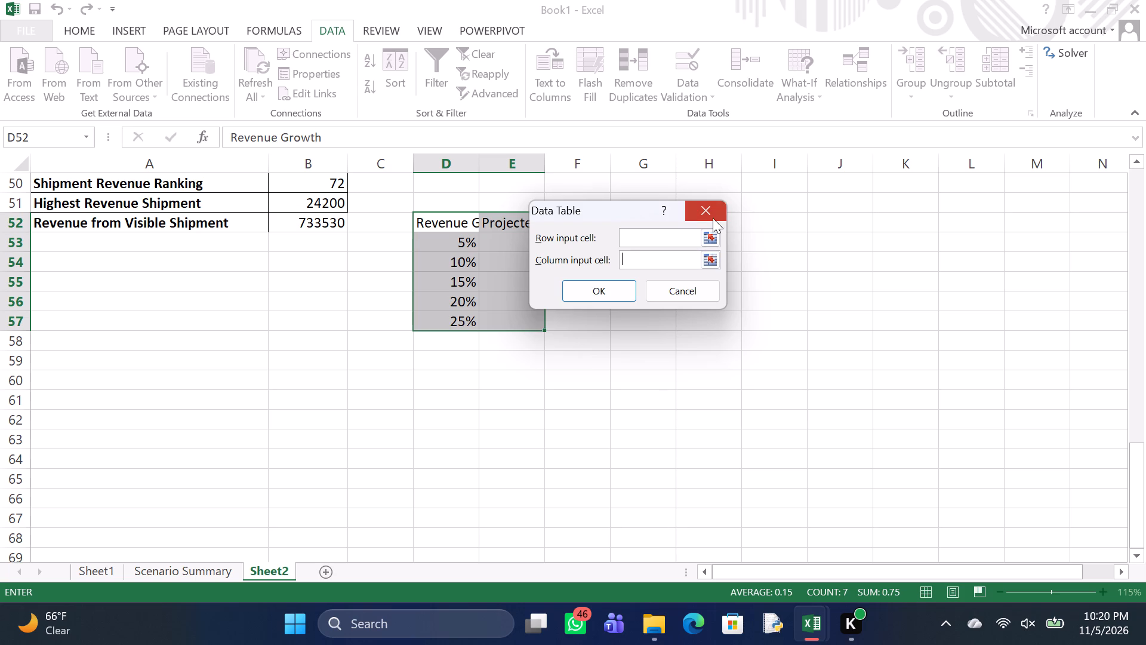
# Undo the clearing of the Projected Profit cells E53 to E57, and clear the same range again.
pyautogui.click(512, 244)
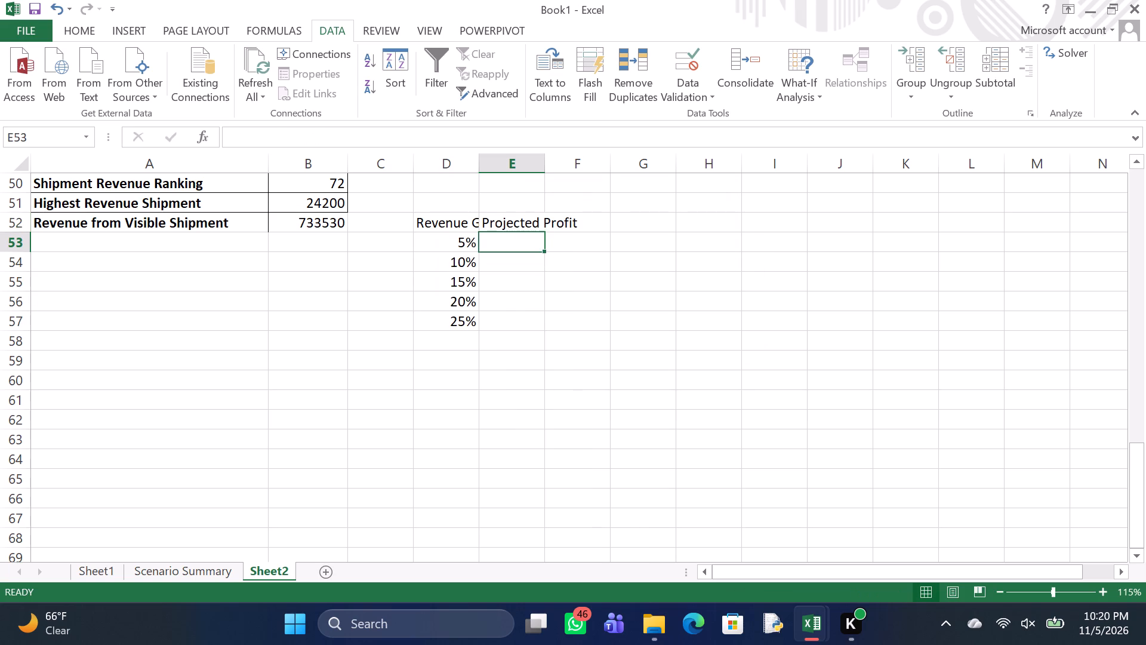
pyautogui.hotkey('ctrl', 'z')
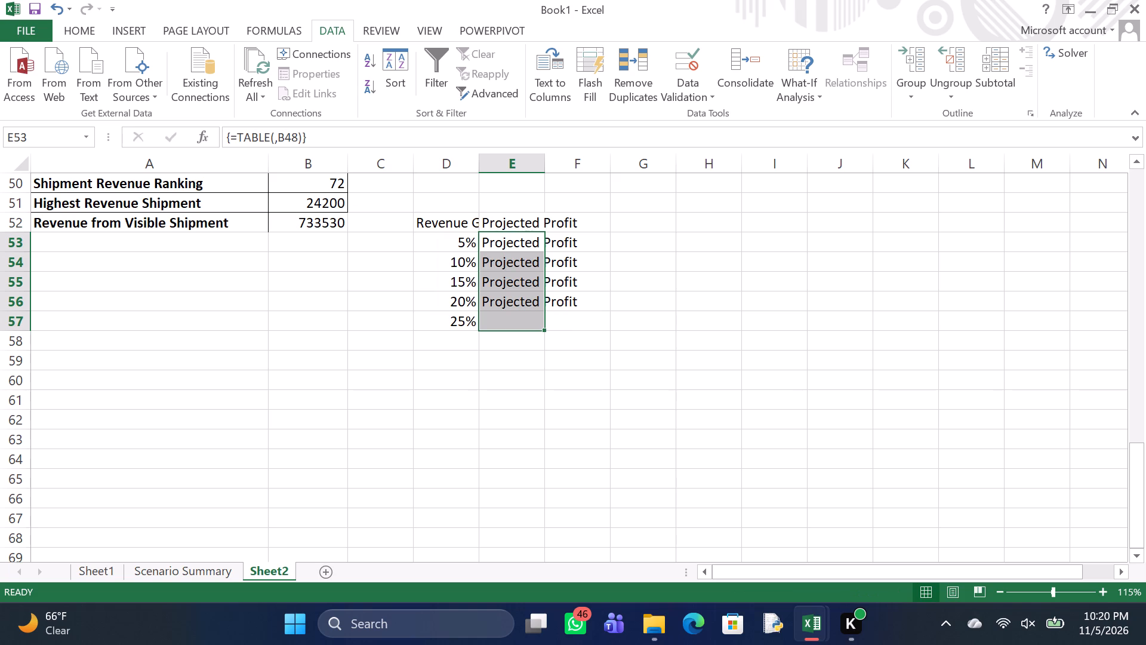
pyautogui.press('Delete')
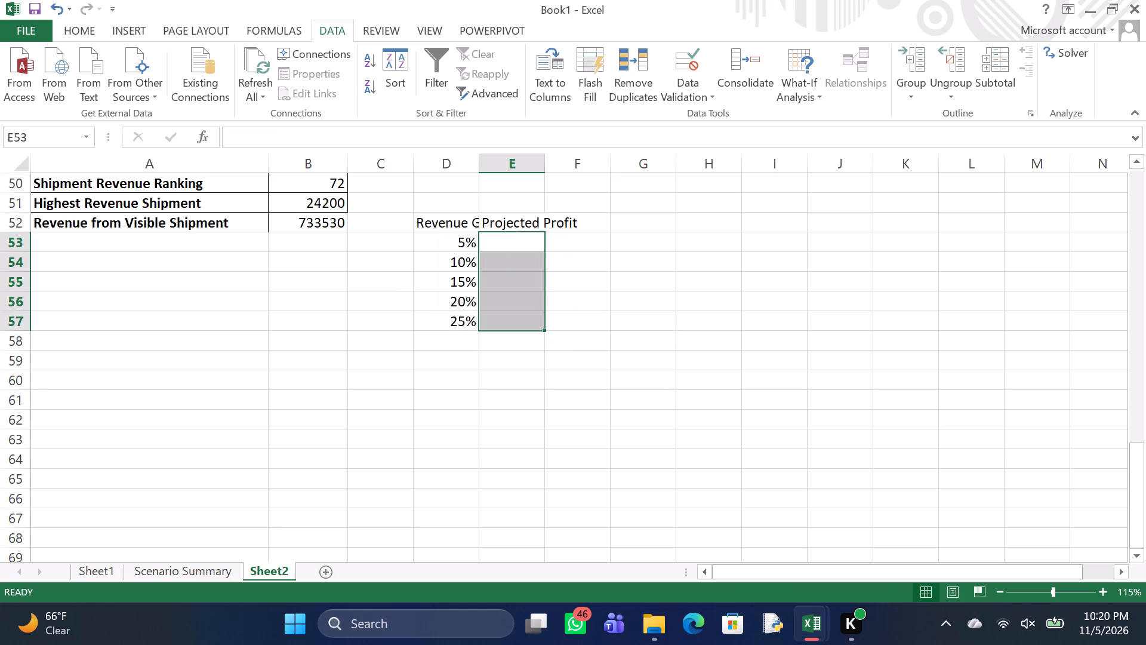
# Enter the formula =B19*(1+D53)-B20 in cell E53 under Projected Profit, beside the 5% growth rate.
pyautogui.click(512, 244)
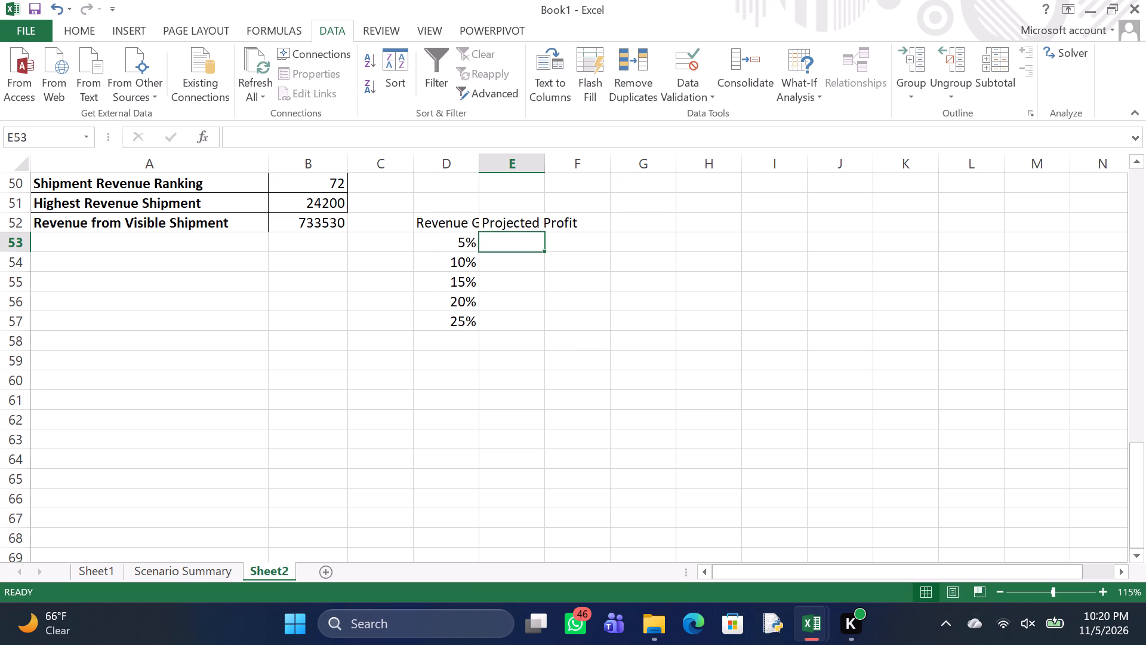
pyautogui.press('=')
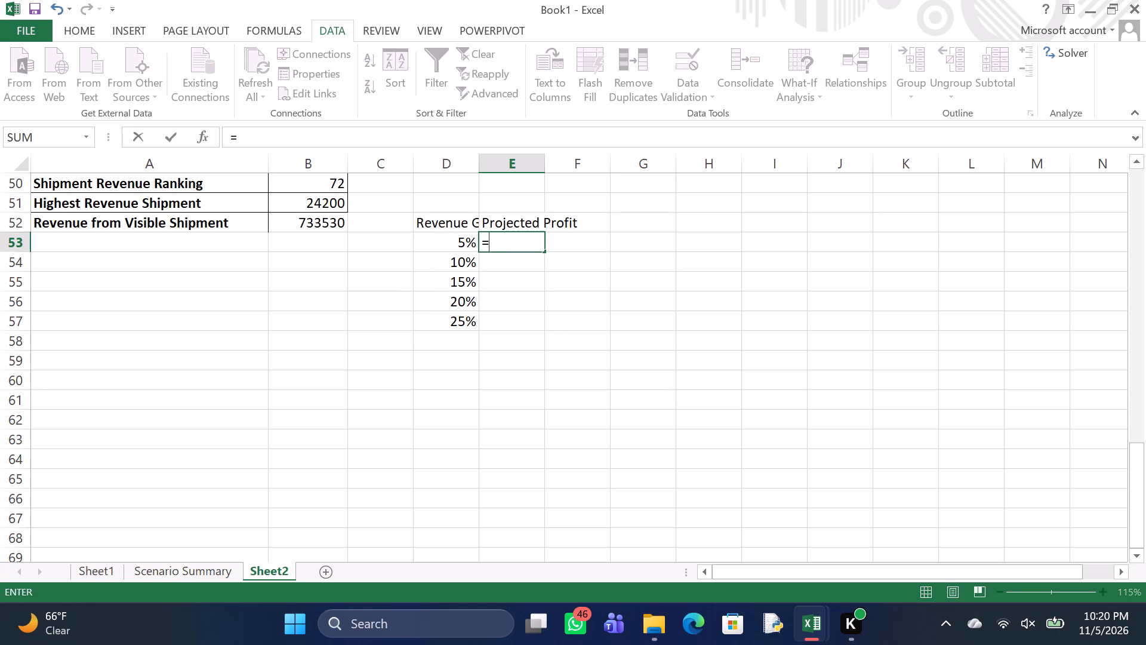
pyautogui.press('b')
pyautogui.press('1')
pyautogui.press('9')
pyautogui.hotkey('shift', '*')
pyautogui.hotkey('shift', '(')
pyautogui.press('1')
pyautogui.hotkey('shift', '+')
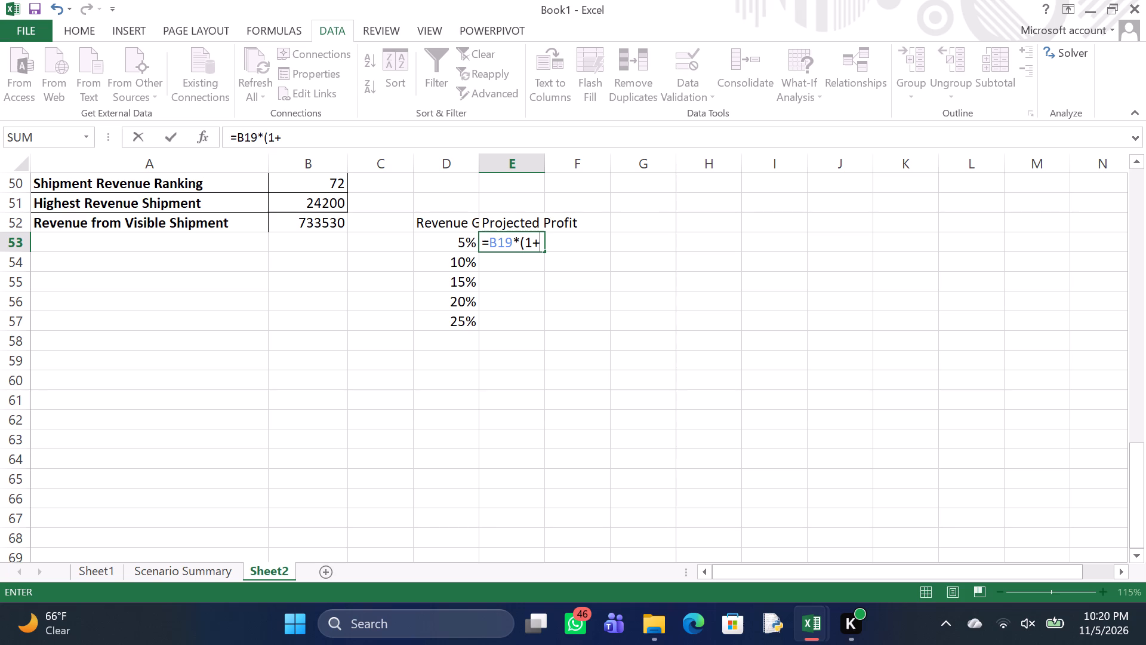
pyautogui.press('d')
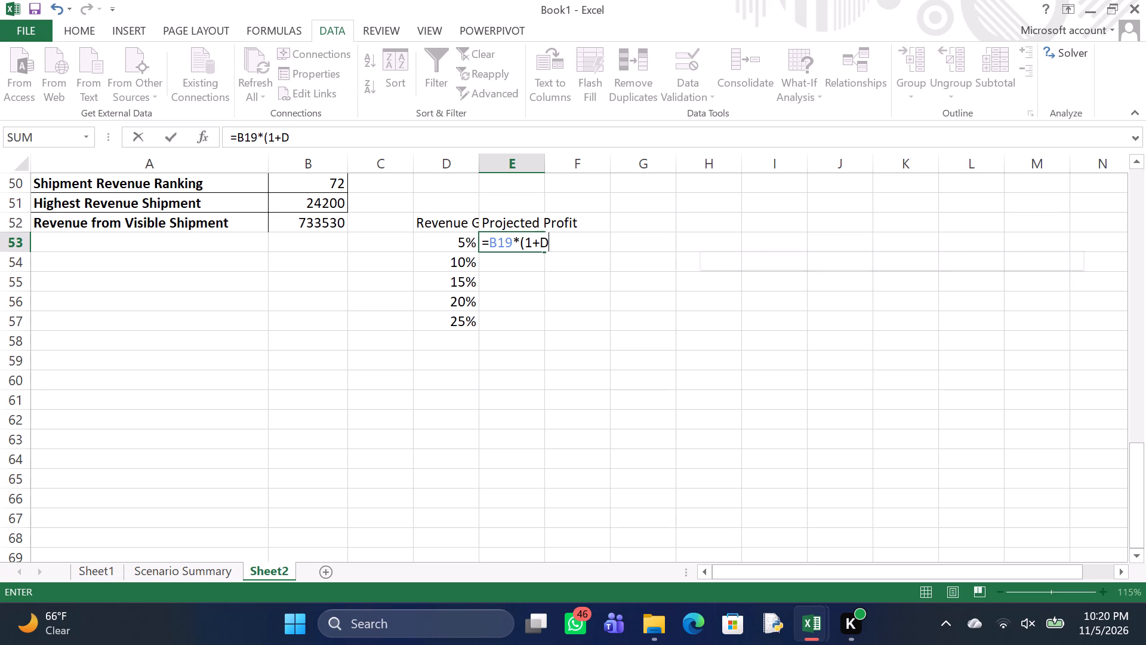
pyautogui.write('53')
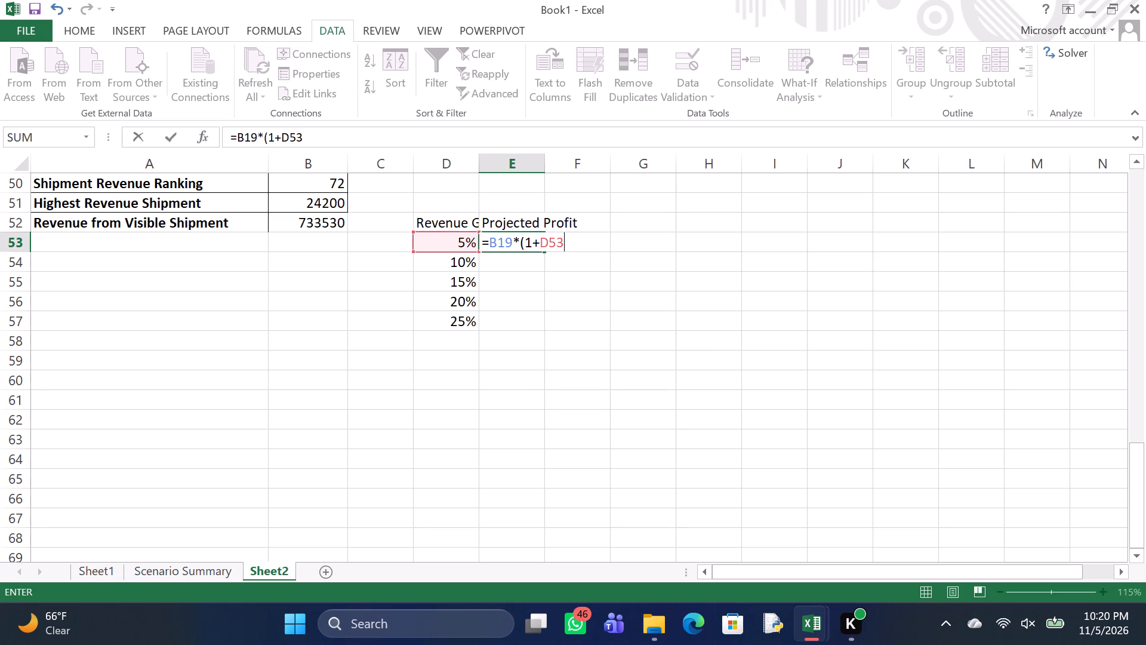
pyautogui.hotkey('shift', ')')
pyautogui.press('-')
pyautogui.write('B20')
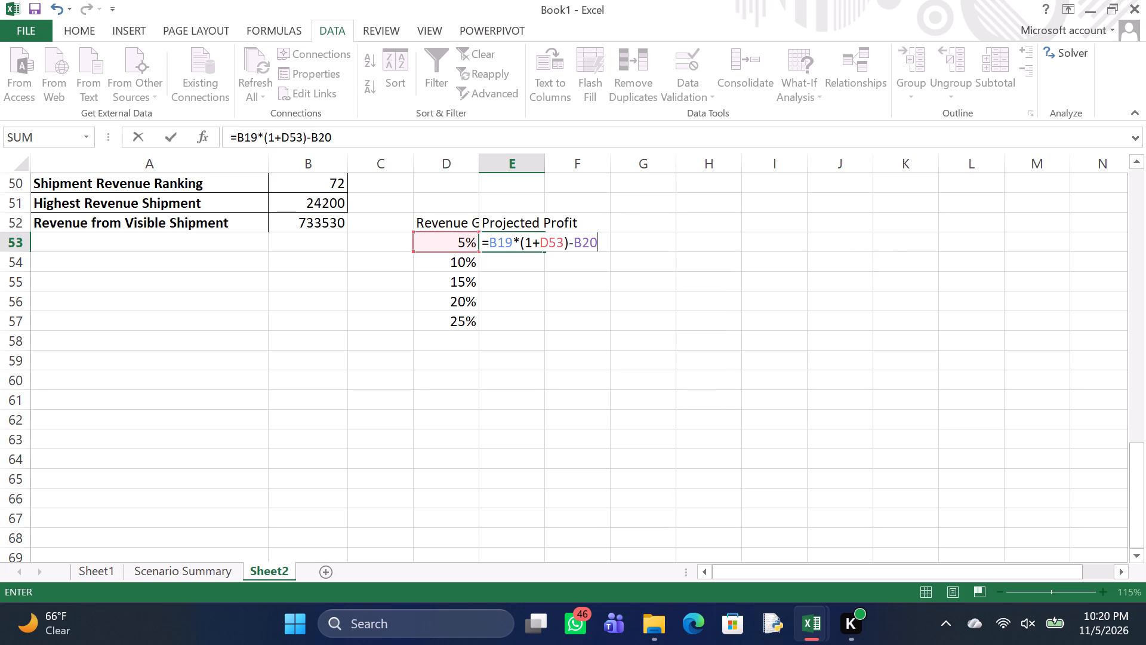
pyautogui.press('Return')
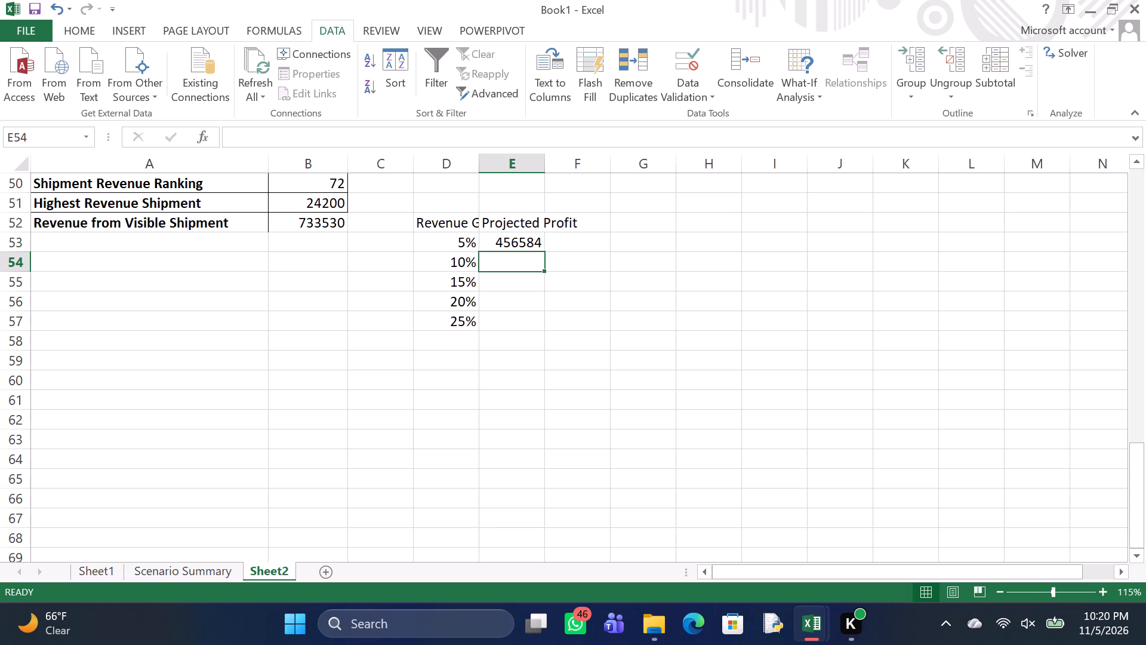
pyautogui.click(512, 244)
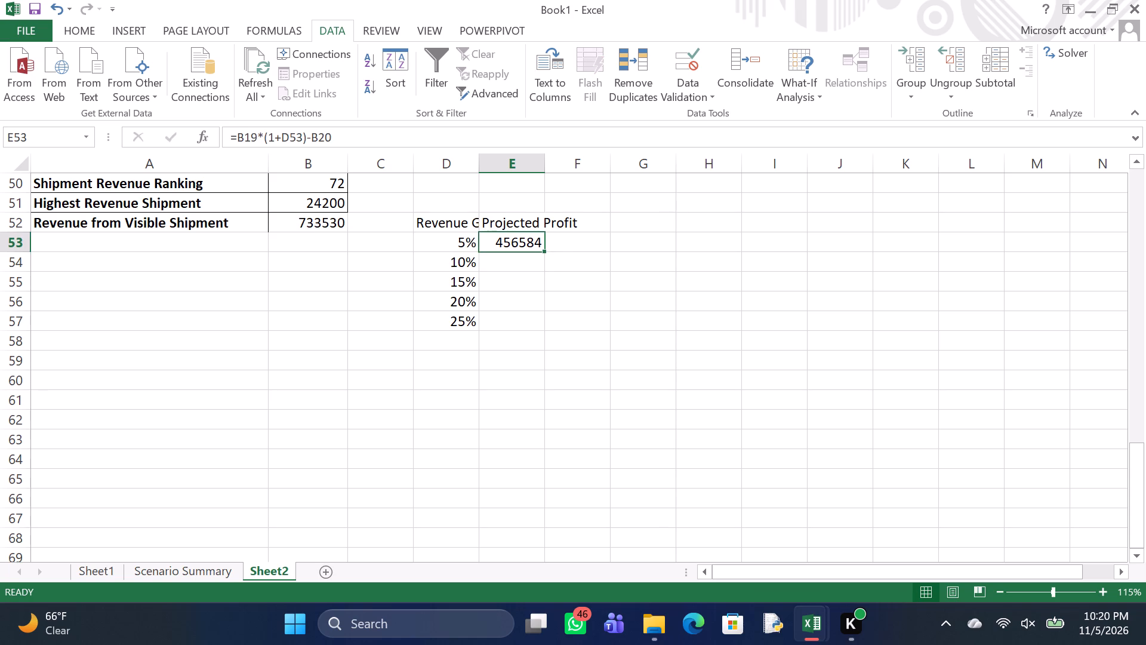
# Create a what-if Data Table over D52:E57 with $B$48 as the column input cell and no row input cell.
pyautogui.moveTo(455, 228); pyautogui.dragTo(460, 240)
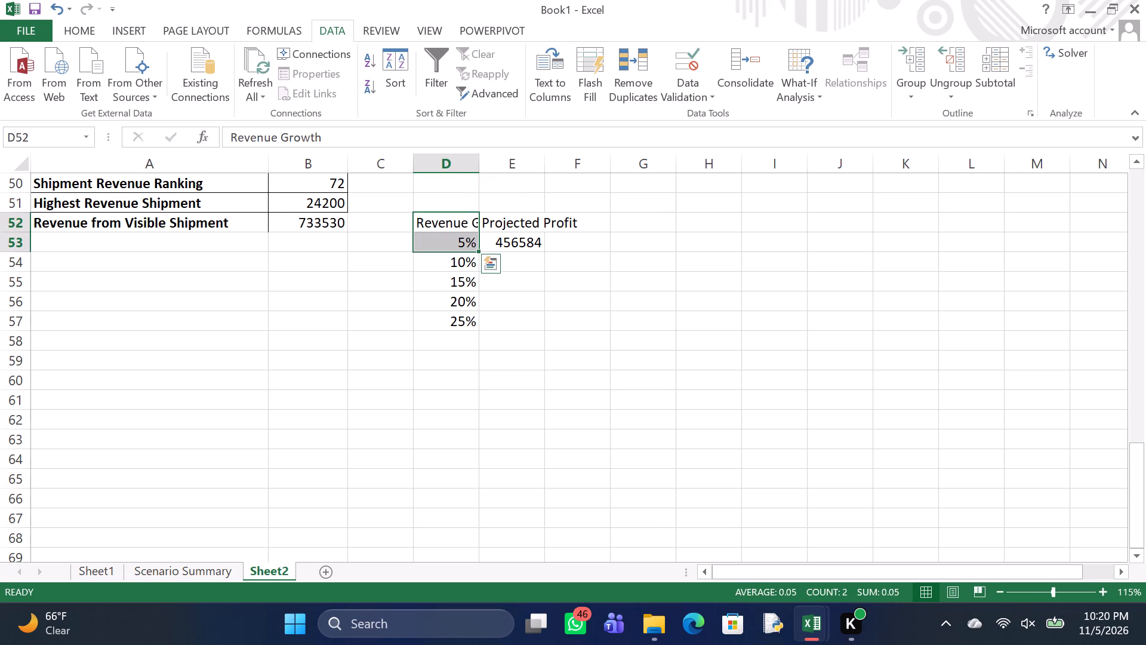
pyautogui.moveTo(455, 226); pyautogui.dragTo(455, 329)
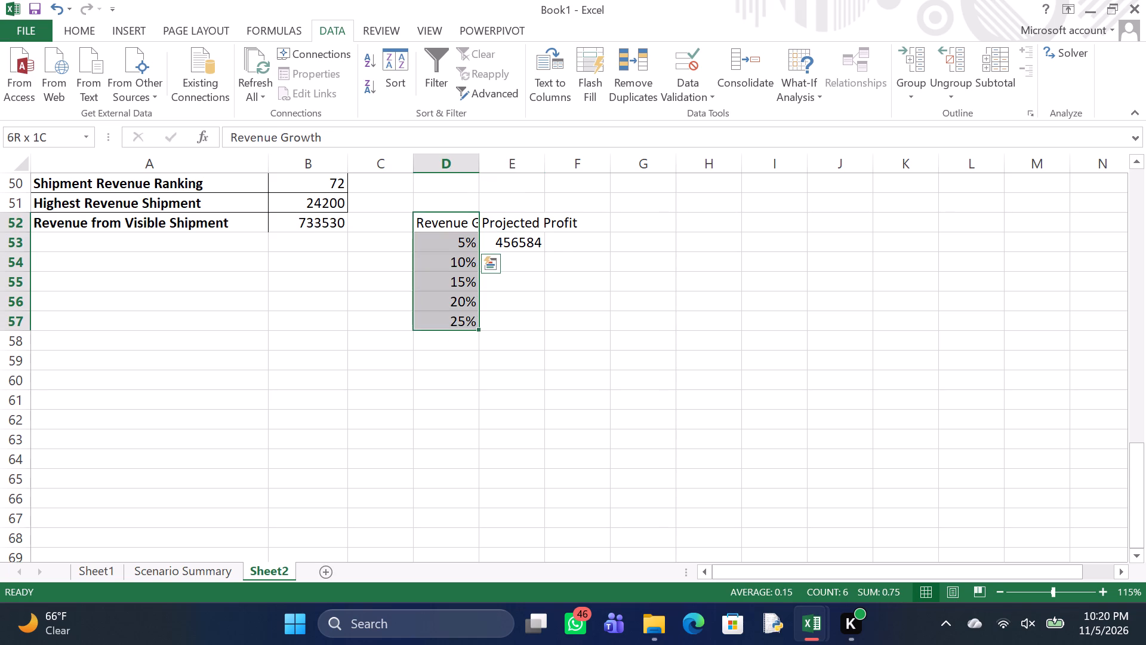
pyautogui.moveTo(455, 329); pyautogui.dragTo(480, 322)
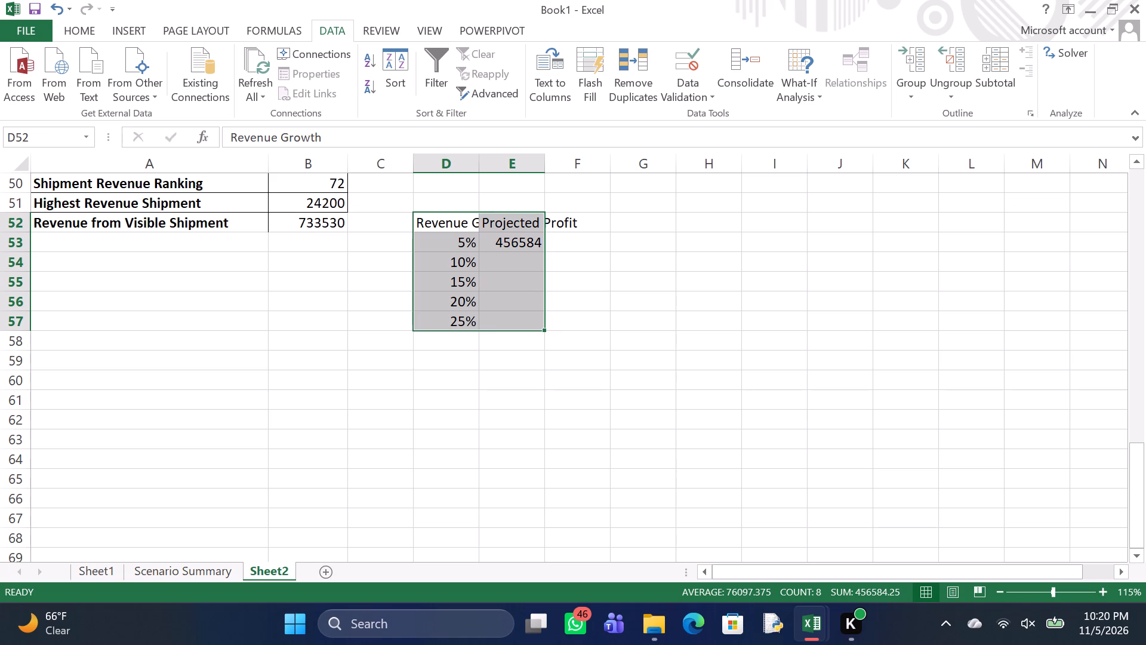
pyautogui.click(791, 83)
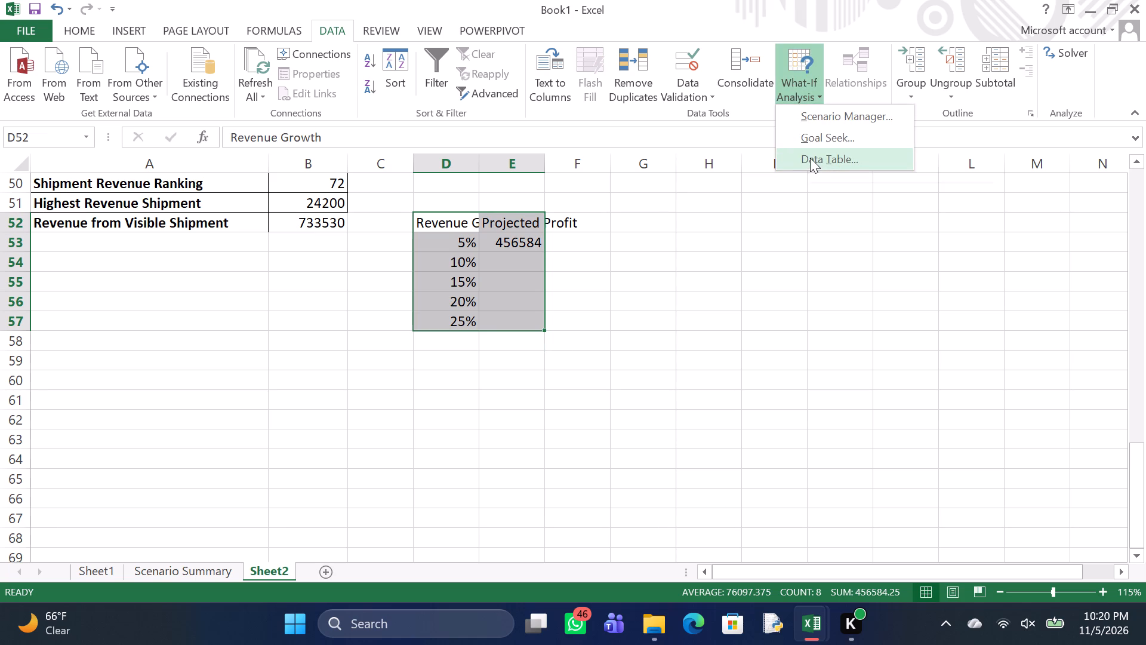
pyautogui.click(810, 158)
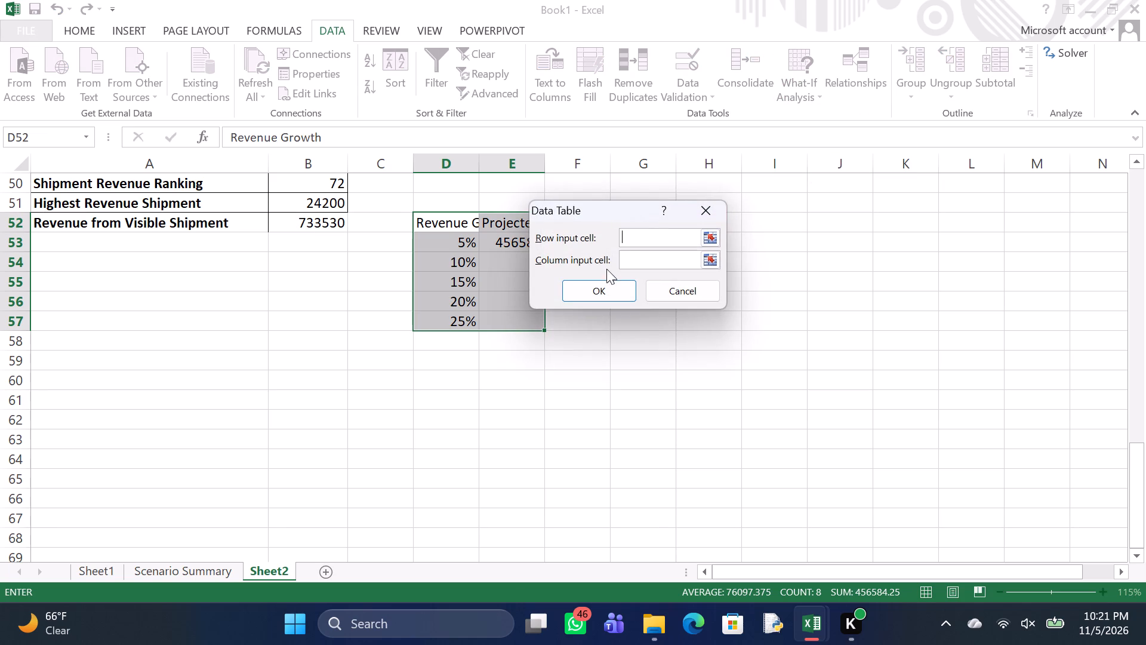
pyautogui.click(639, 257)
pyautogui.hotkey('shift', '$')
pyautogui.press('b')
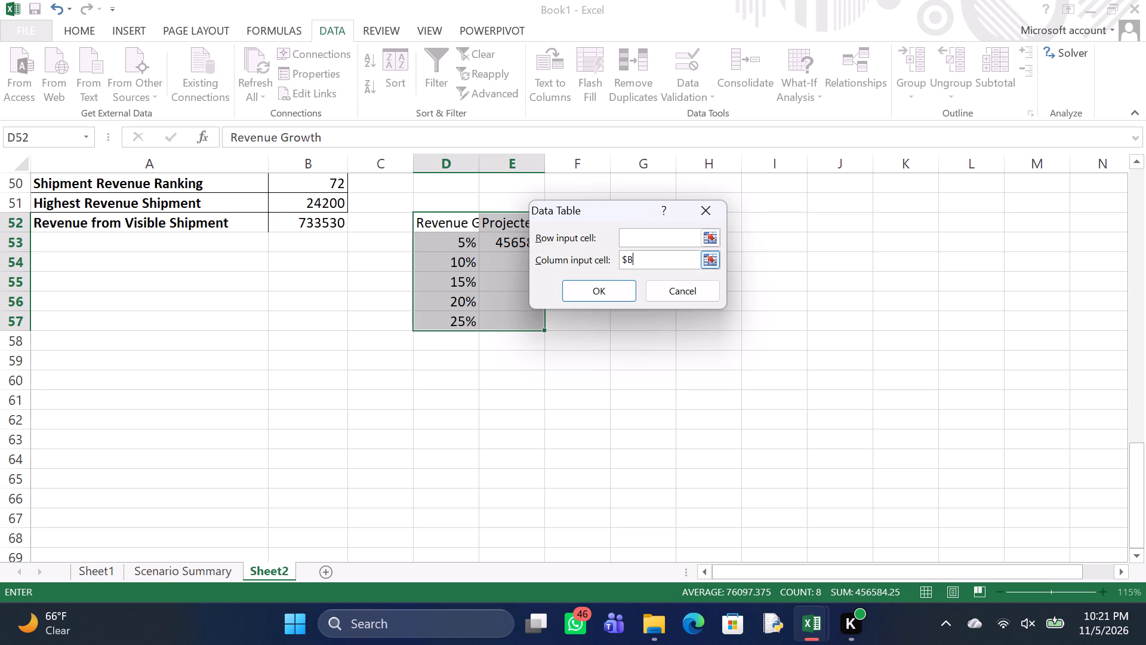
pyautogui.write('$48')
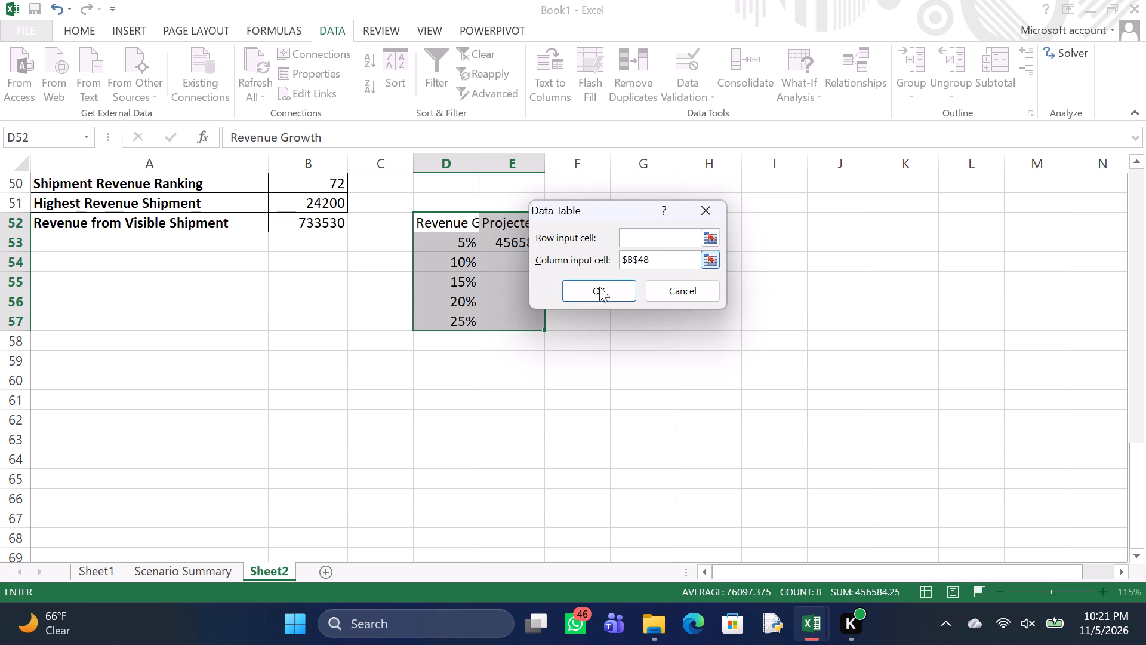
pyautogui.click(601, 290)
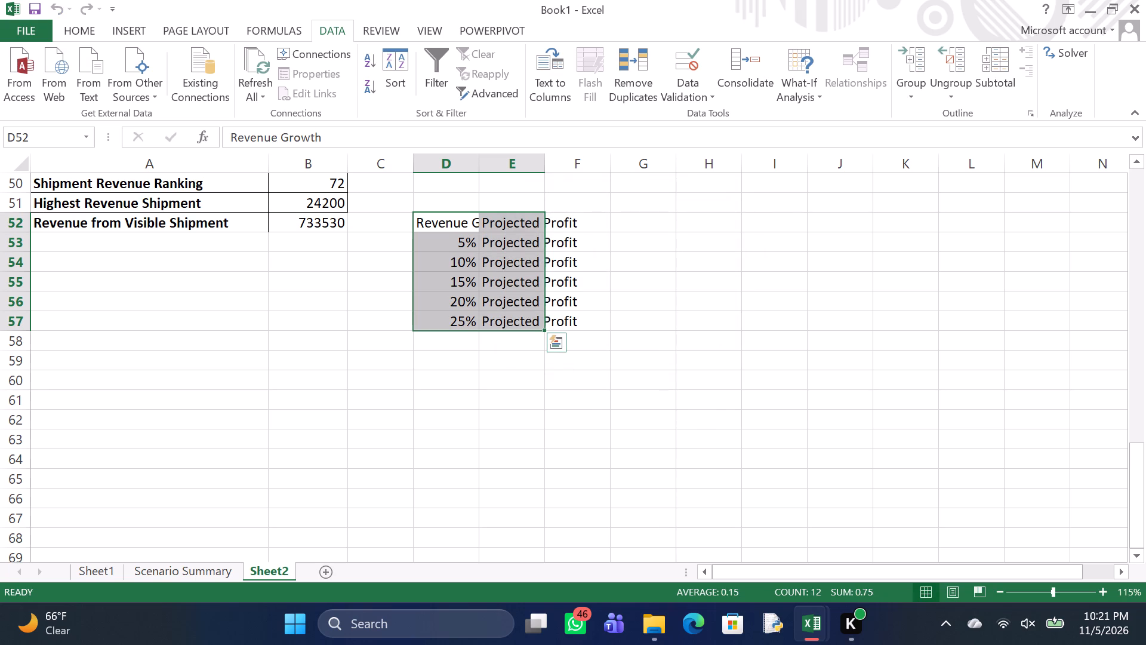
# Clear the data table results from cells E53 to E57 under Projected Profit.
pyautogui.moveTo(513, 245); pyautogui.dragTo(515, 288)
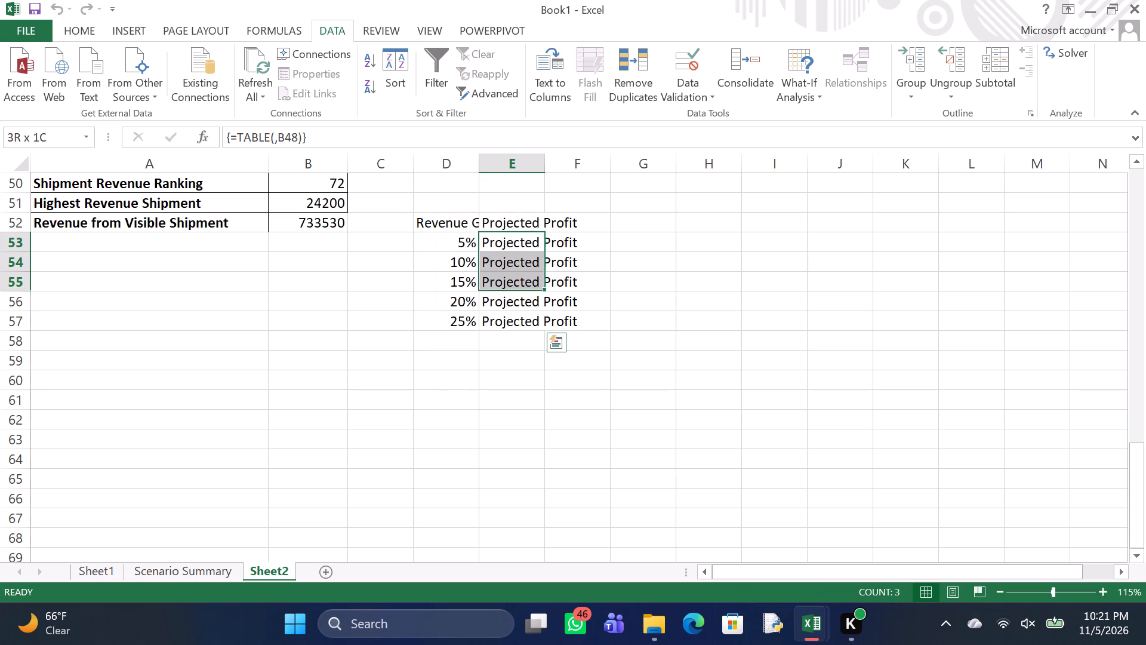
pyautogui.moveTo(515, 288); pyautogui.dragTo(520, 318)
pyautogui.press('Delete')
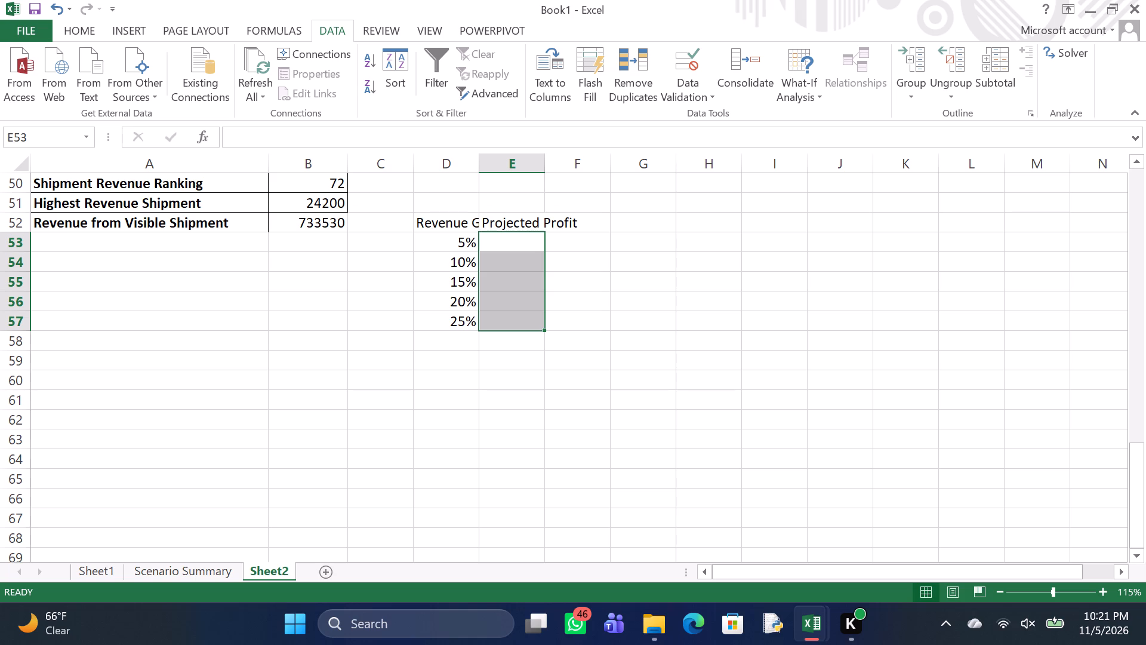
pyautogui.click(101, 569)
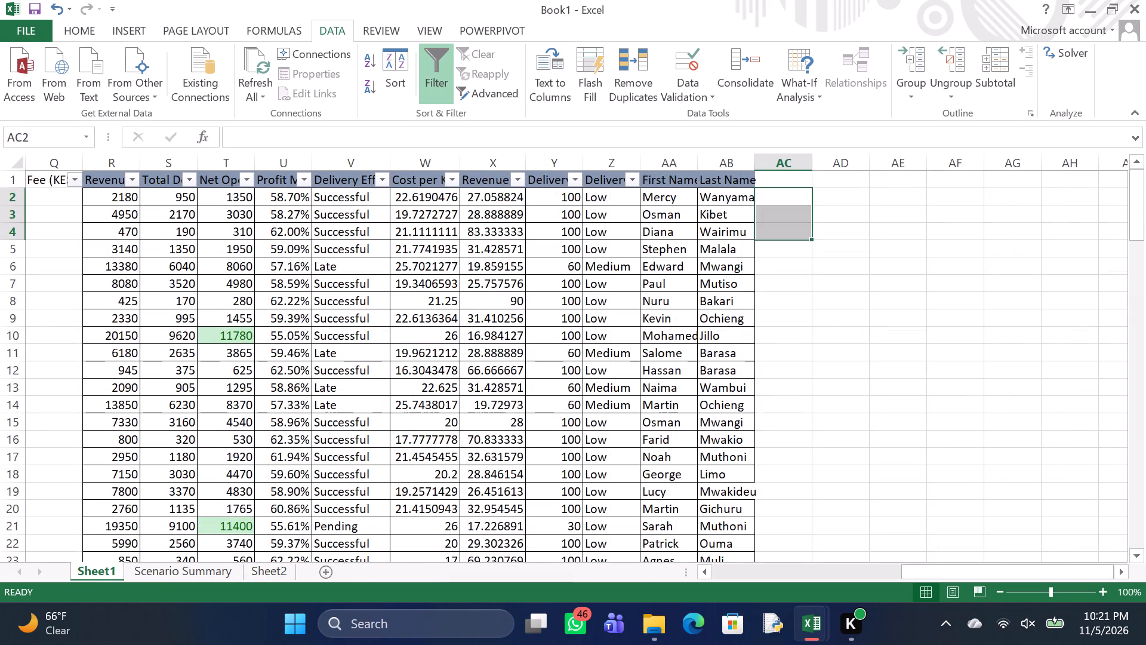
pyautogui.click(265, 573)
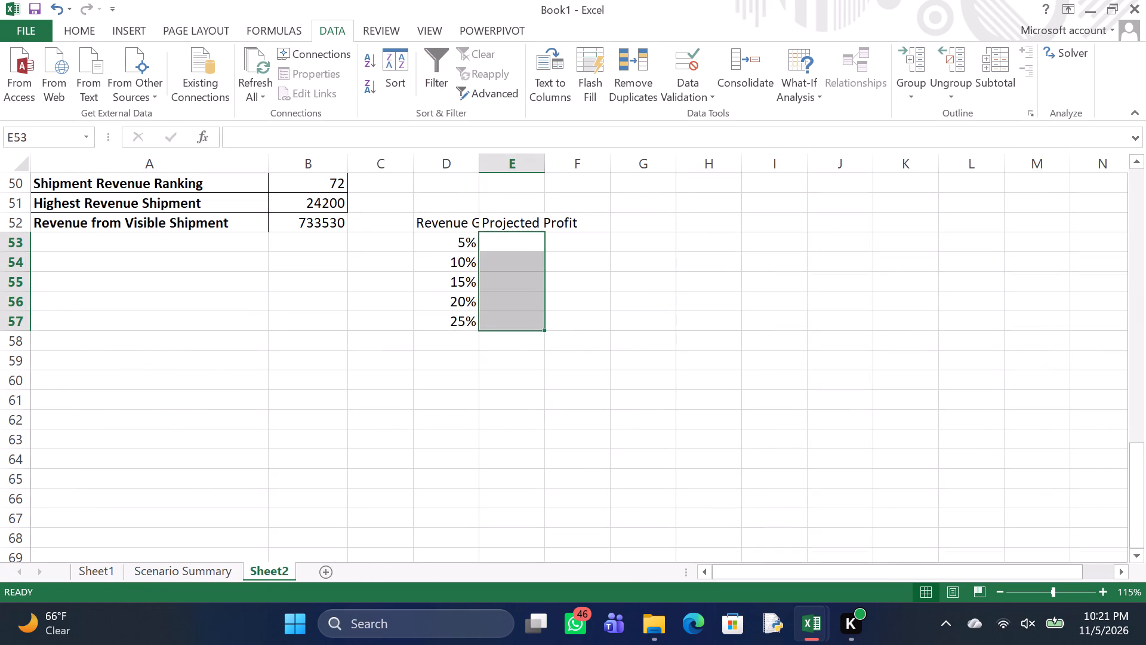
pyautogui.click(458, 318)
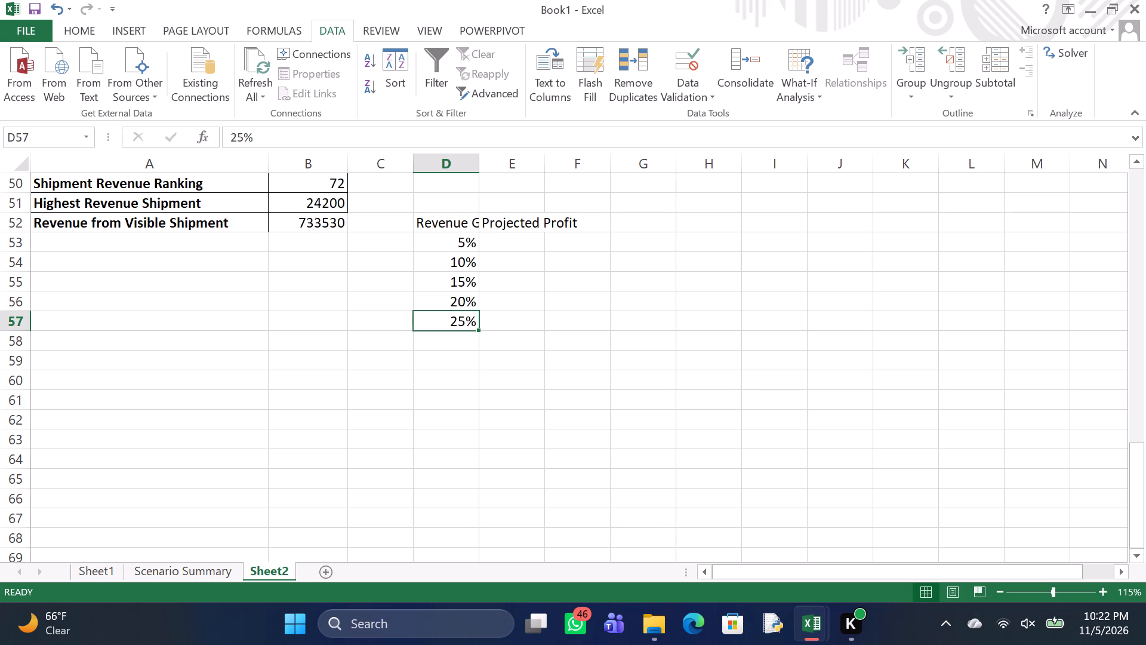
# Enter the formula =B19*(1+D53)-B20 in cell E53 under Projected Profit, beside the 5% growth rate.
pyautogui.click(519, 241)
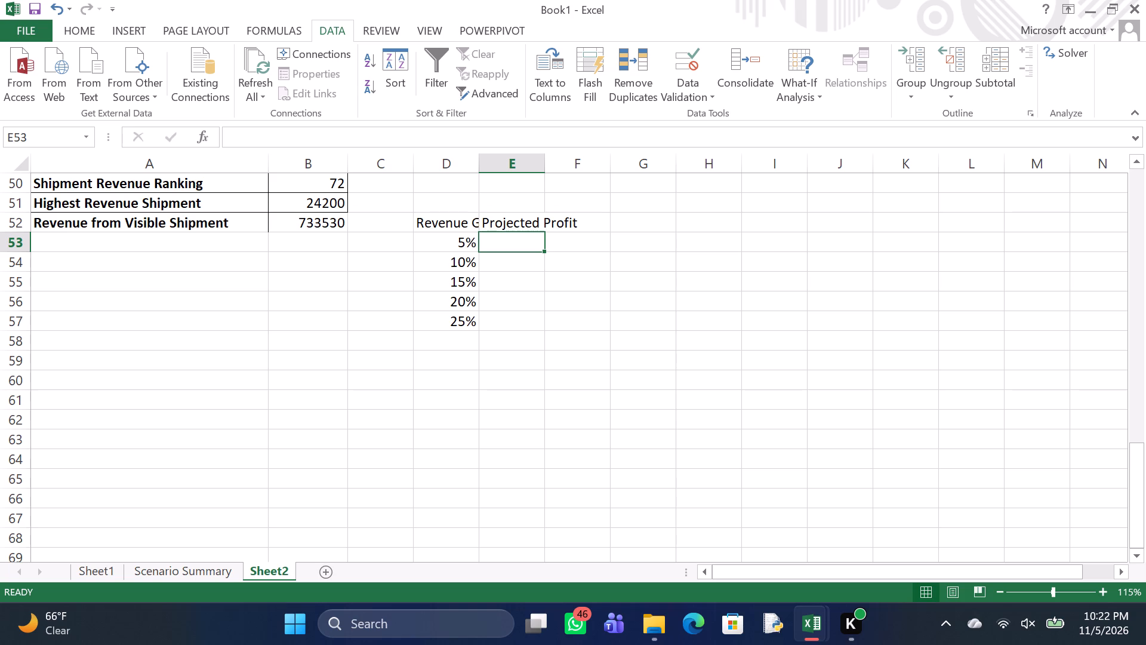
pyautogui.press('=')
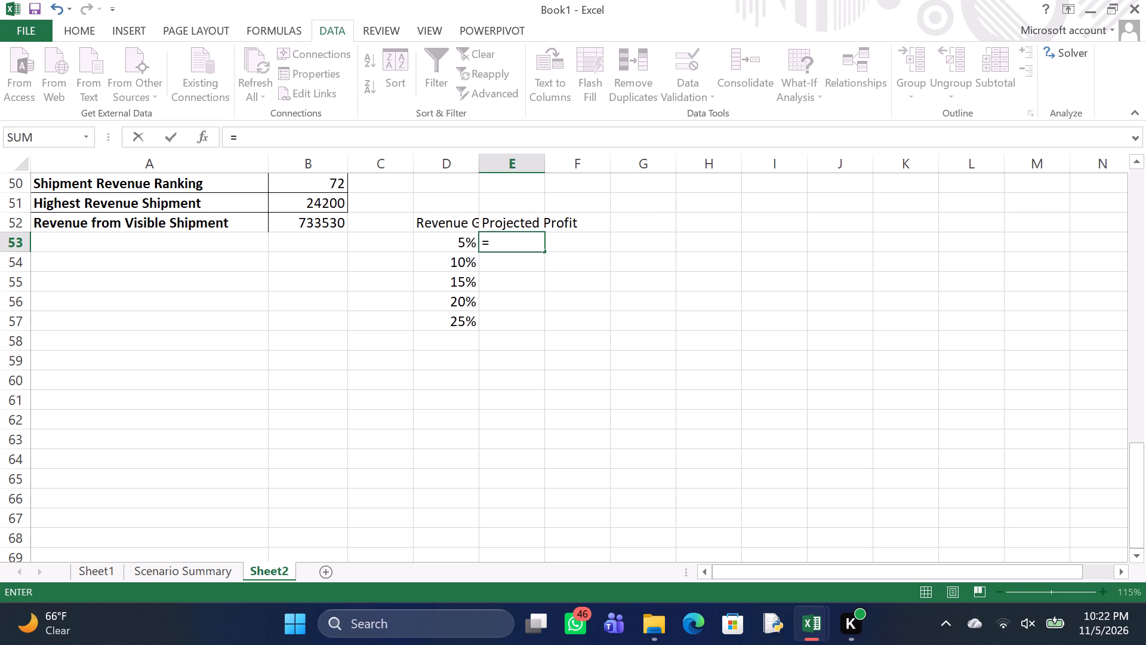
pyautogui.write('B1')
pyautogui.press('9')
pyautogui.hotkey('shift', '*')
pyautogui.hotkey('shift', '(')
pyautogui.press('1')
pyautogui.hotkey('shift', '+')
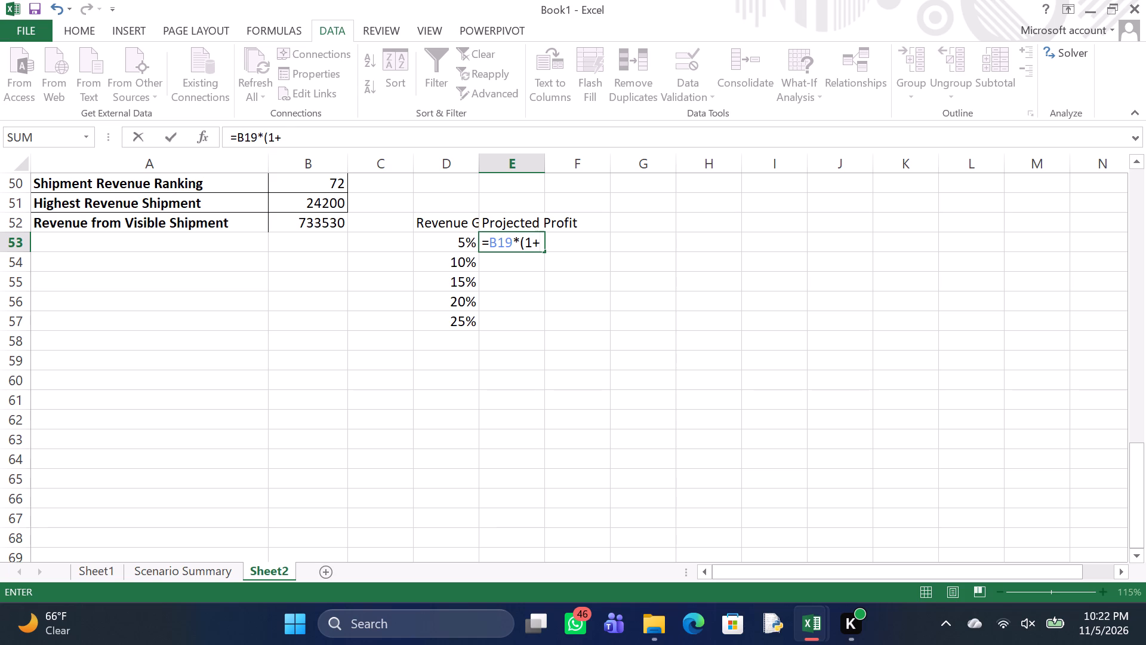
pyautogui.press('d')
pyautogui.write('53')
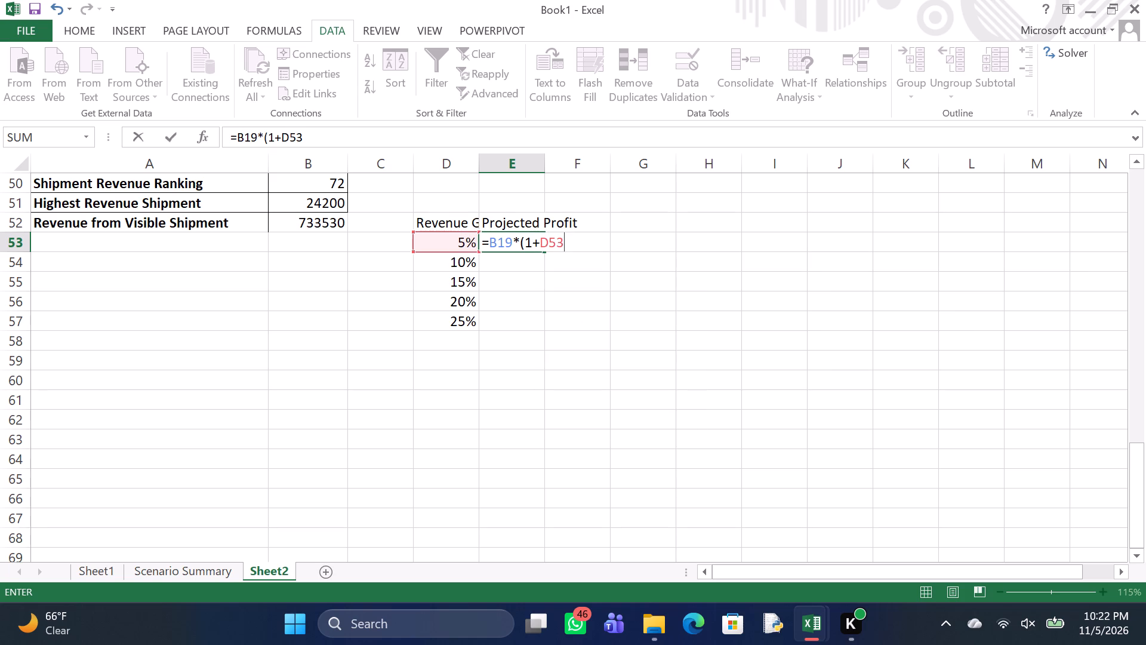
pyautogui.hotkey('shift', ')')
pyautogui.write('-B2')
pyautogui.press('0')
pyautogui.press('Return')
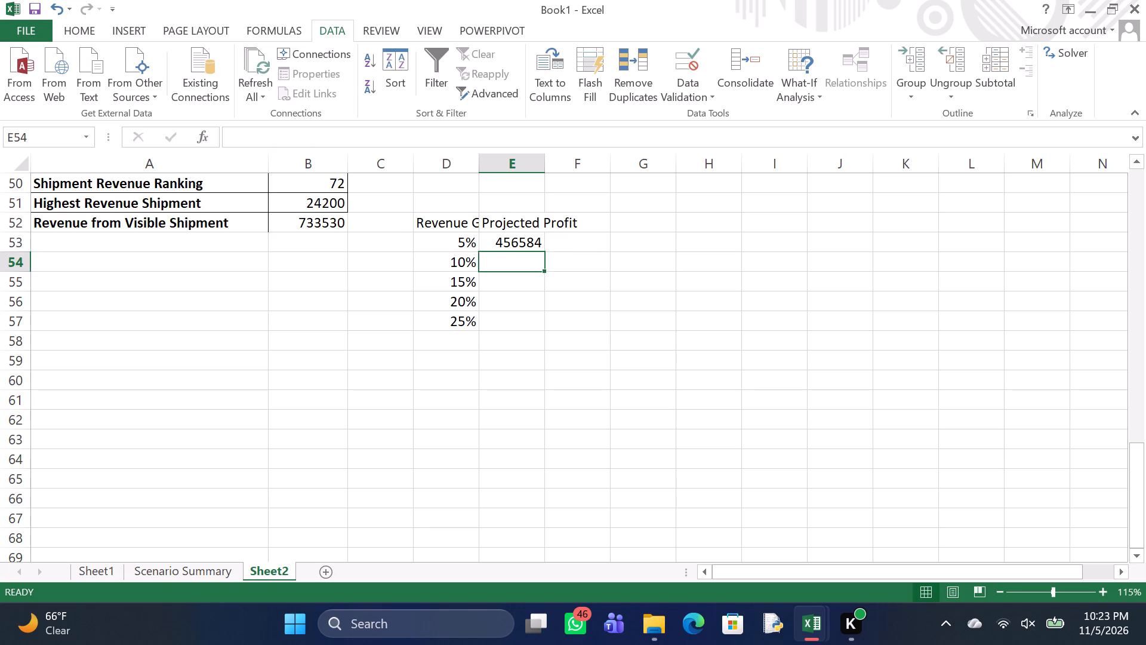
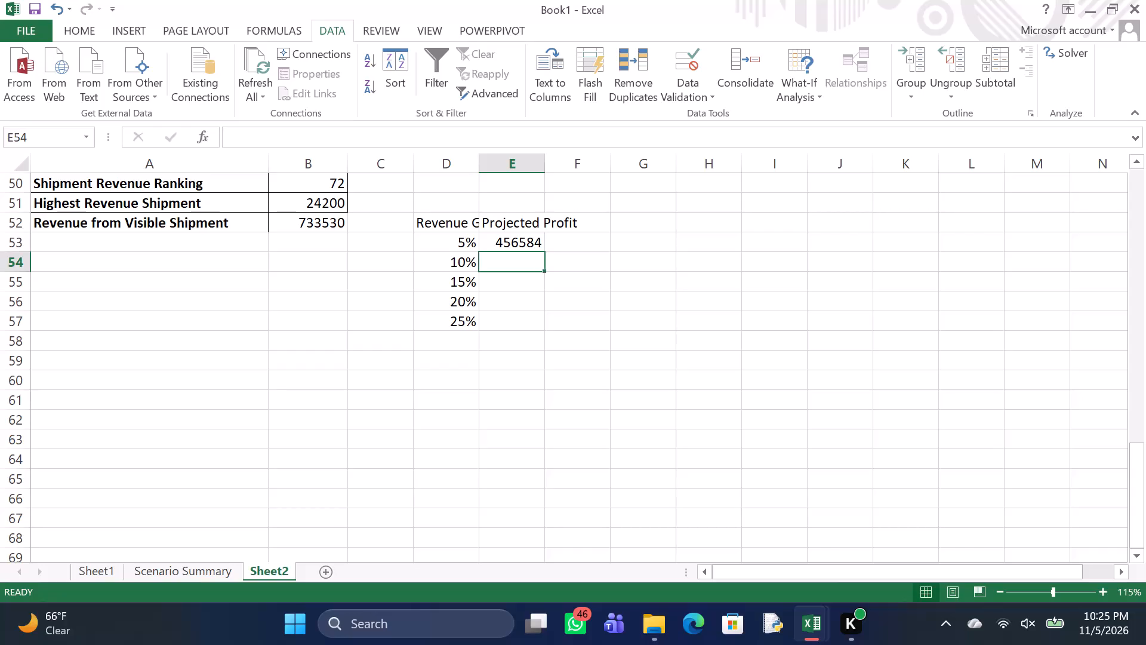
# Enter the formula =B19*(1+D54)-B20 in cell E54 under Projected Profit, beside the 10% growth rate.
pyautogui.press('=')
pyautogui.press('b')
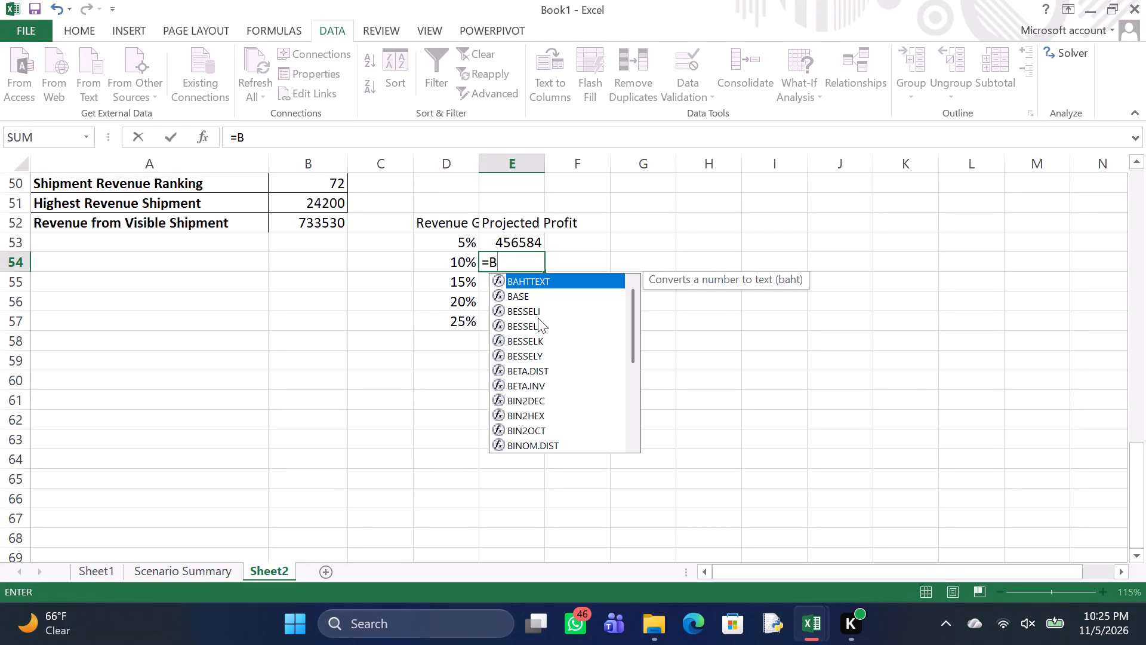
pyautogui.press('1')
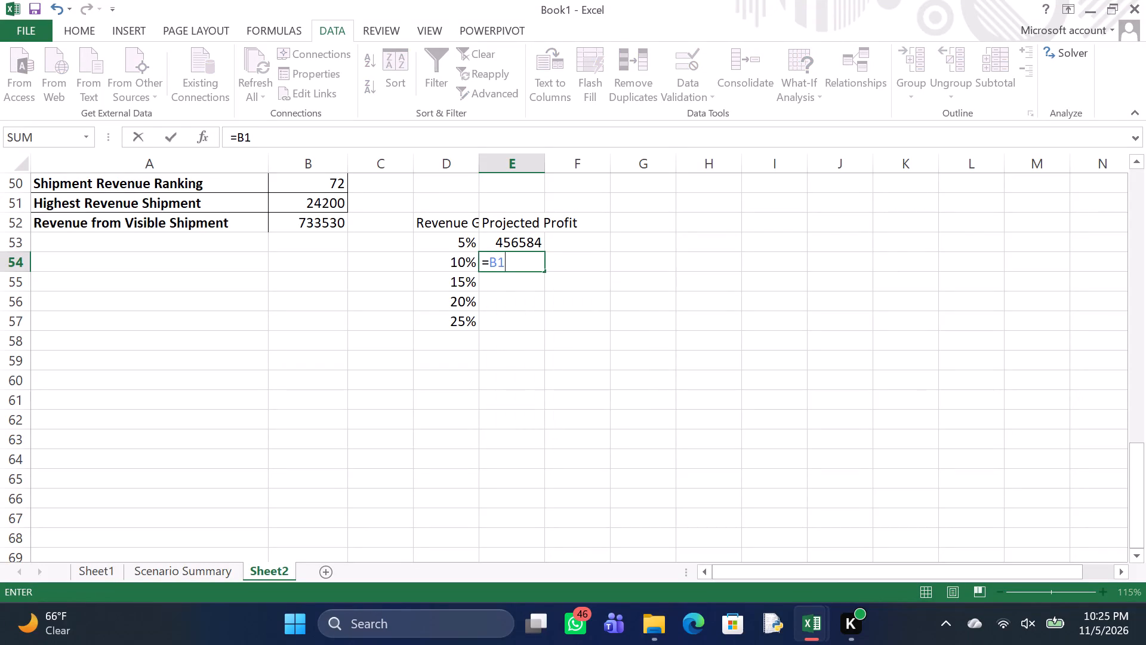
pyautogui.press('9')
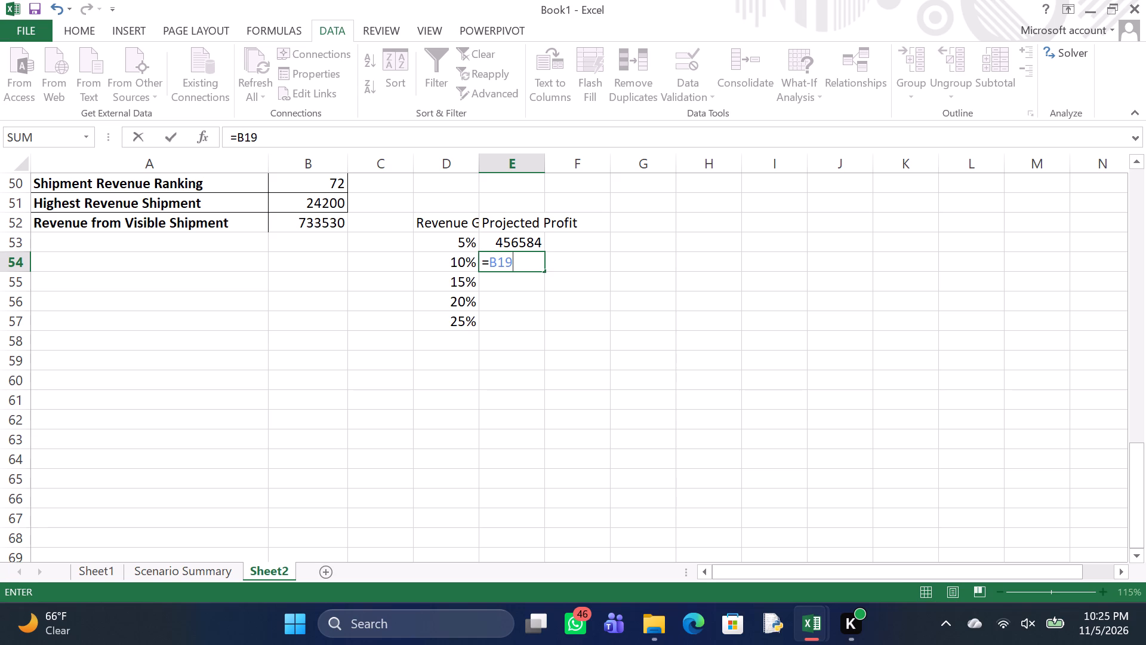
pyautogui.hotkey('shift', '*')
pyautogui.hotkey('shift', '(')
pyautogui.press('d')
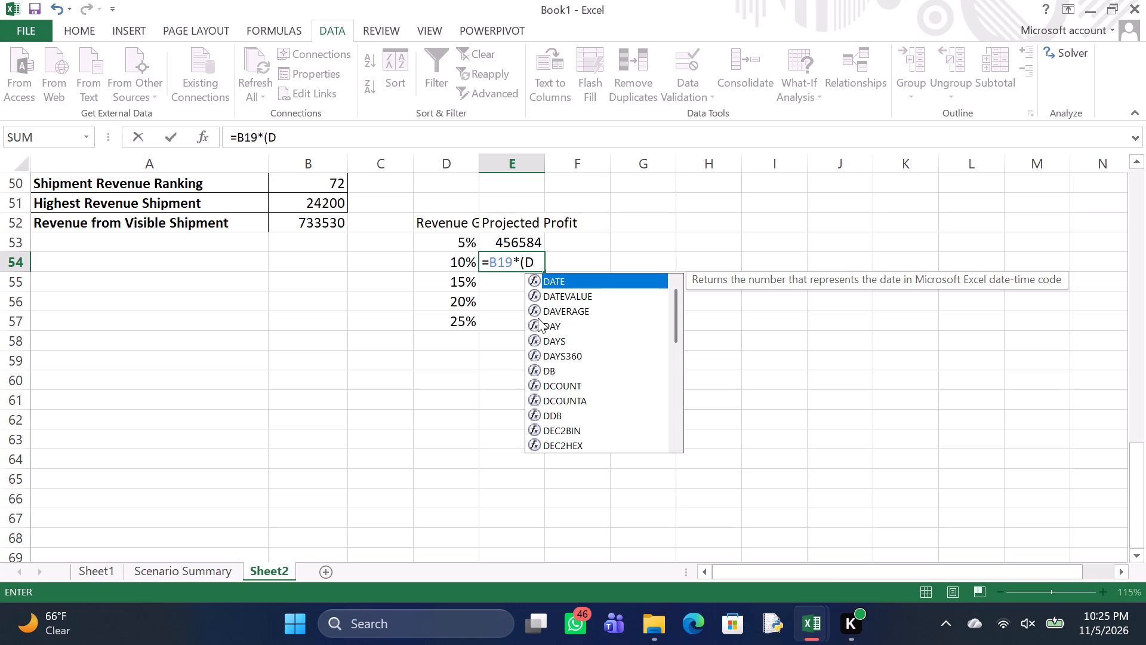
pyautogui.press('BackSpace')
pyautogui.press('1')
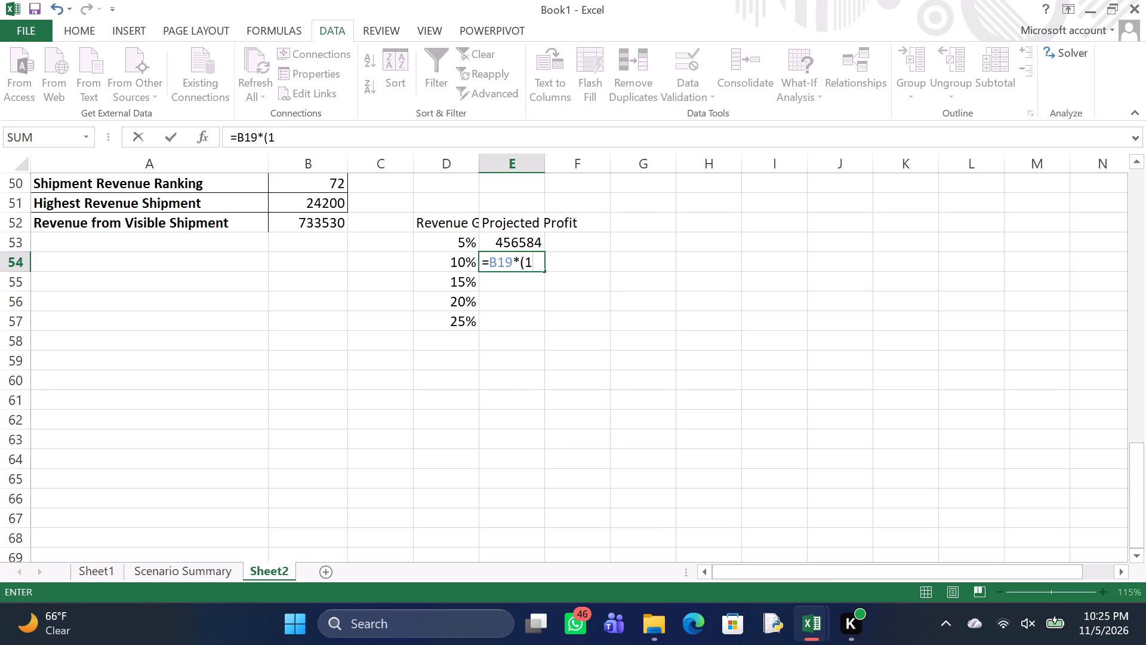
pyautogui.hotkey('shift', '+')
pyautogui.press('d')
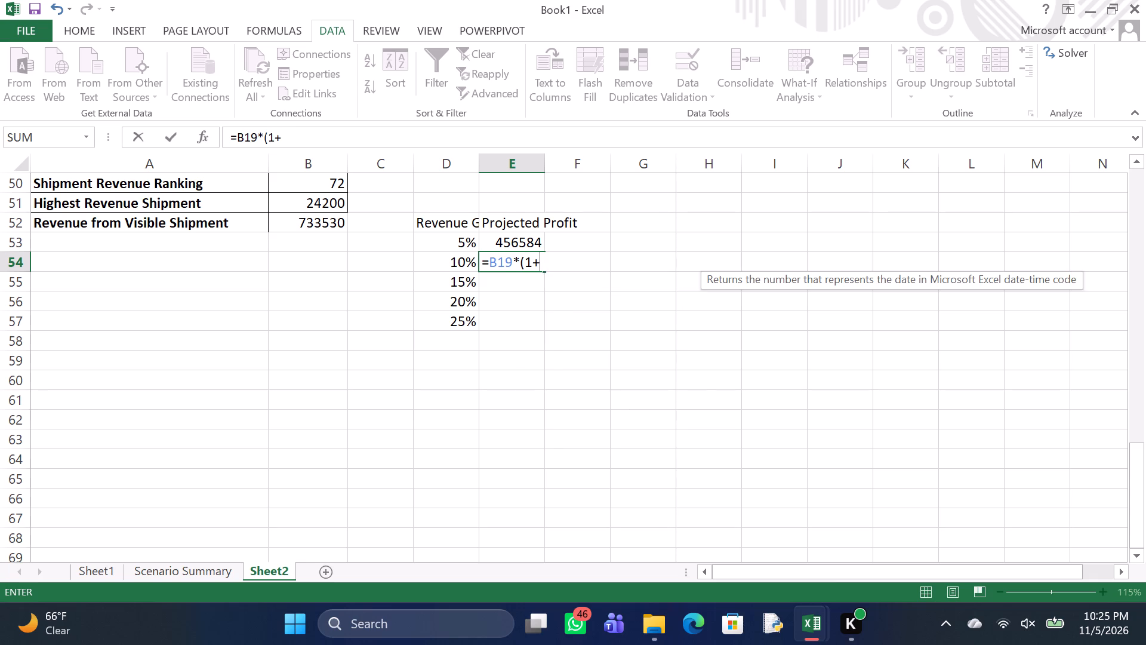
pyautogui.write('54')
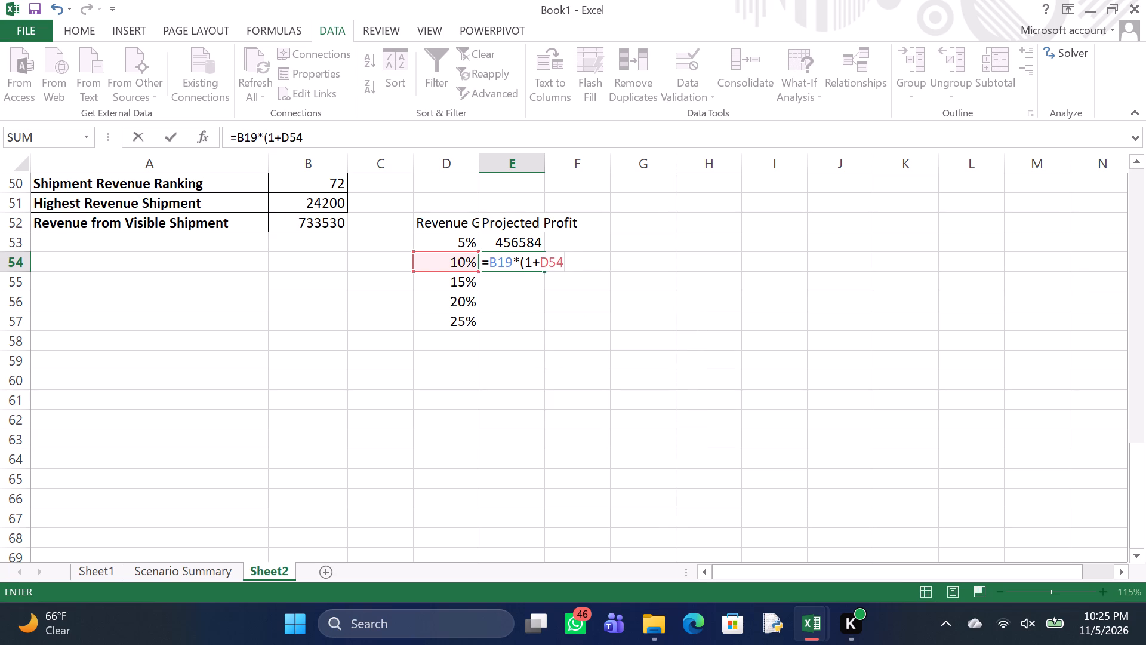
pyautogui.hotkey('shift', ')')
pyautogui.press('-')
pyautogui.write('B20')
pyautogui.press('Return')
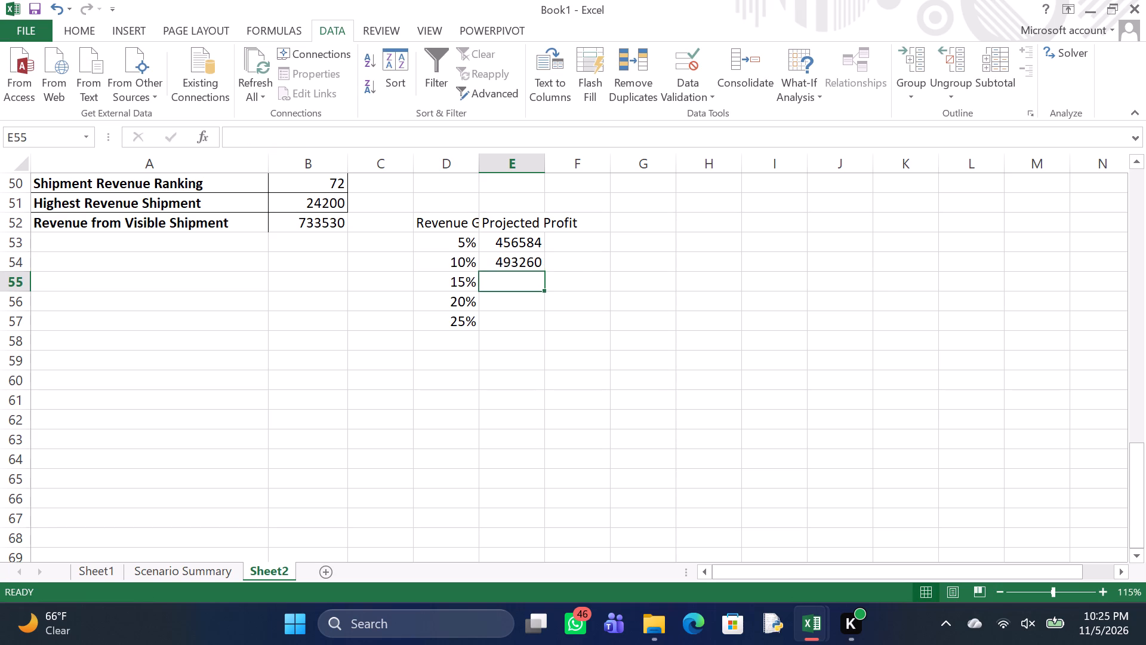
# Fill the Projected Profit formula from cell E53 down through E55.
pyautogui.click(533, 244)
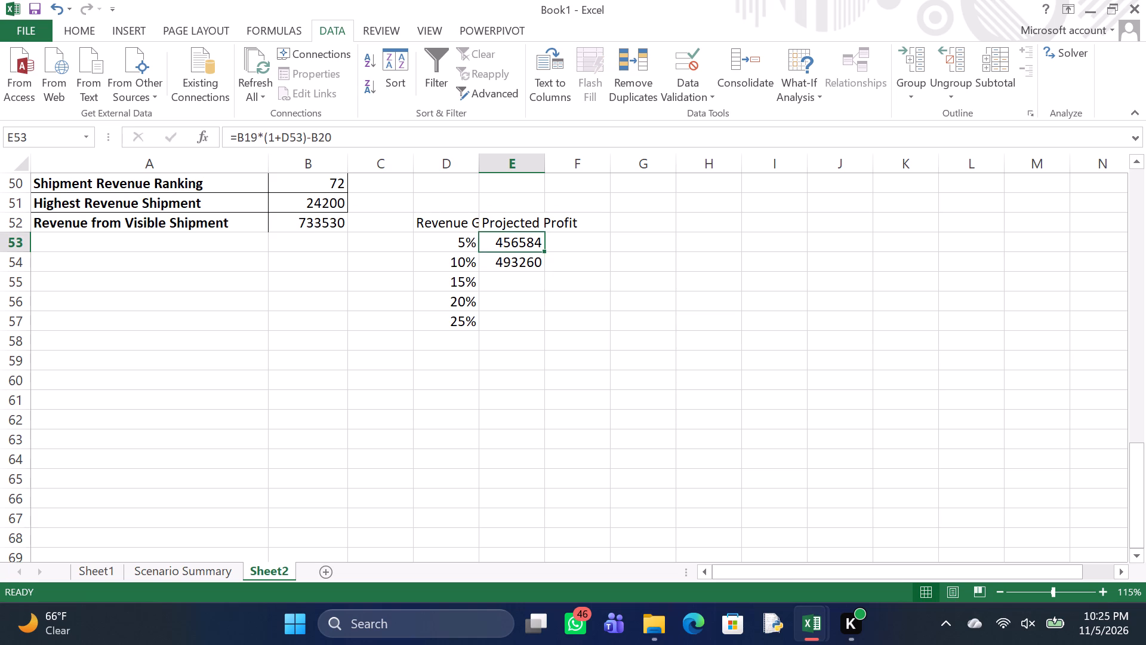
pyautogui.moveTo(545, 252); pyautogui.dragTo(541, 291)
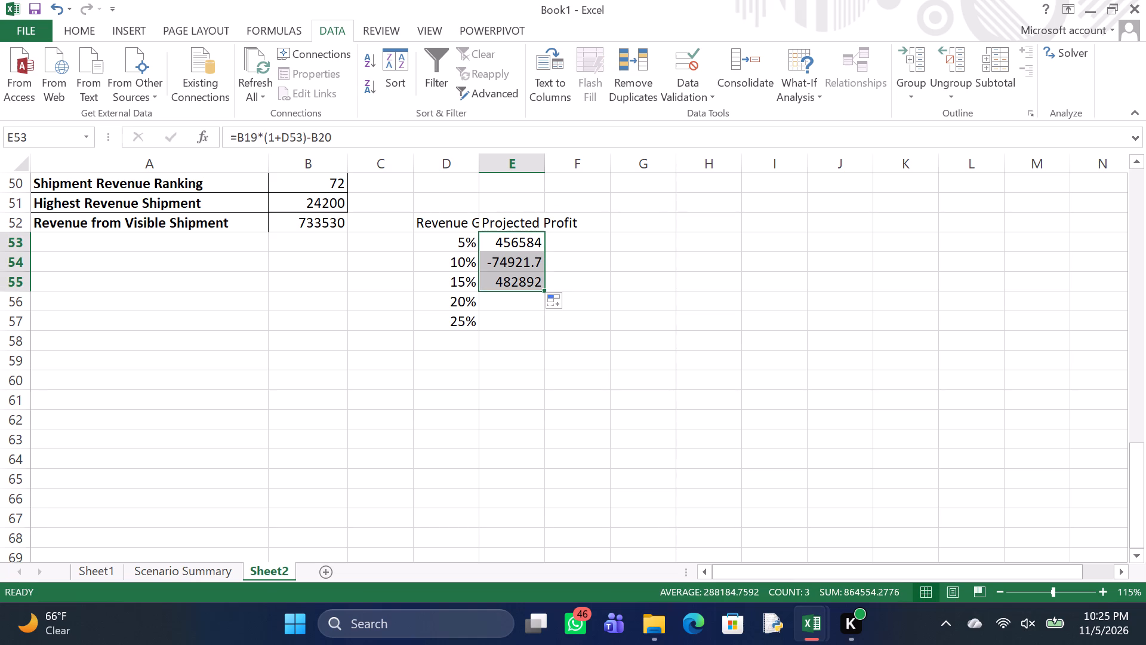
# Correct the references in cell E54 so the 10% growth formula reads =B19*(1+D54)-B20.
pyautogui.click(529, 263)
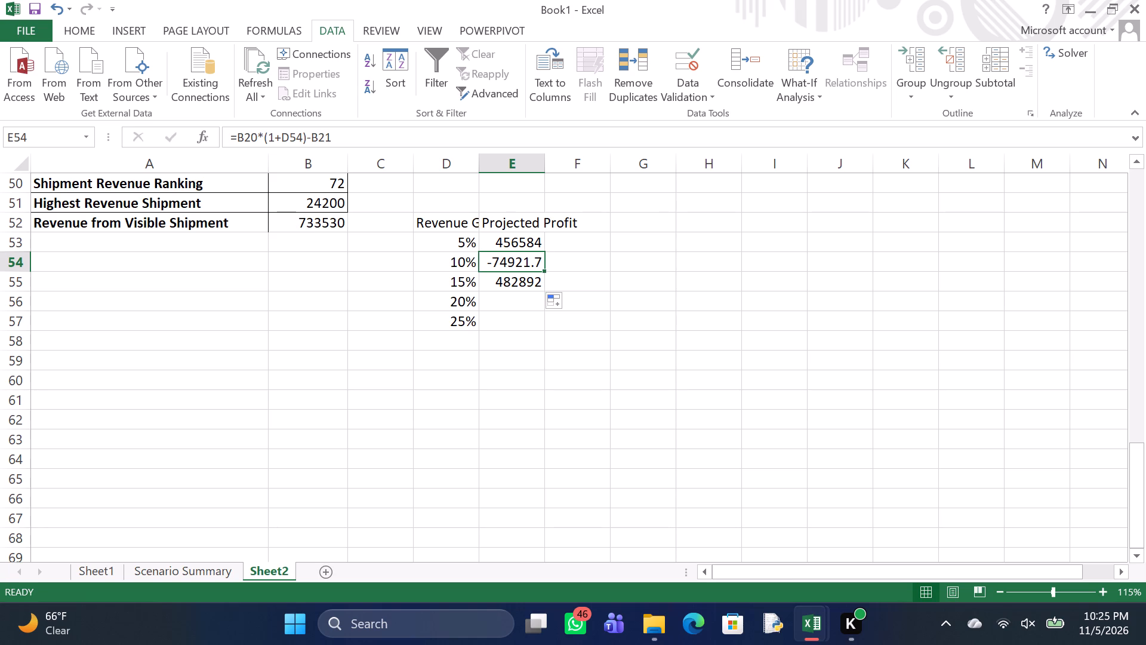
pyautogui.click(362, 137)
pyautogui.press('BackSpace')
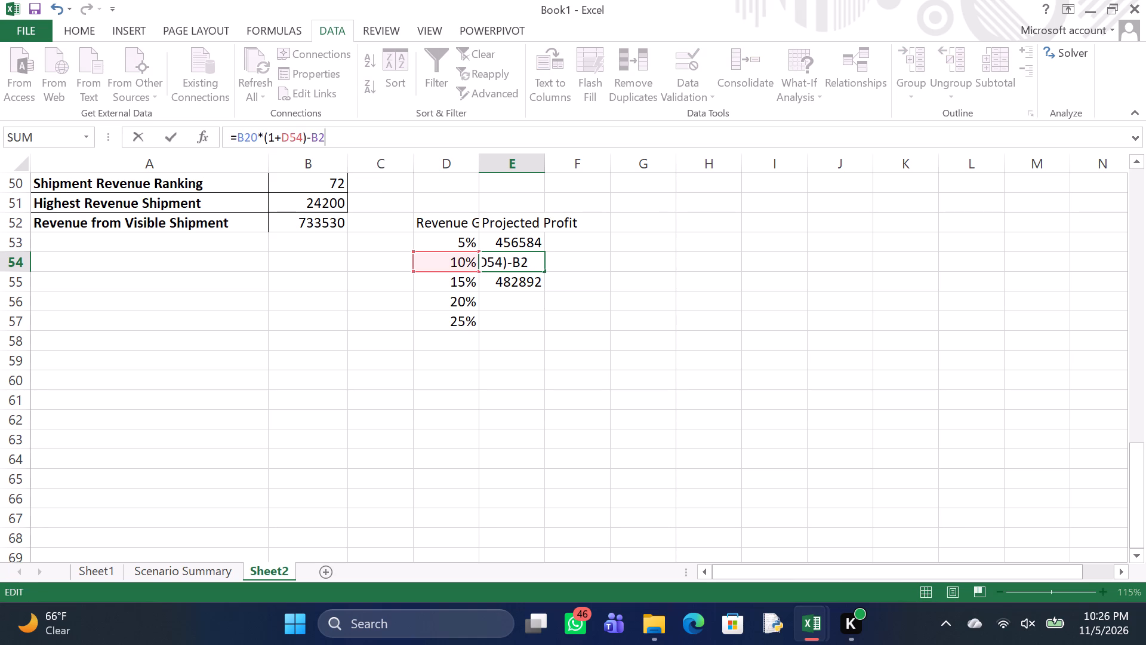
pyautogui.press('0')
pyautogui.press('Return')
pyautogui.click(328, 133)
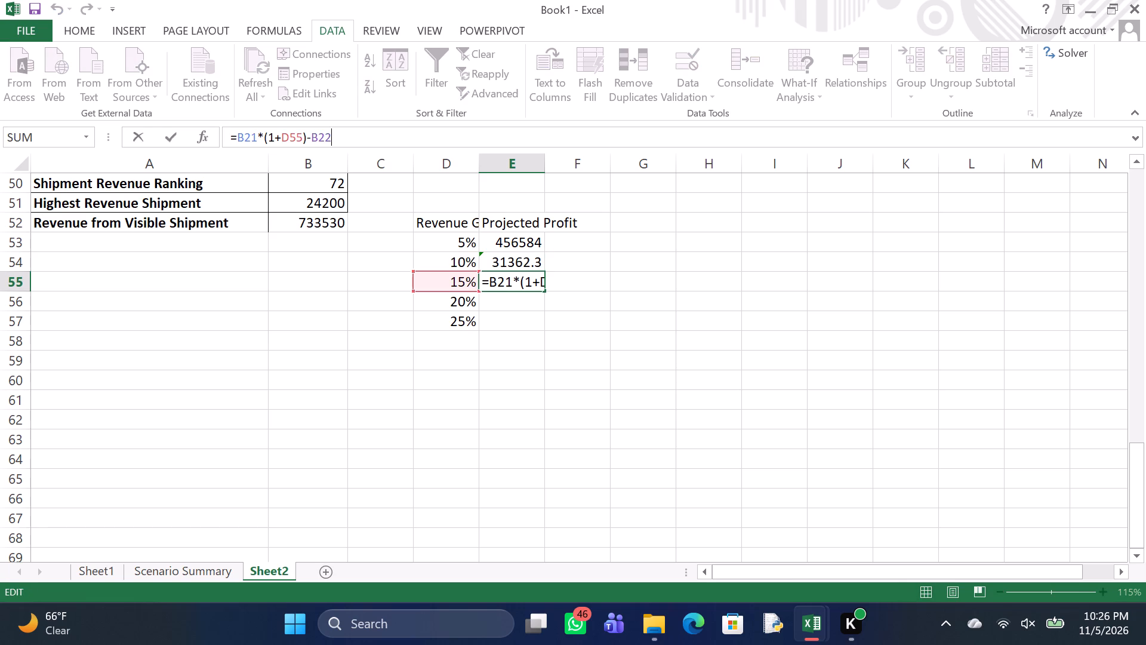
pyautogui.click(510, 258)
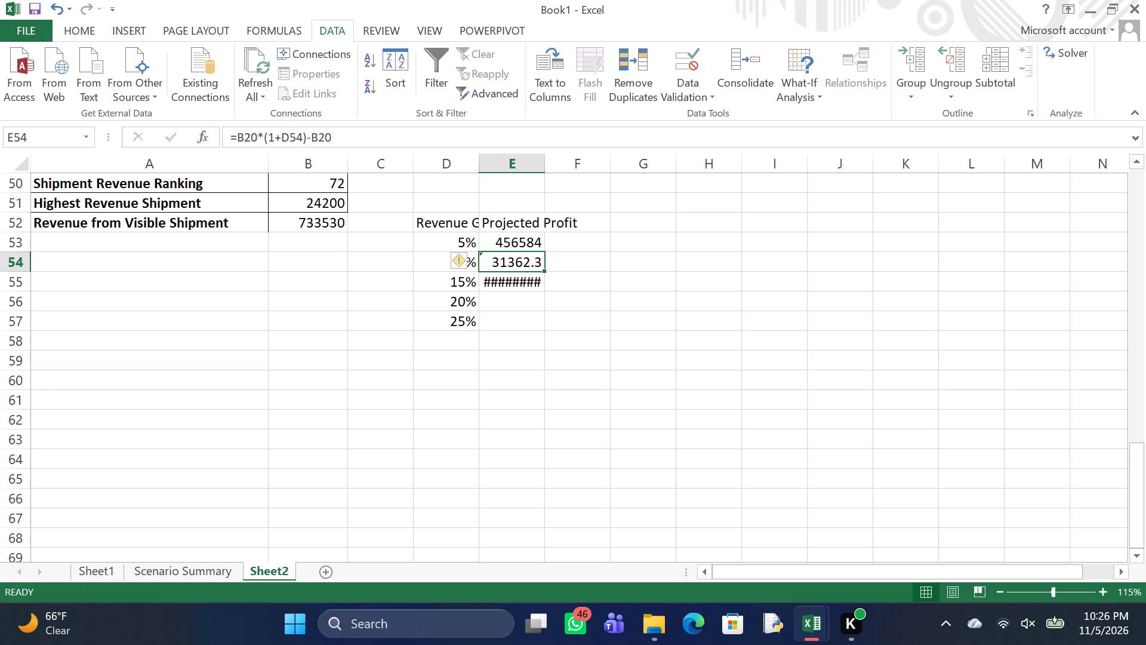
pyautogui.click(256, 138)
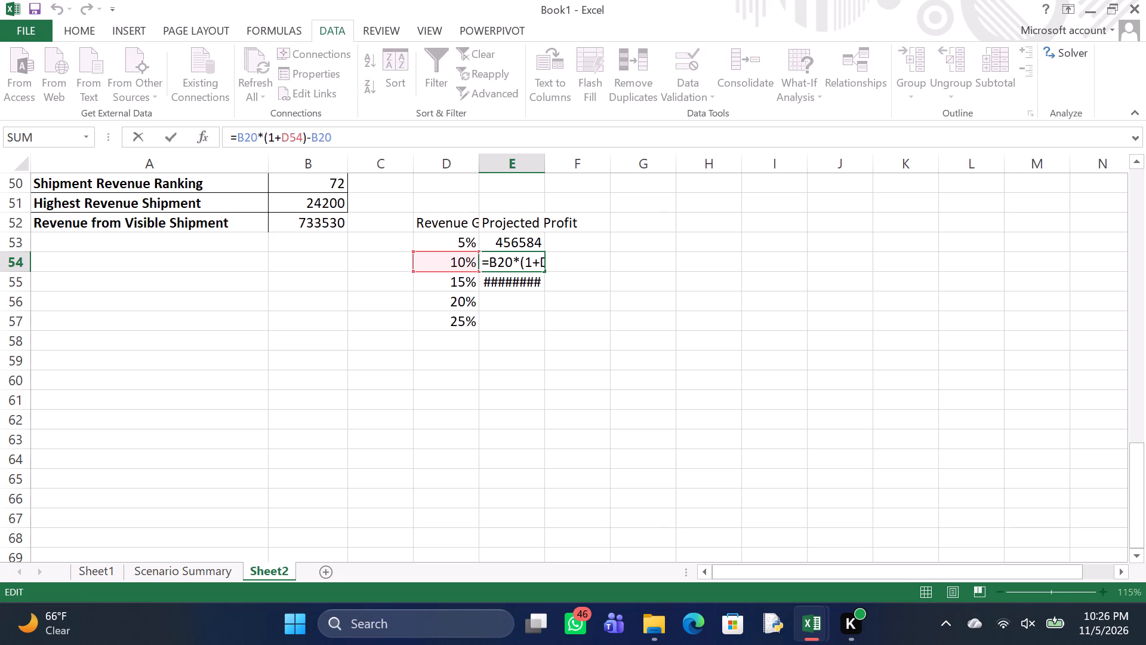
pyautogui.press('BackSpace')
pyautogui.press('BackSpace')
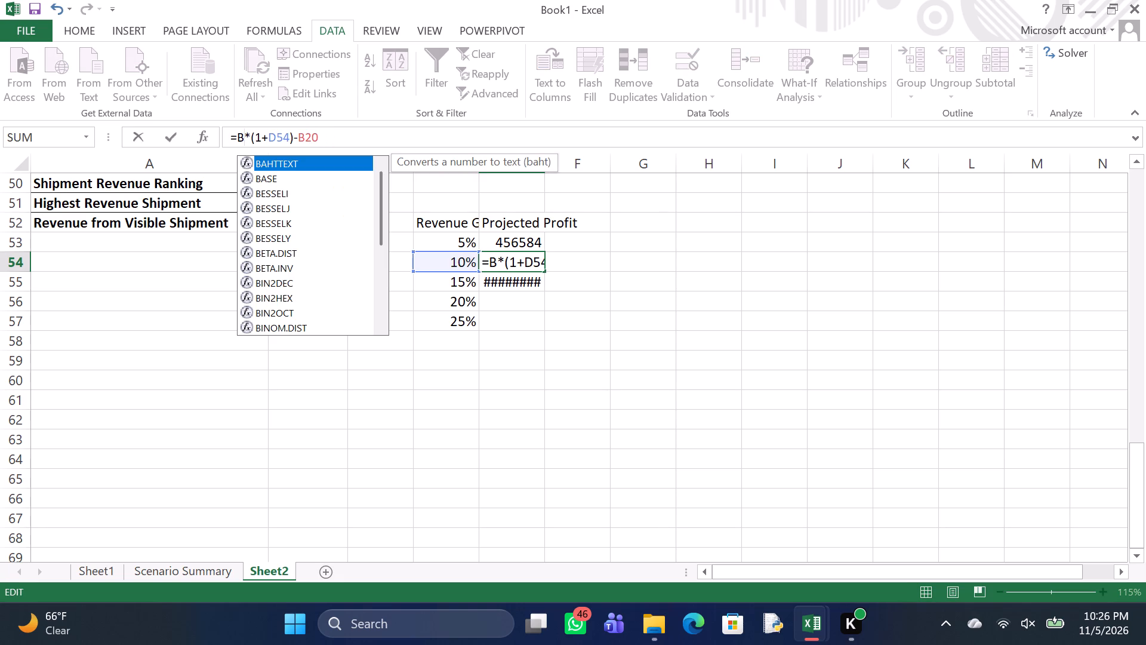
pyautogui.press('1')
pyautogui.press('9')
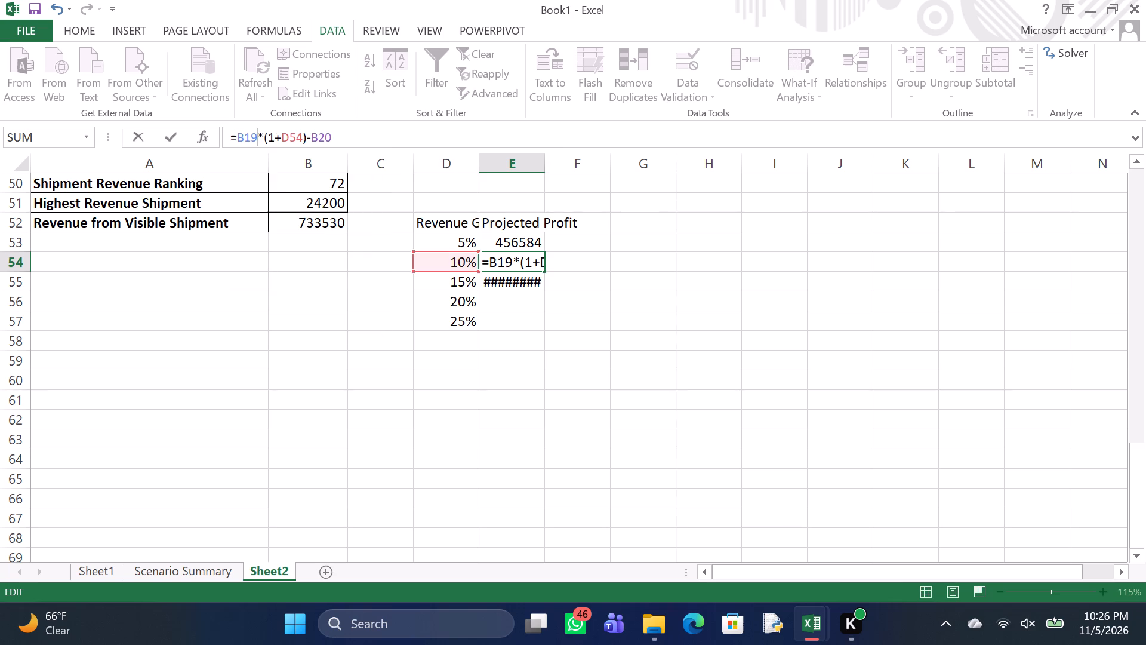
pyautogui.press('Return')
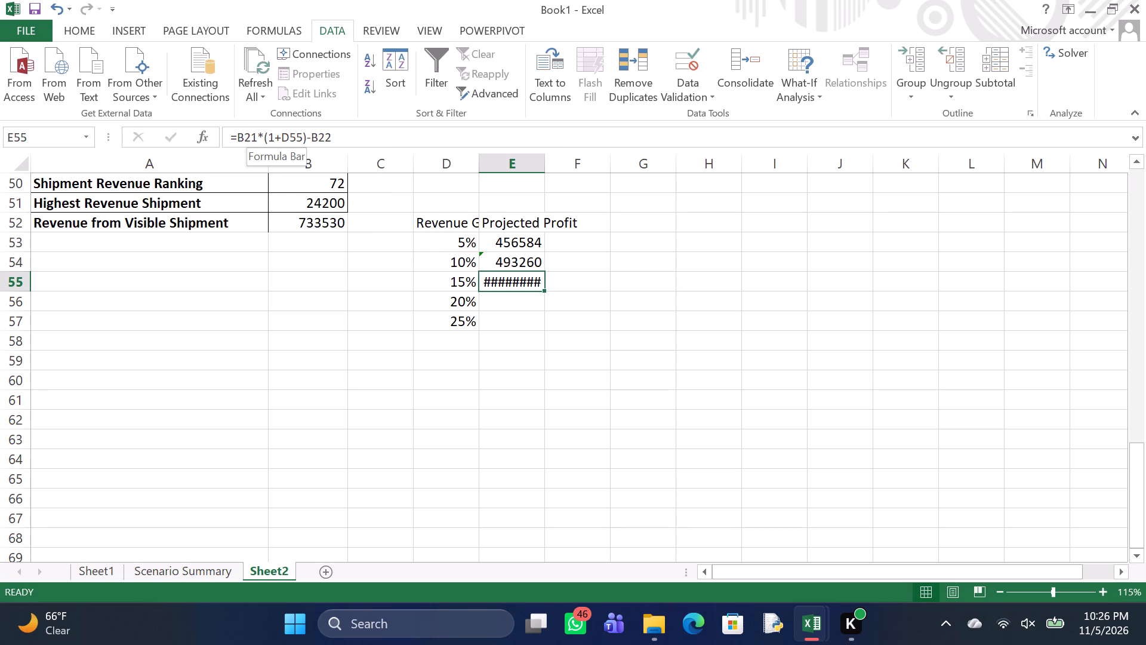
# Correct the references in cell E55 so the 15% growth formula reads =B19*(1+D55)-B20.
pyautogui.press('BackSpace')
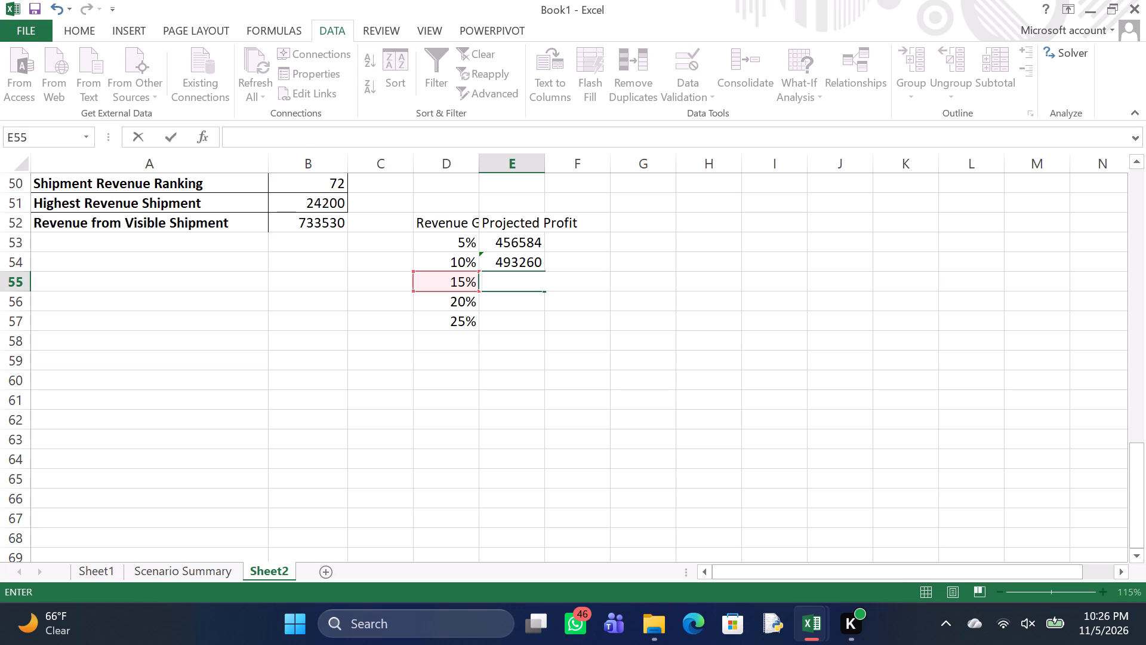
pyautogui.click(517, 287)
pyautogui.hotkey('ctrl', 'z')
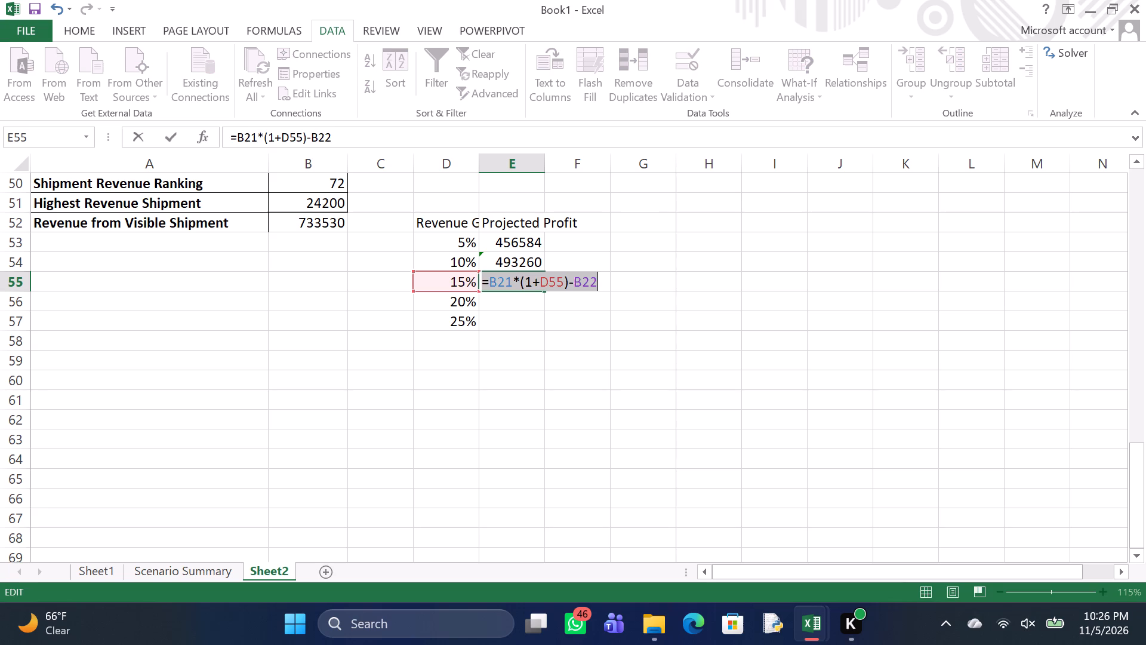
pyautogui.click(257, 139)
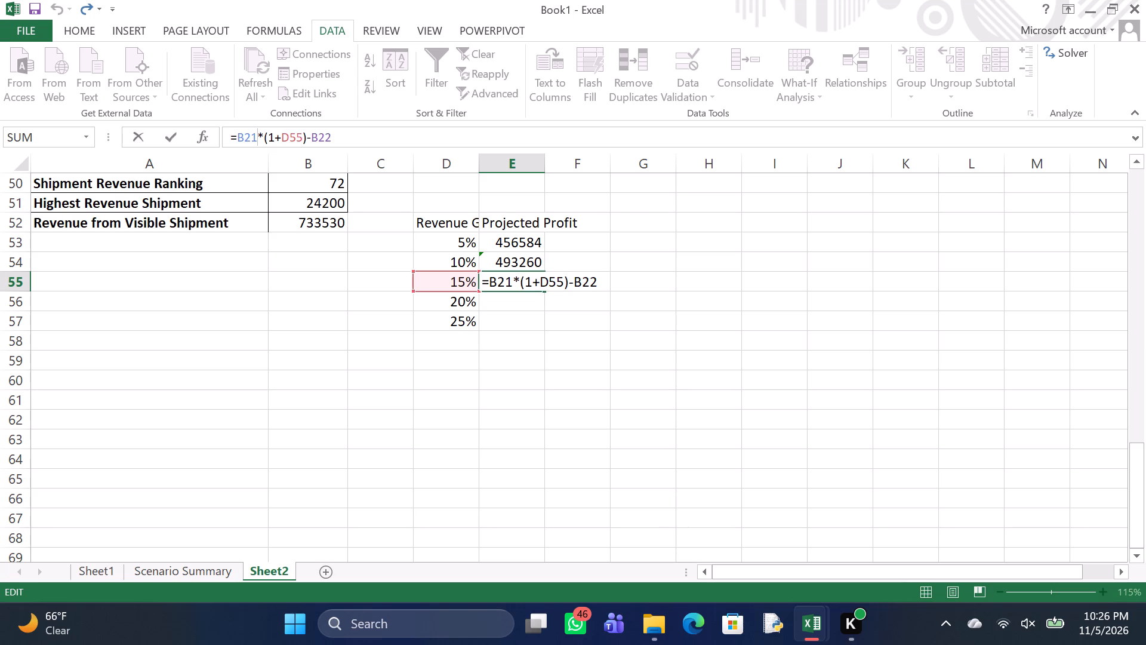
pyautogui.press('BackSpace')
pyautogui.press('BackSpace')
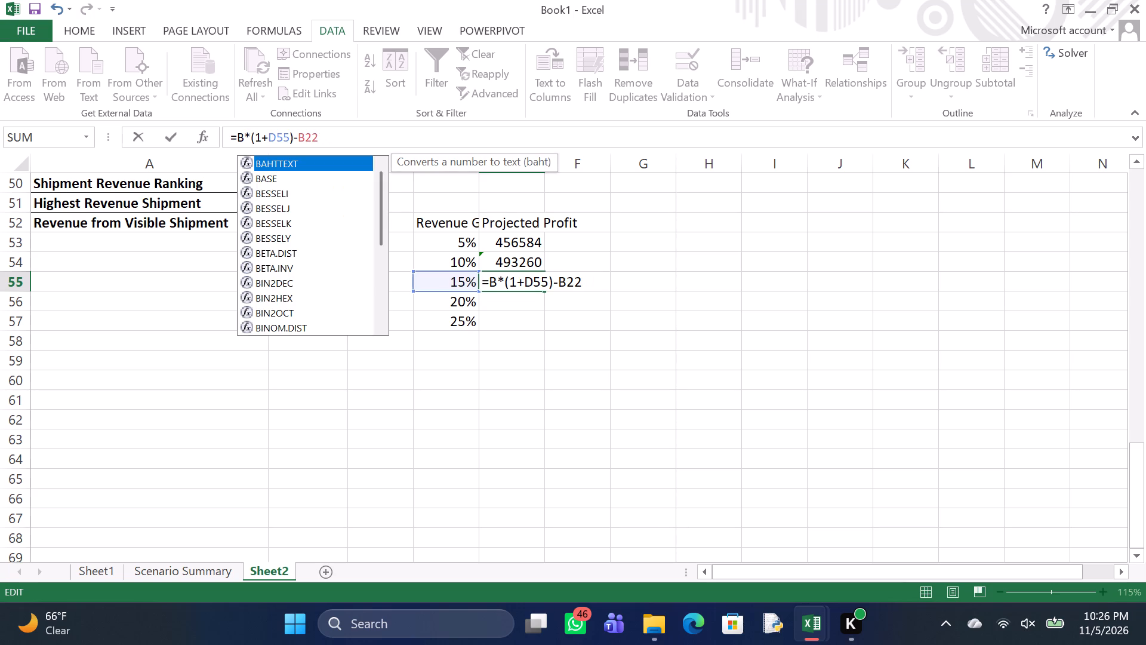
pyautogui.press('1')
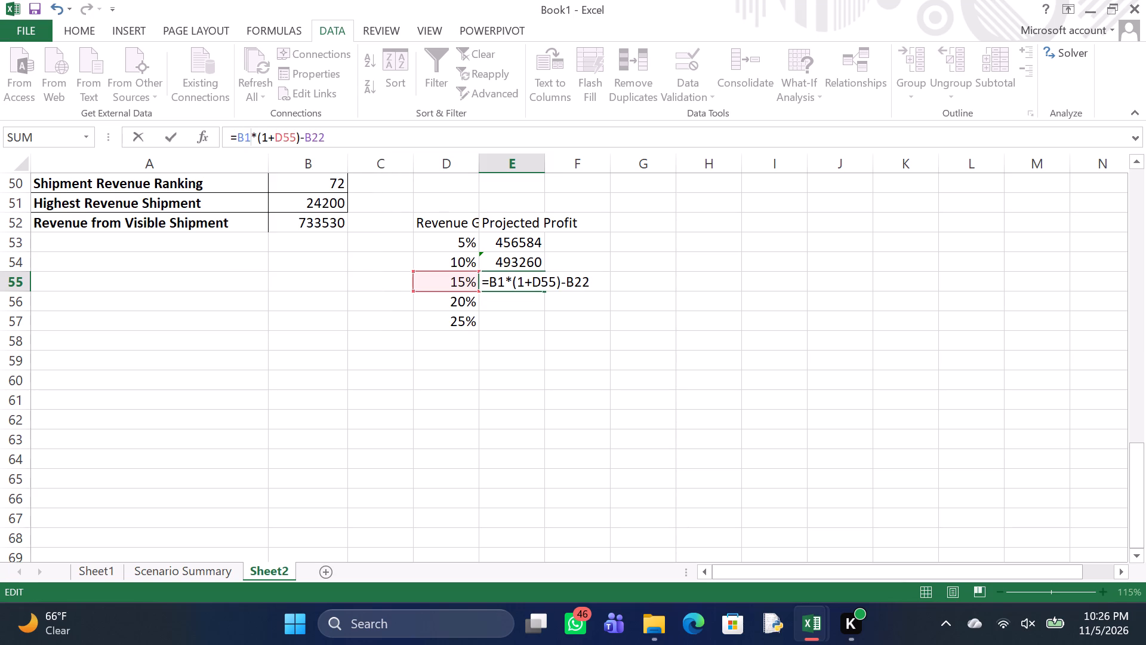
pyautogui.press('9')
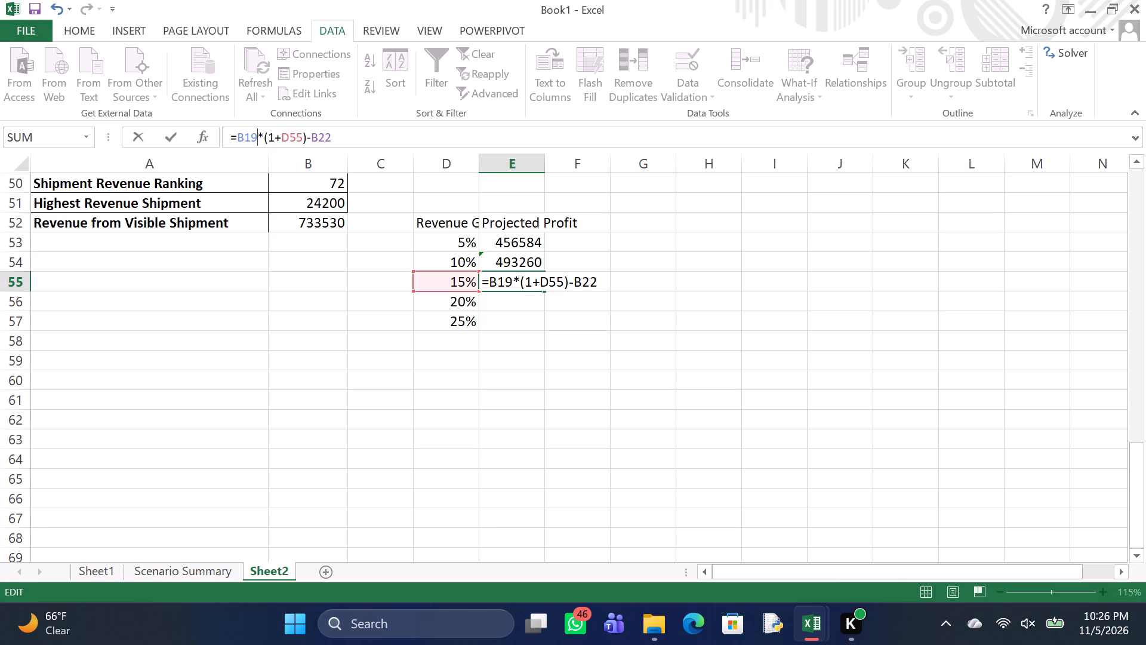
pyautogui.click(332, 134)
pyautogui.press('BackSpace')
pyautogui.press('0')
pyautogui.press('Return')
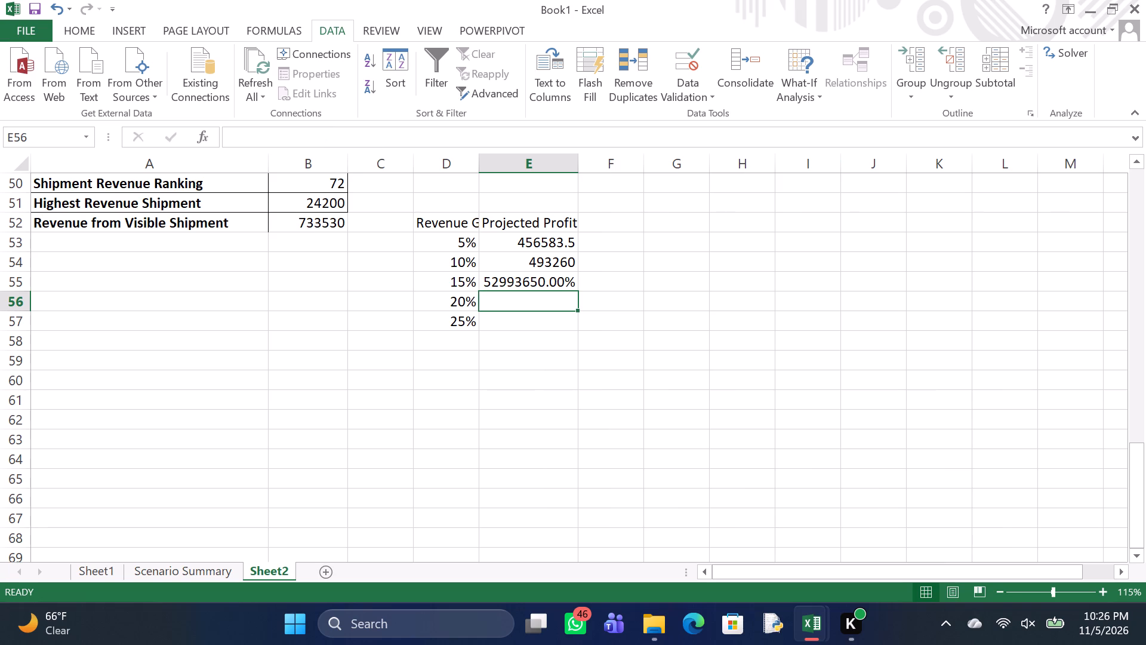
# Format the 15% growth profit in cell E55 as a Number with 0 decimal places.
pyautogui.click(514, 286)
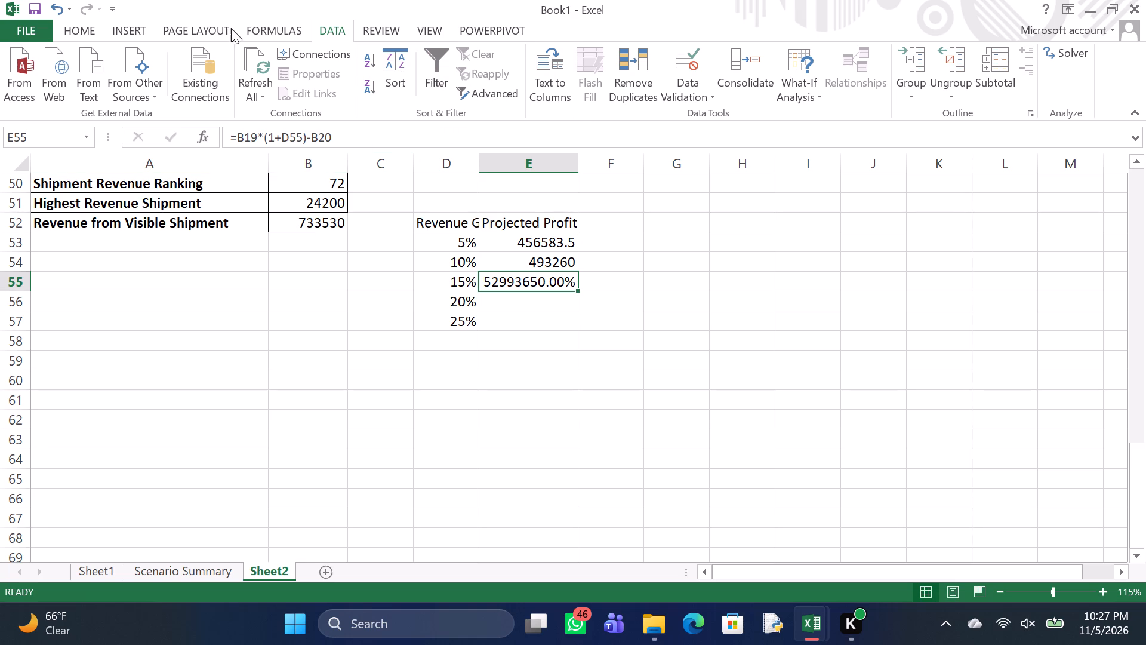
pyautogui.click(90, 29)
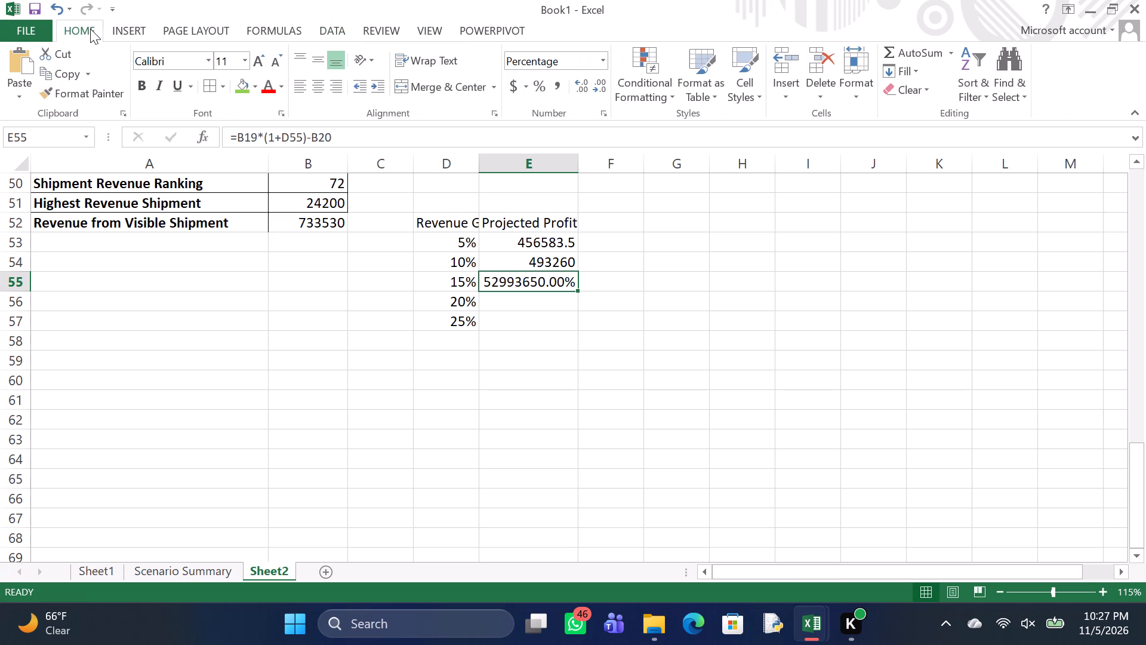
pyautogui.click(519, 88)
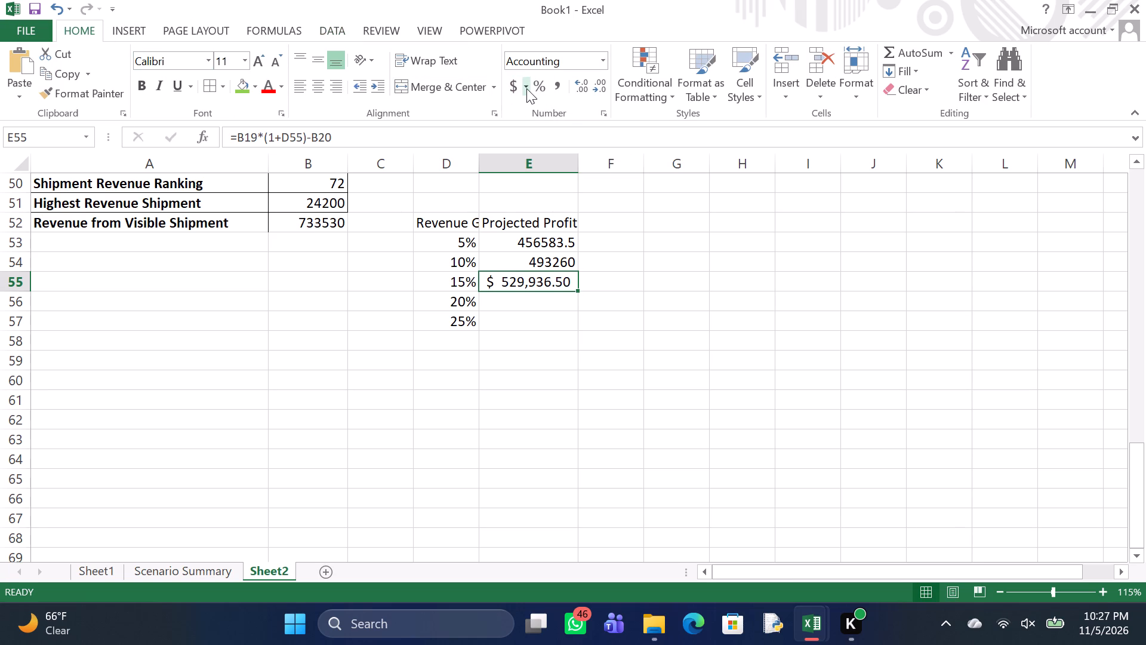
pyautogui.click(526, 88)
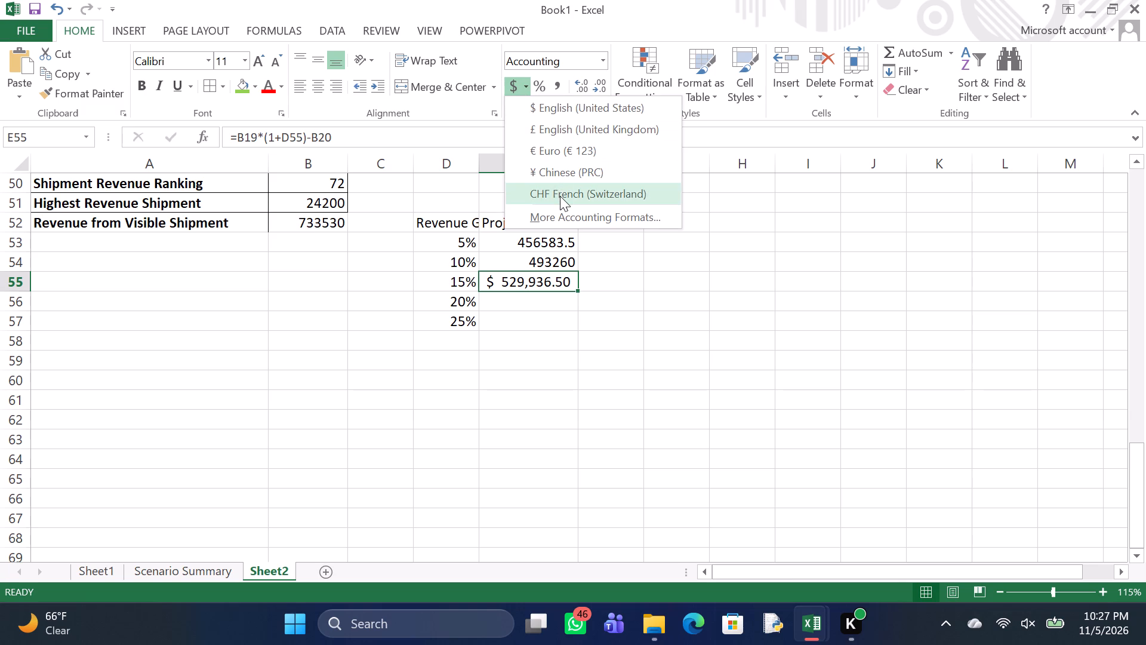
pyautogui.click(558, 205)
pyautogui.click(557, 221)
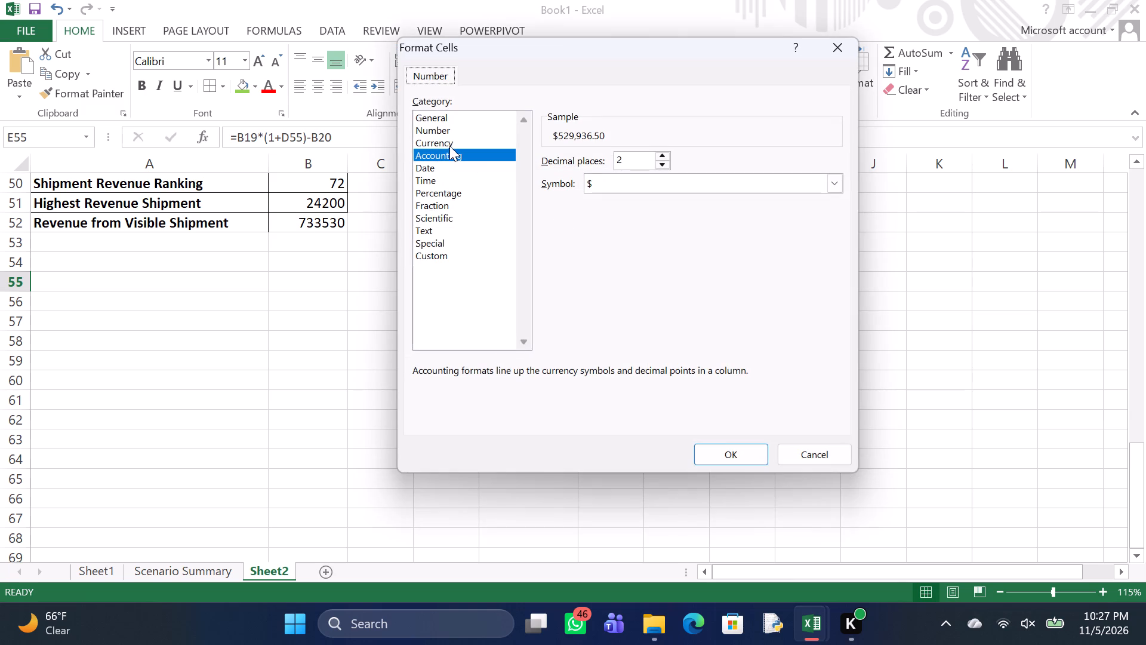
pyautogui.click(443, 124)
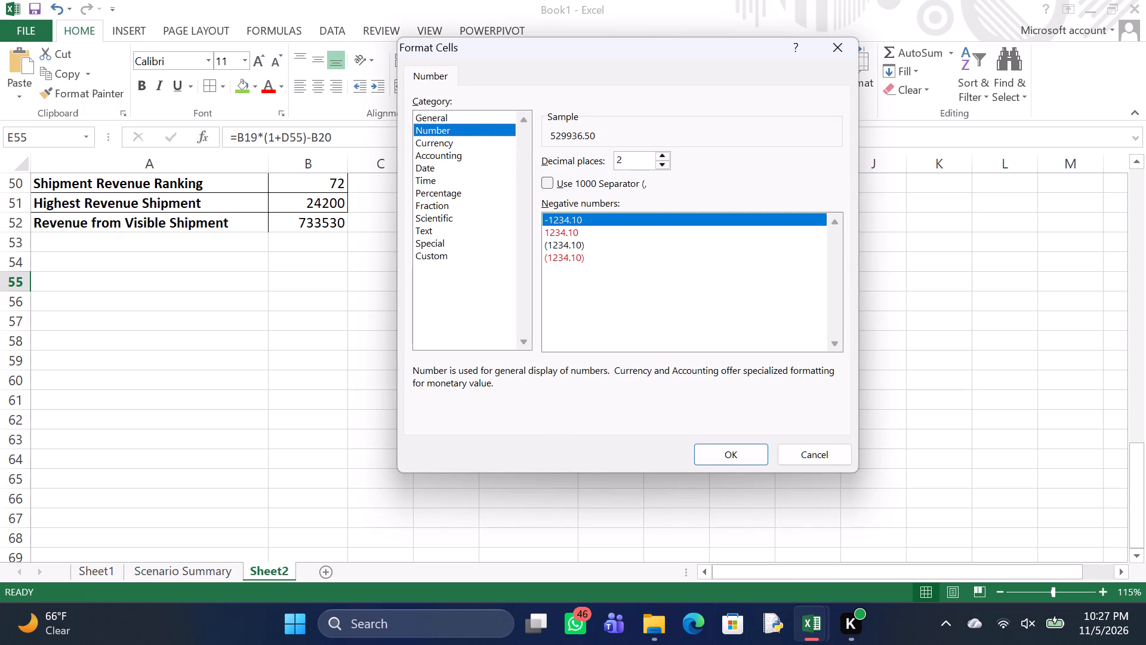
pyautogui.click(664, 165)
pyautogui.click(664, 165)
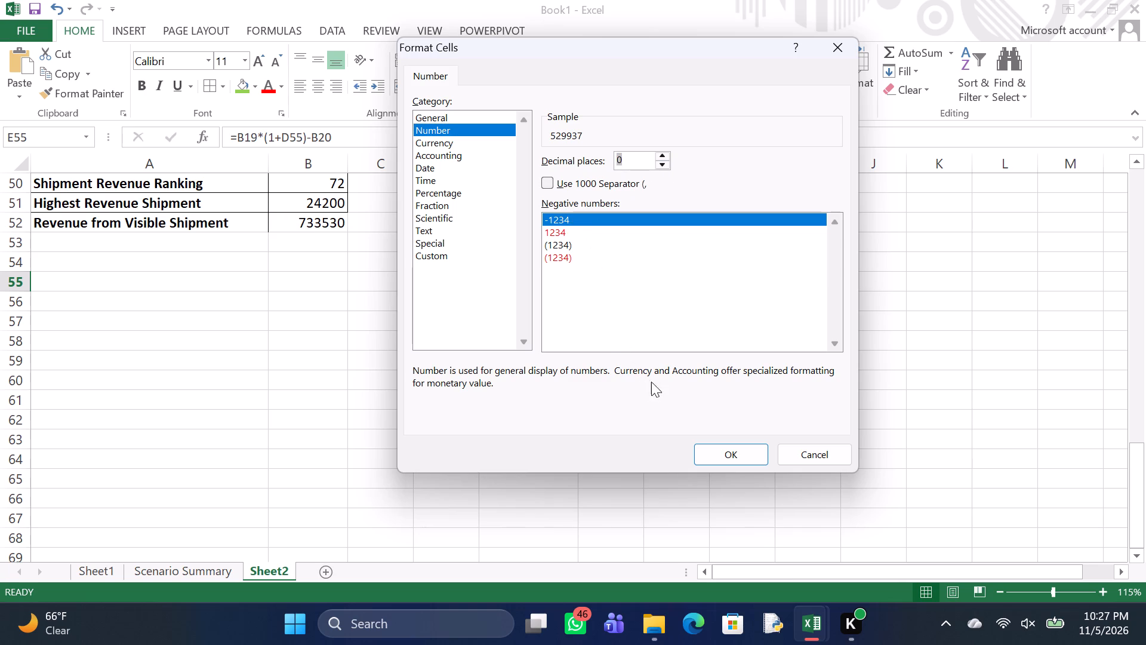
pyautogui.click(720, 456)
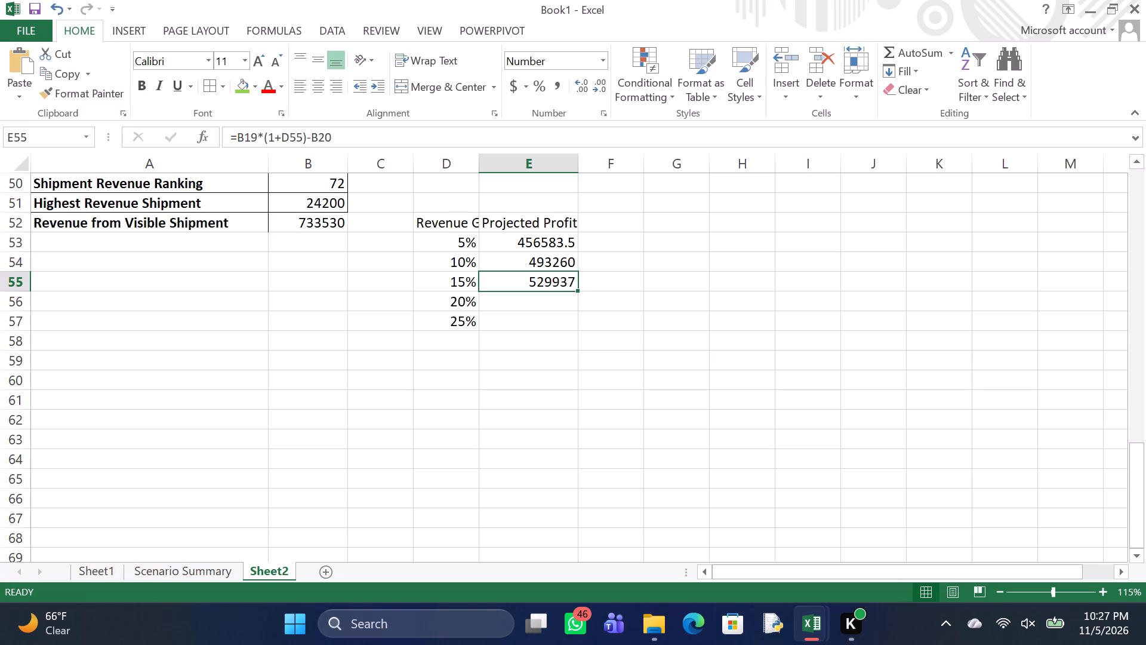
# Enter the formula =B19*(1+D56)-B20 in cell E56 as the Projected Profit for 20% growth.
pyautogui.click(528, 297)
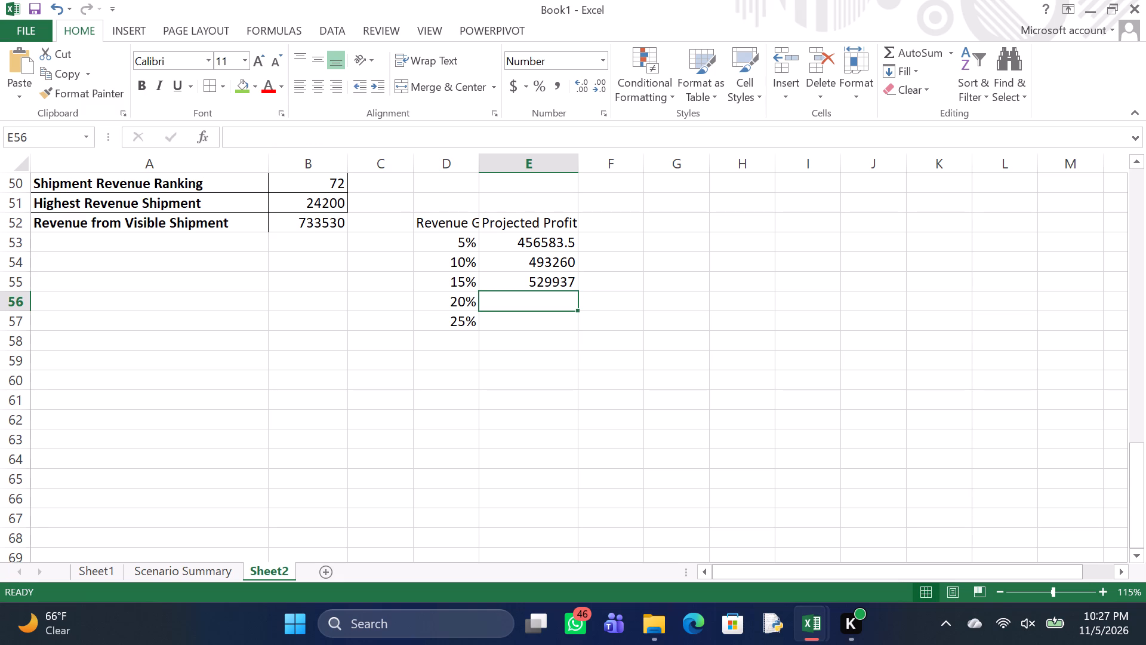
pyautogui.press('=')
pyautogui.press('b')
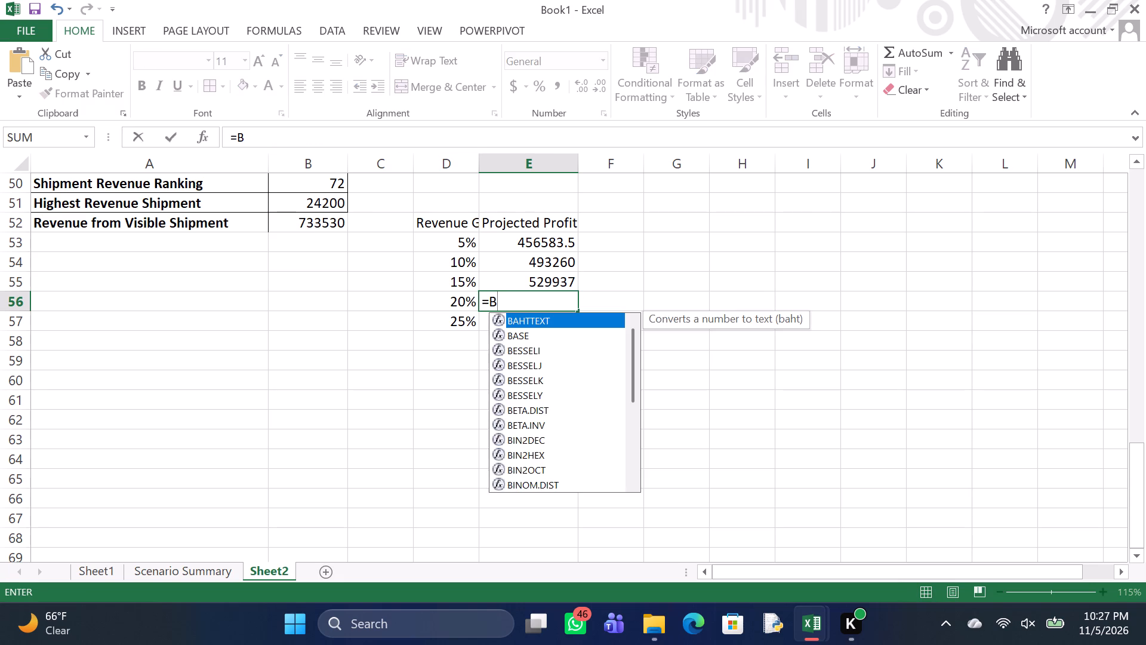
pyautogui.press('1')
pyautogui.press('9')
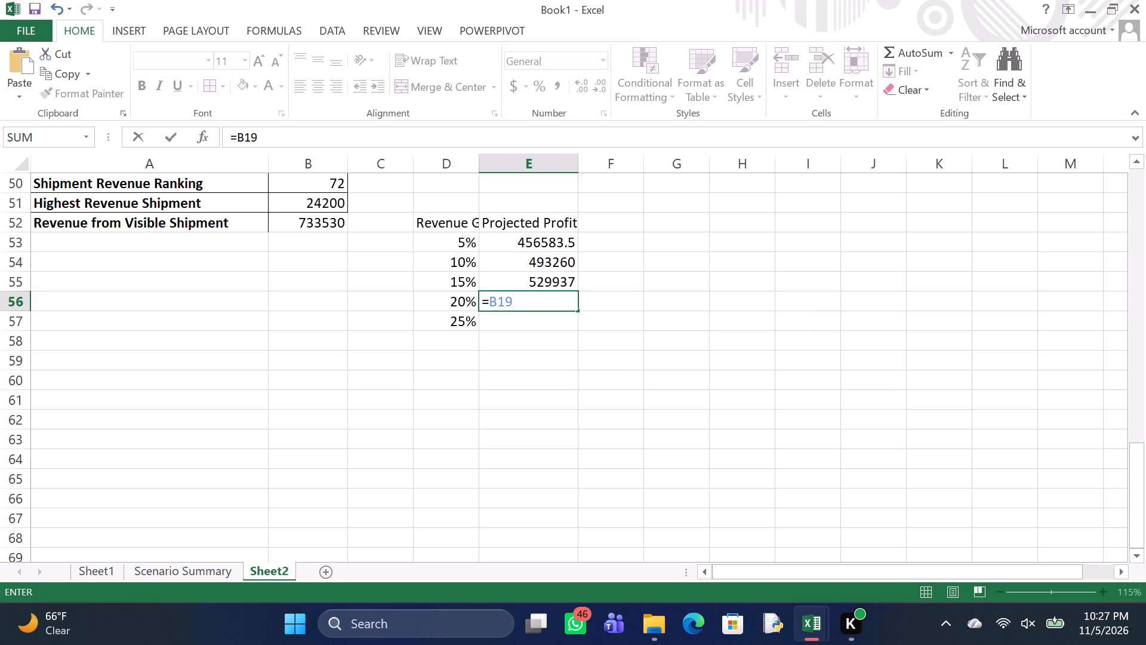
pyautogui.hotkey('shift', '*')
pyautogui.hotkey('shift', '(')
pyautogui.press('1')
pyautogui.hotkey('shift', '+')
pyautogui.press('d')
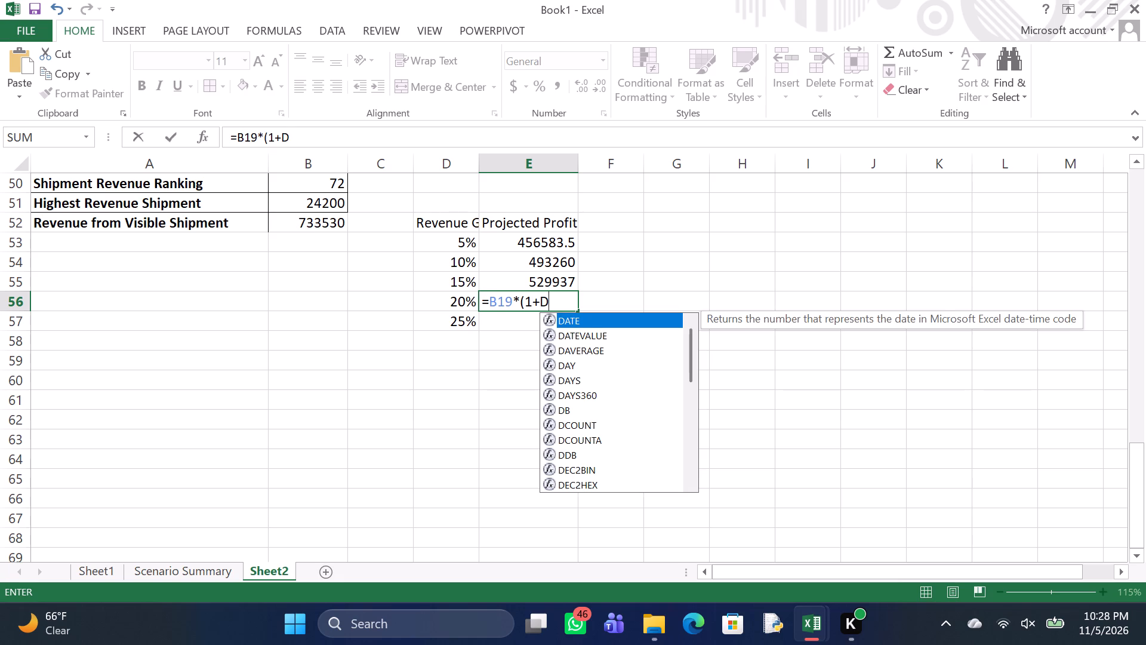
pyautogui.press('5')
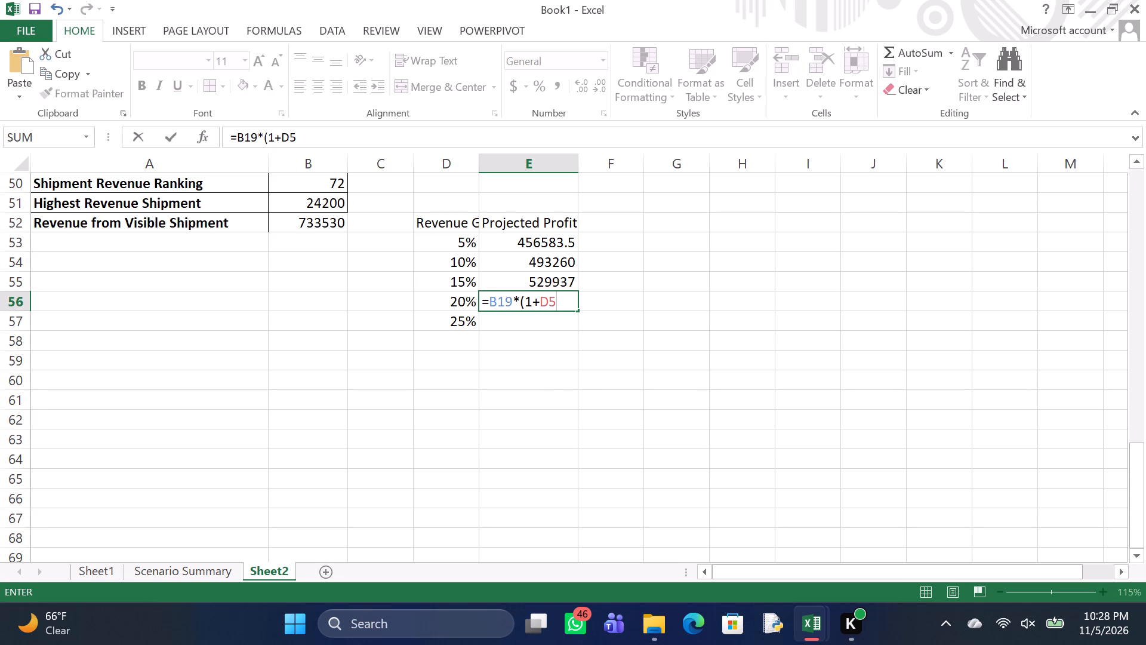
pyautogui.press('6')
pyautogui.hotkey('shift', ')')
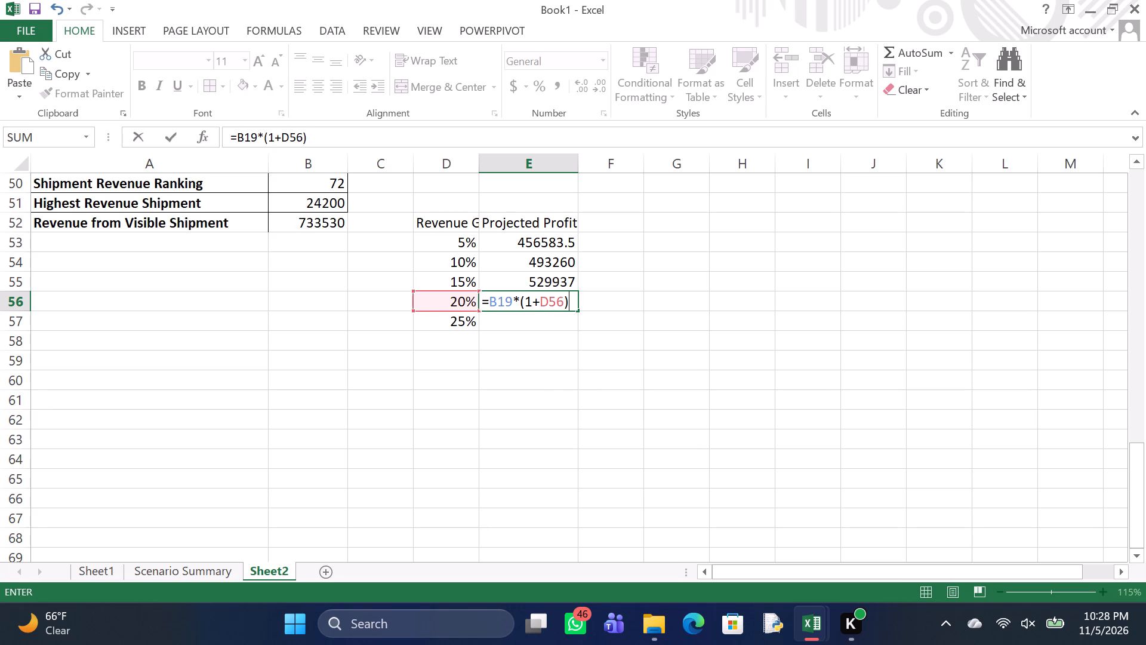
pyautogui.press('-')
pyautogui.write('B2')
pyautogui.press('0')
pyautogui.press('Return')
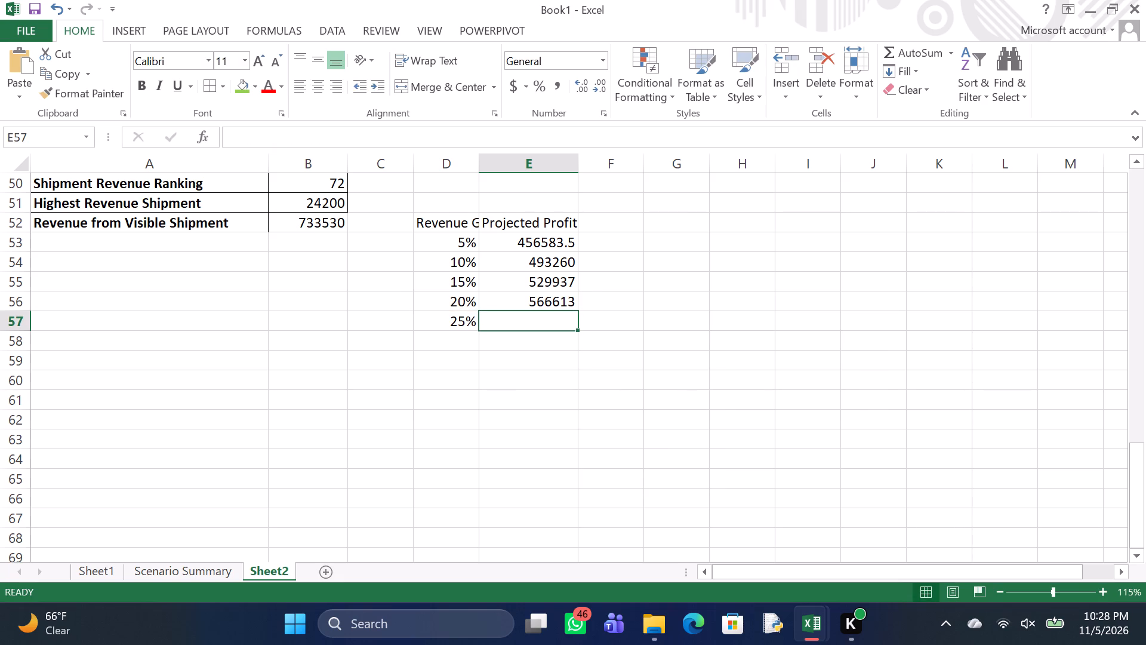
# Enter the formula =B19*(1+D57)-B20 in cell E57 as the Projected Profit for 25% growth.
pyautogui.press('=')
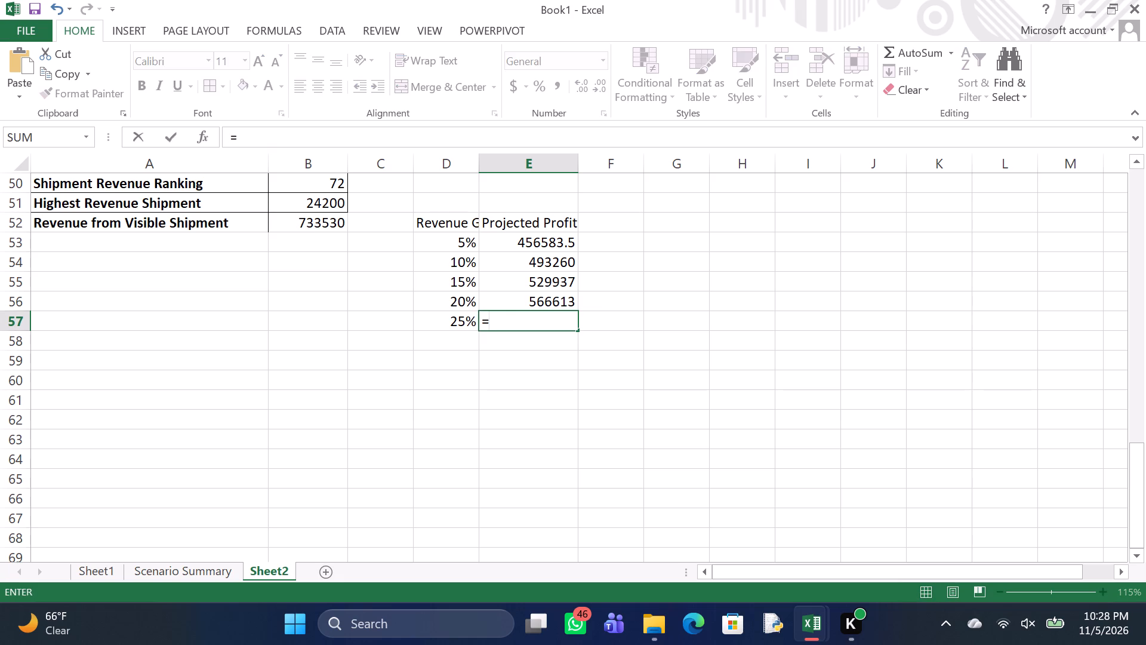
pyautogui.write('B1')
pyautogui.press('9')
pyautogui.hotkey('shift', '*')
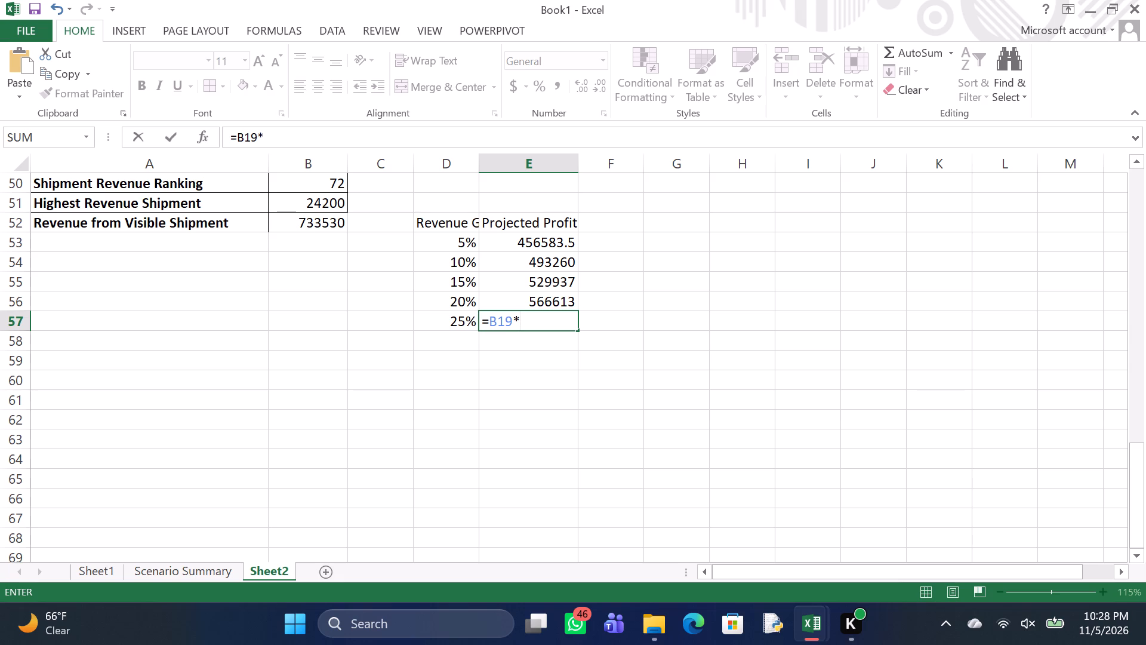
pyautogui.hotkey('shift', '(')
pyautogui.press('1')
pyautogui.hotkey('shift', '+')
pyautogui.press('d')
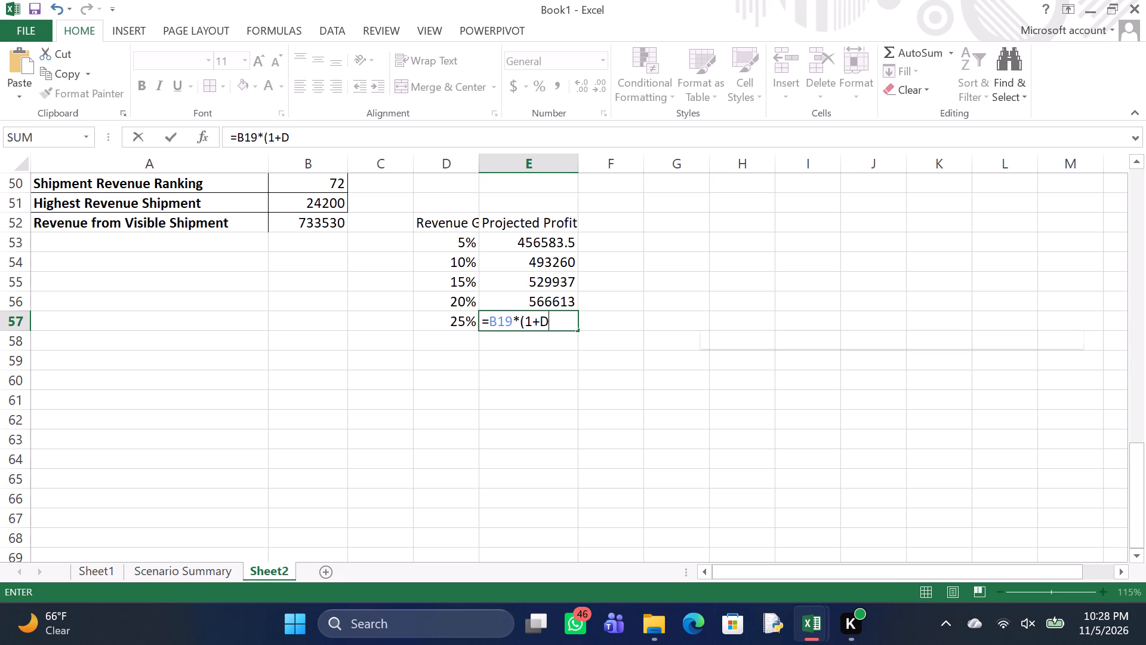
pyautogui.press('5')
pyautogui.press('7')
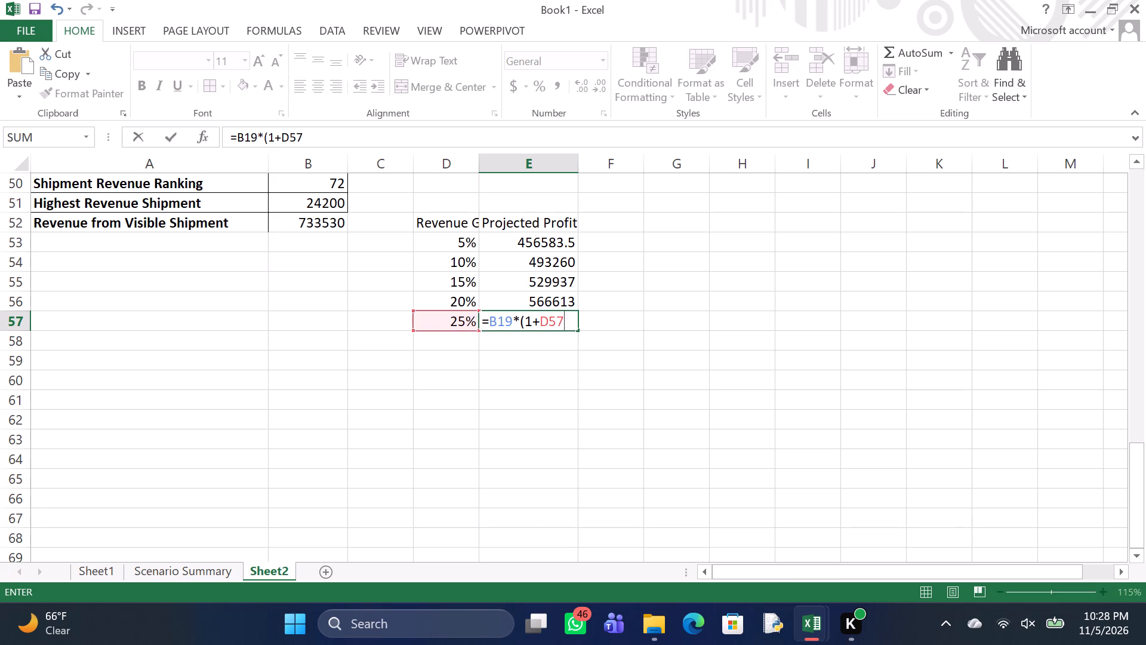
pyautogui.write(')-B')
pyautogui.press('2')
pyautogui.press('0')
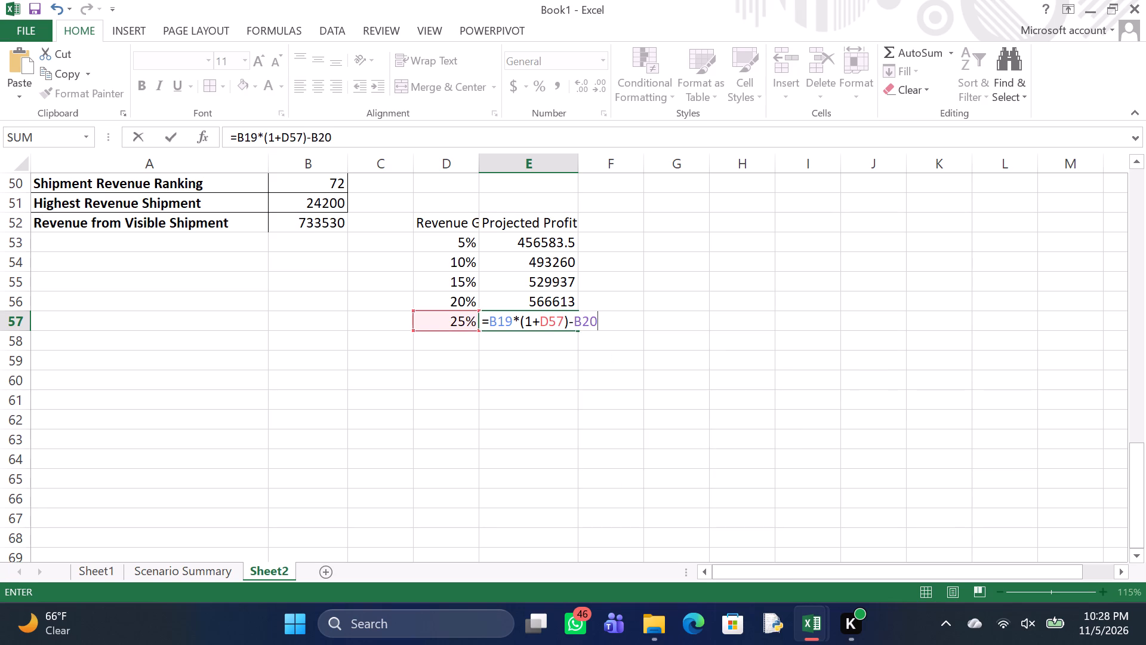
pyautogui.press('Return')
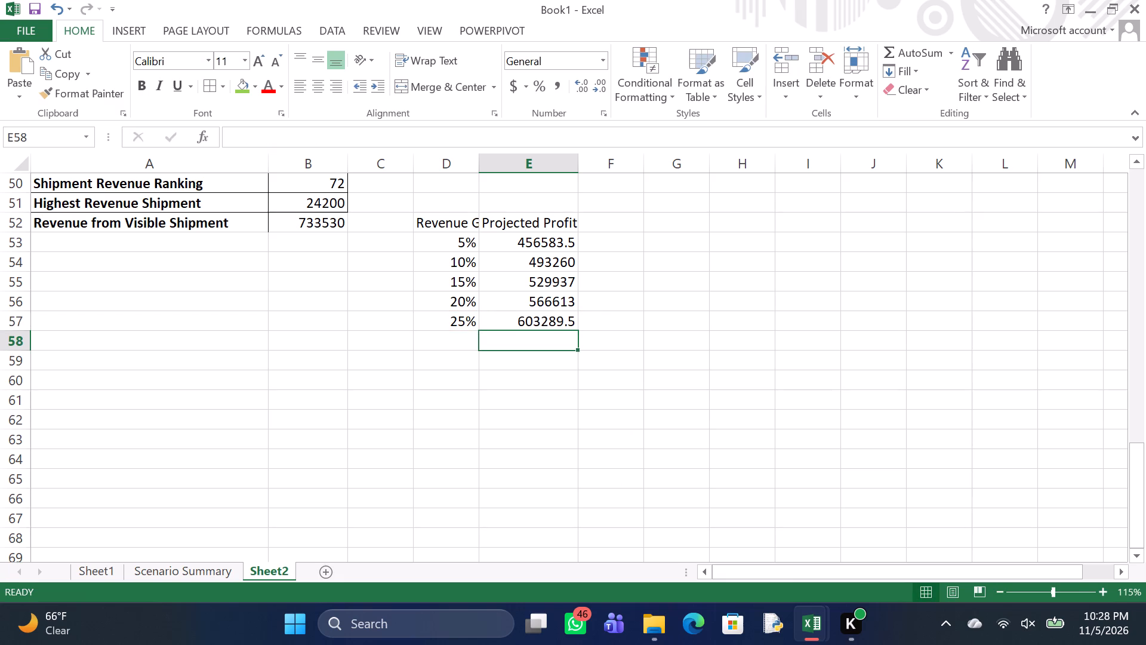
# Apply borders to every cell of the Revenue Growth and Projected Profit table in D52:E57.
pyautogui.click(509, 299)
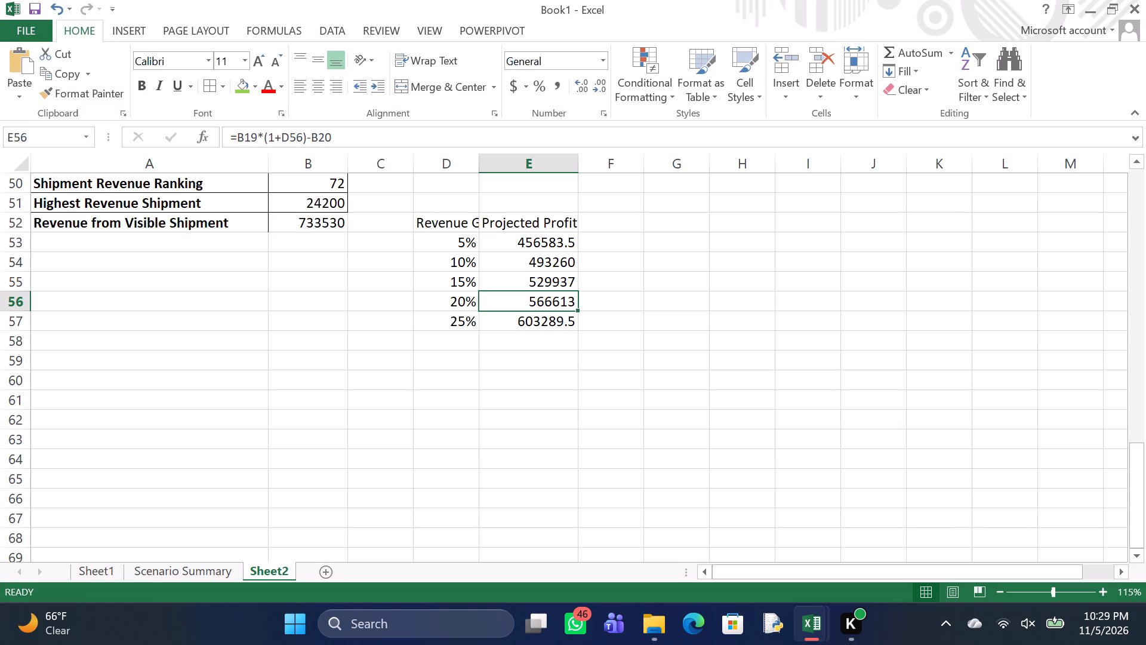
pyautogui.hotkey('ctrl', 'a')
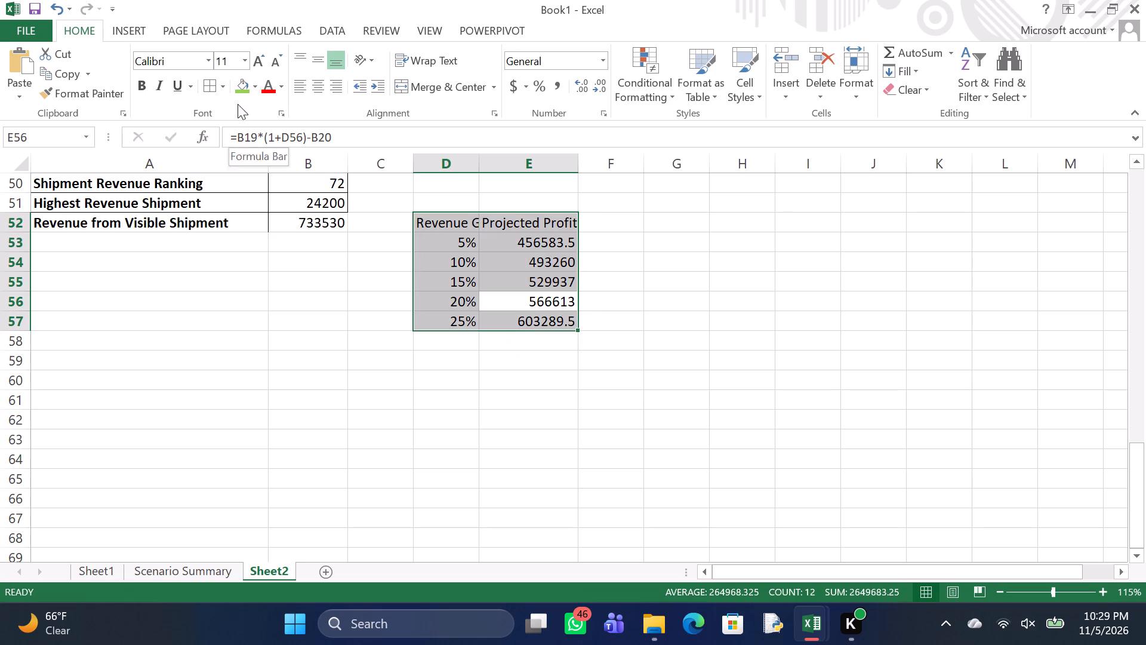
pyautogui.click(207, 88)
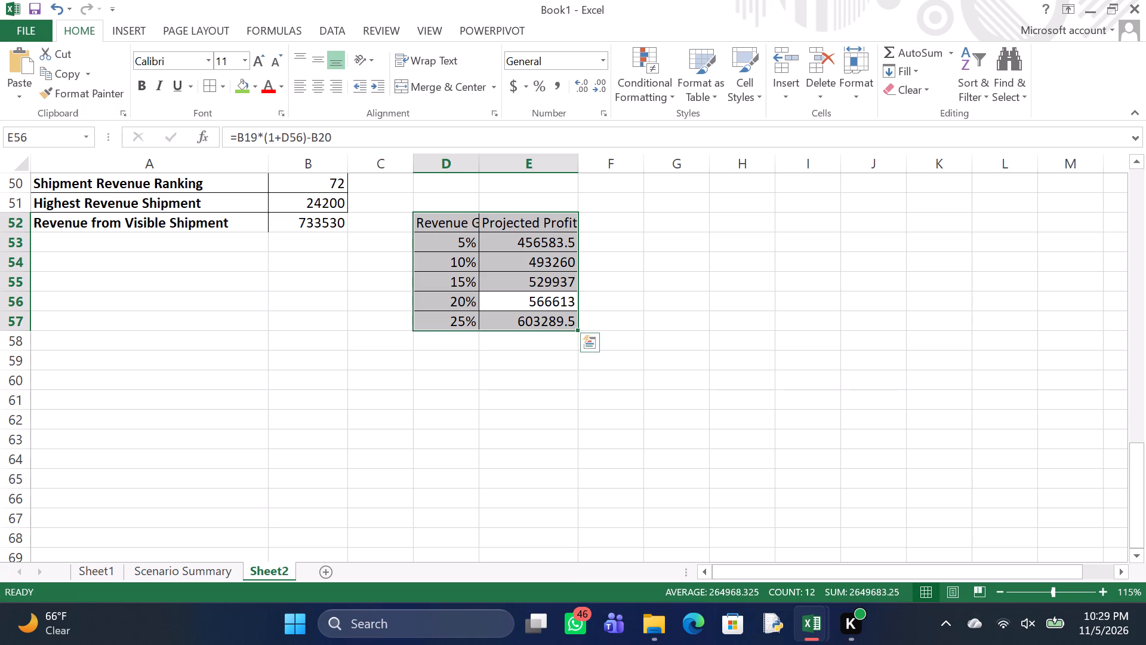
# Insert a basic 2-D line chart from the Revenue Growth and Projected Profit table in D52:E57.
pyautogui.click(130, 28)
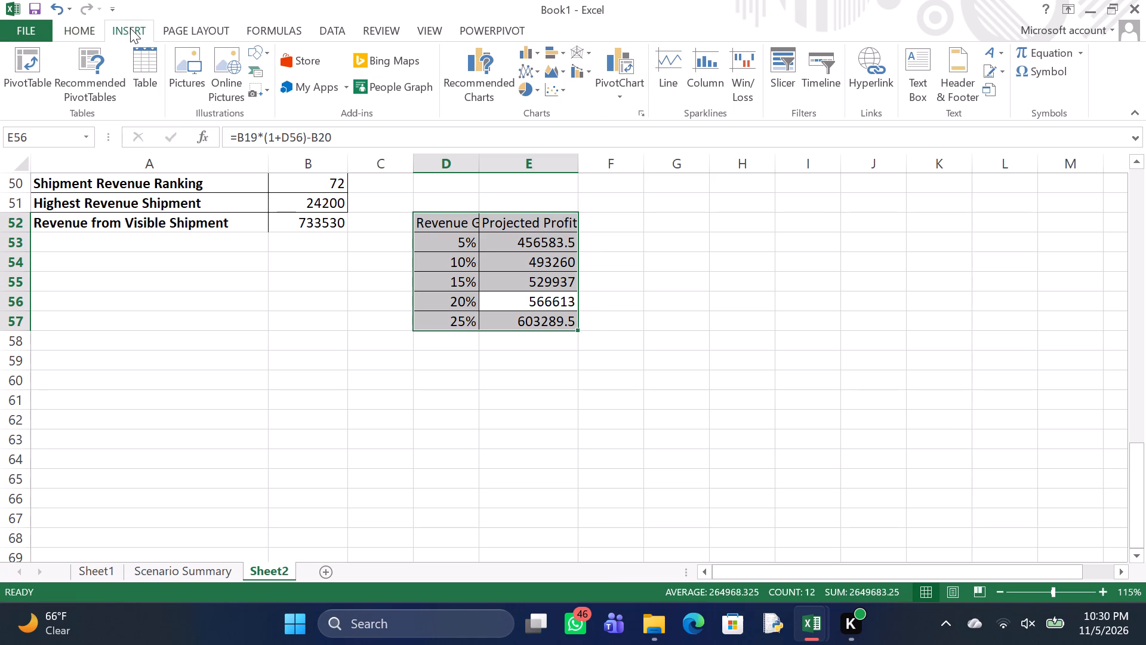
pyautogui.click(130, 28)
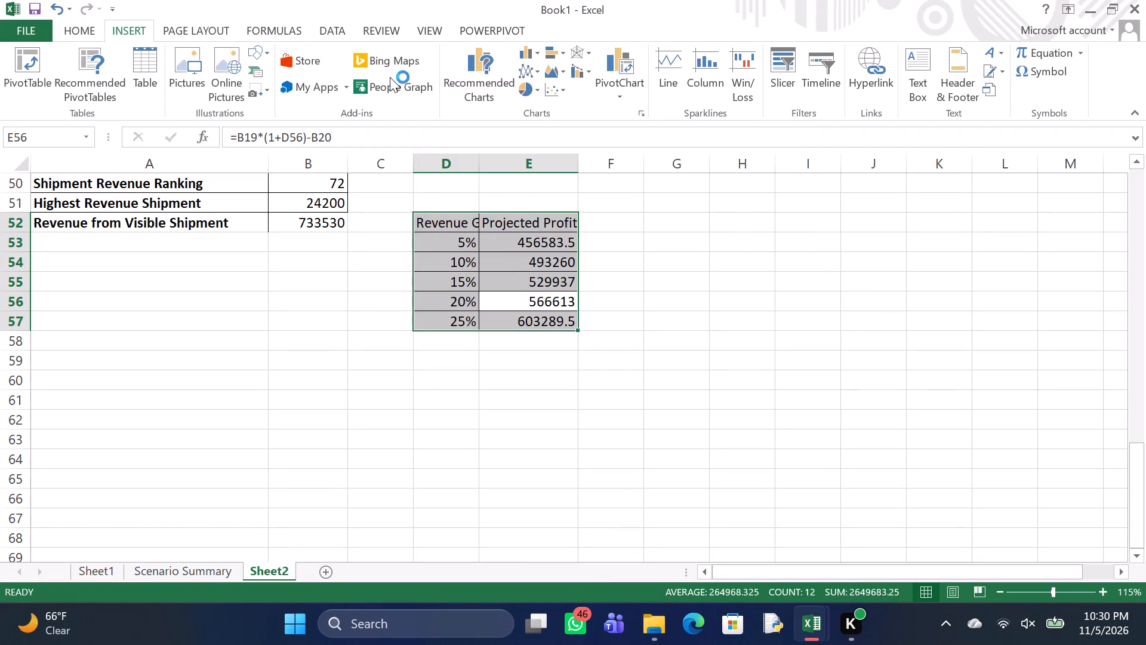
pyautogui.click(528, 73)
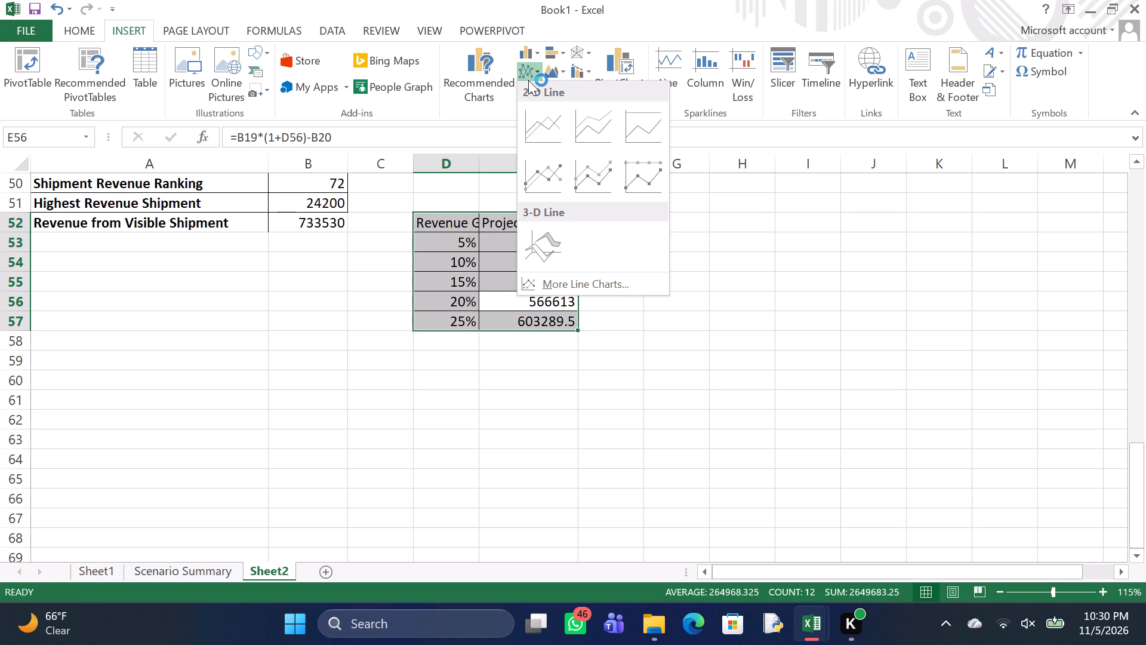
pyautogui.click(552, 139)
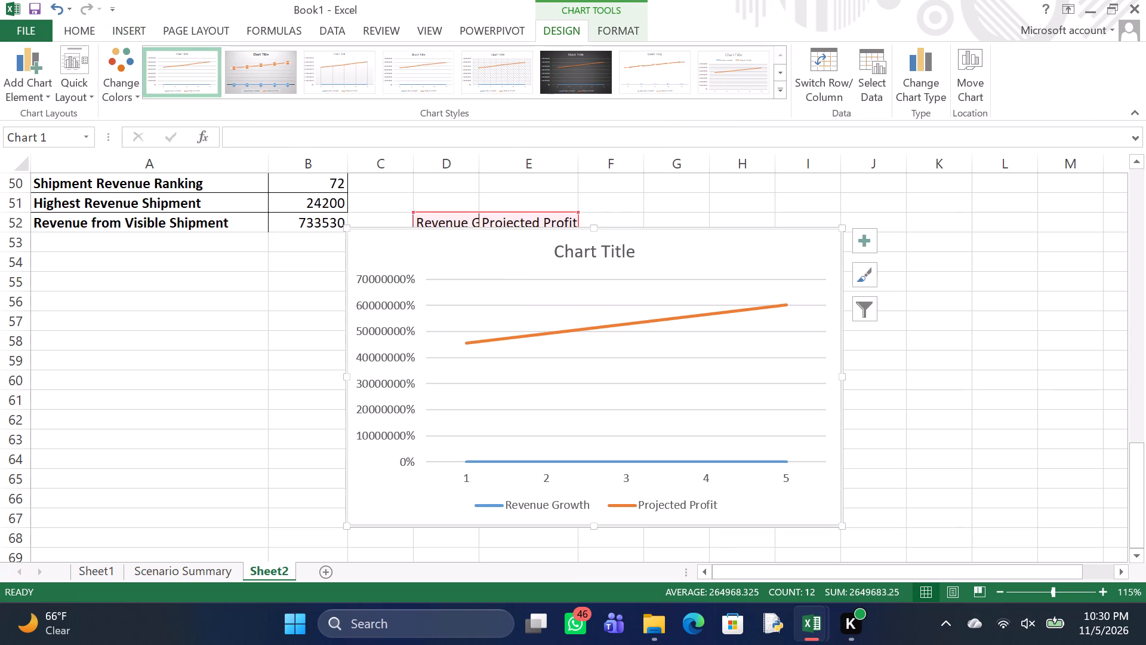
# Move the line chart below the growth table so that its top edge sits at about row 64.
pyautogui.moveTo(383, 486); pyautogui.dragTo(318, 531)
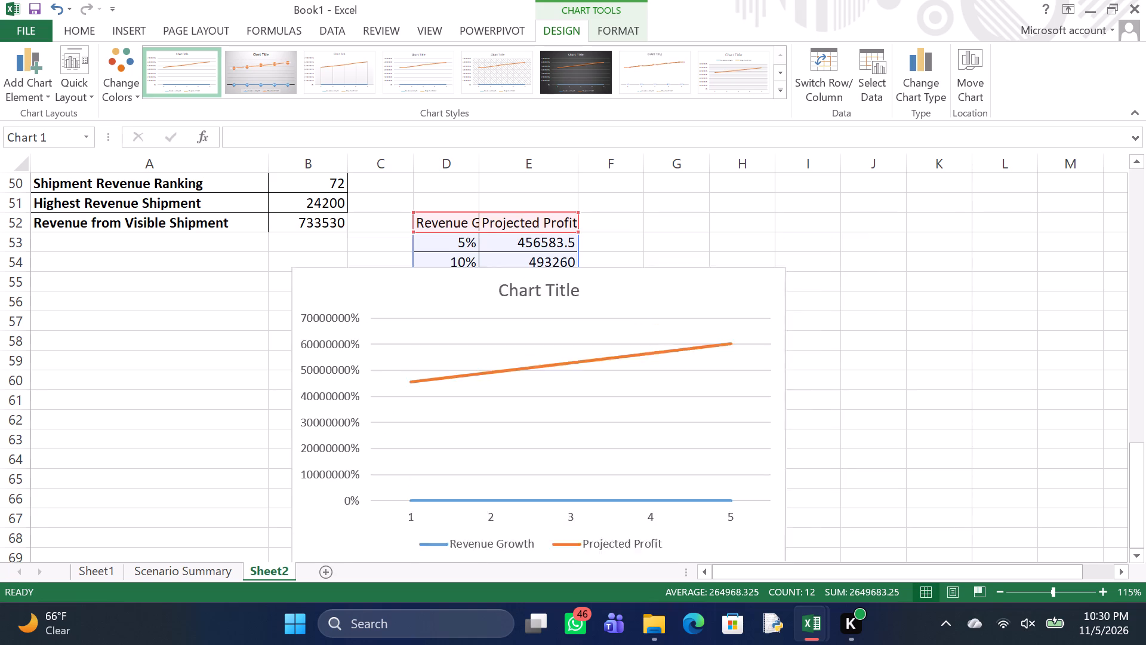
pyautogui.moveTo(318, 531); pyautogui.dragTo(420, 477)
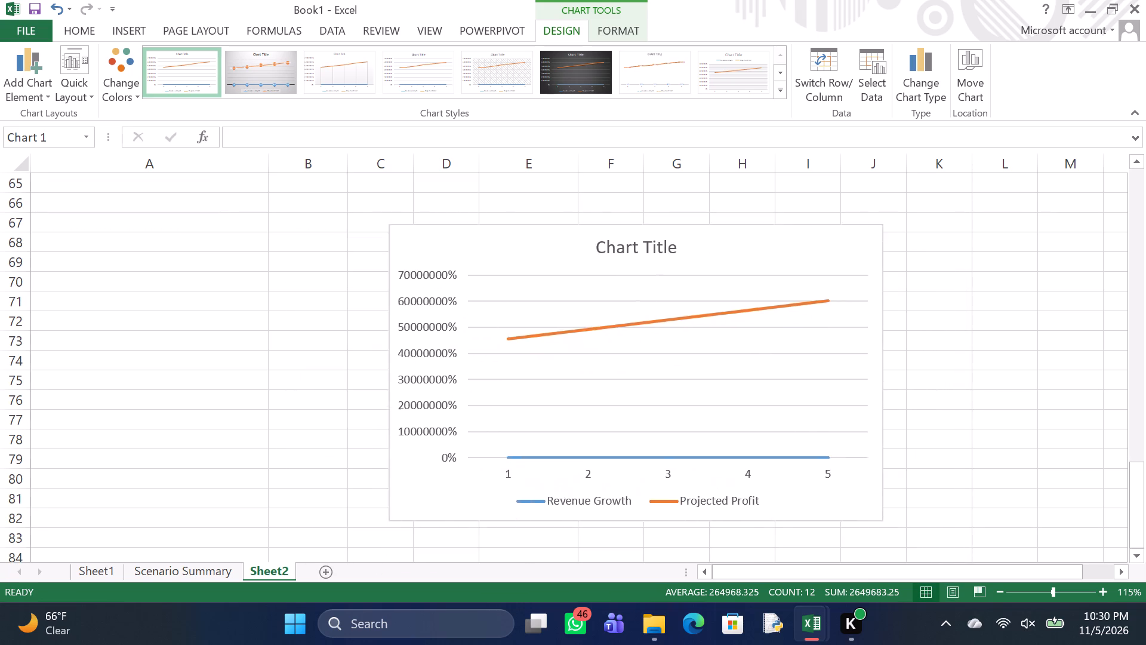
pyautogui.moveTo(420, 477); pyautogui.dragTo(409, 425)
# Replace the line chart's placeholder title with REVENUE GROWTH VS PROJECTED PROFIT.
pyautogui.scroll(1, 408, 412)
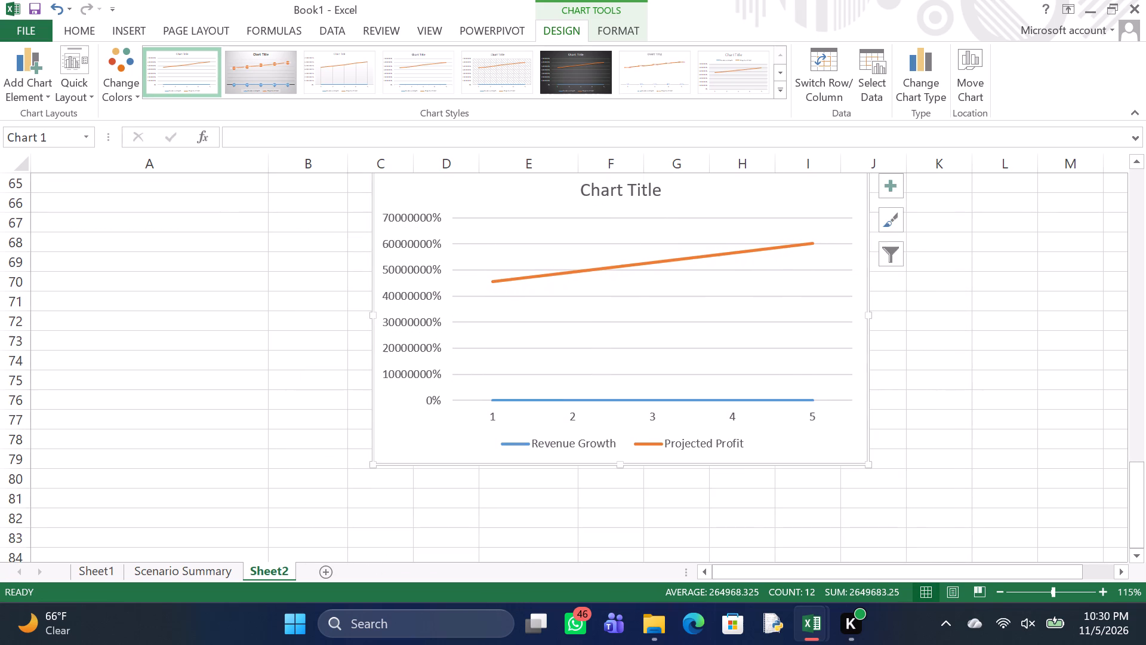
pyautogui.scroll(3, 408, 412)
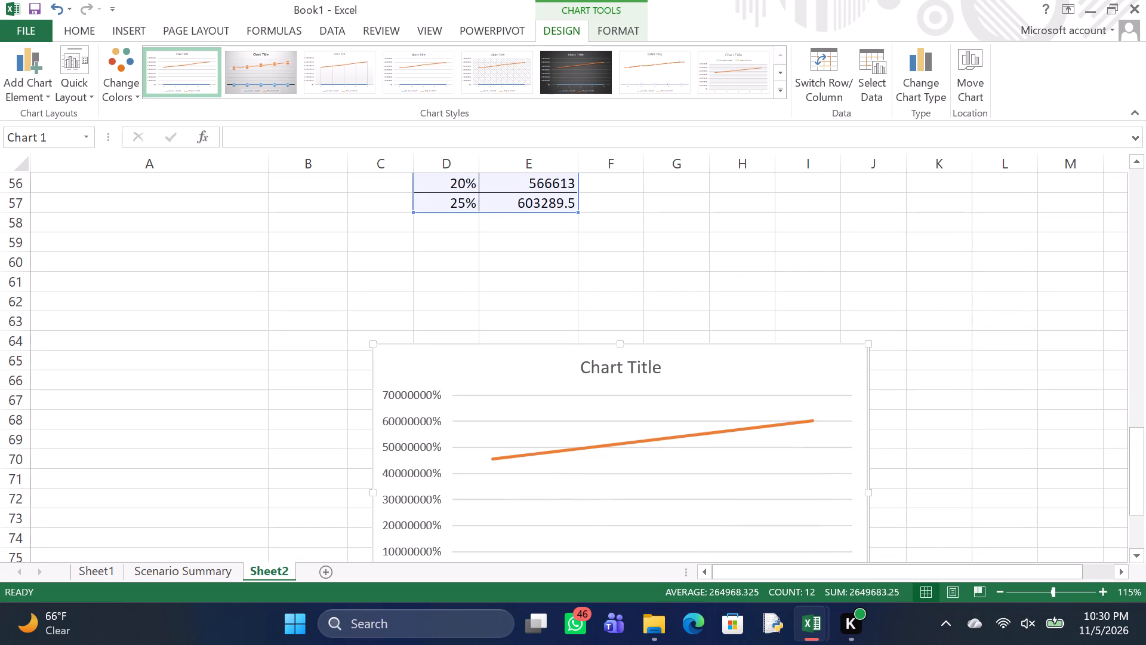
pyautogui.click(620, 374)
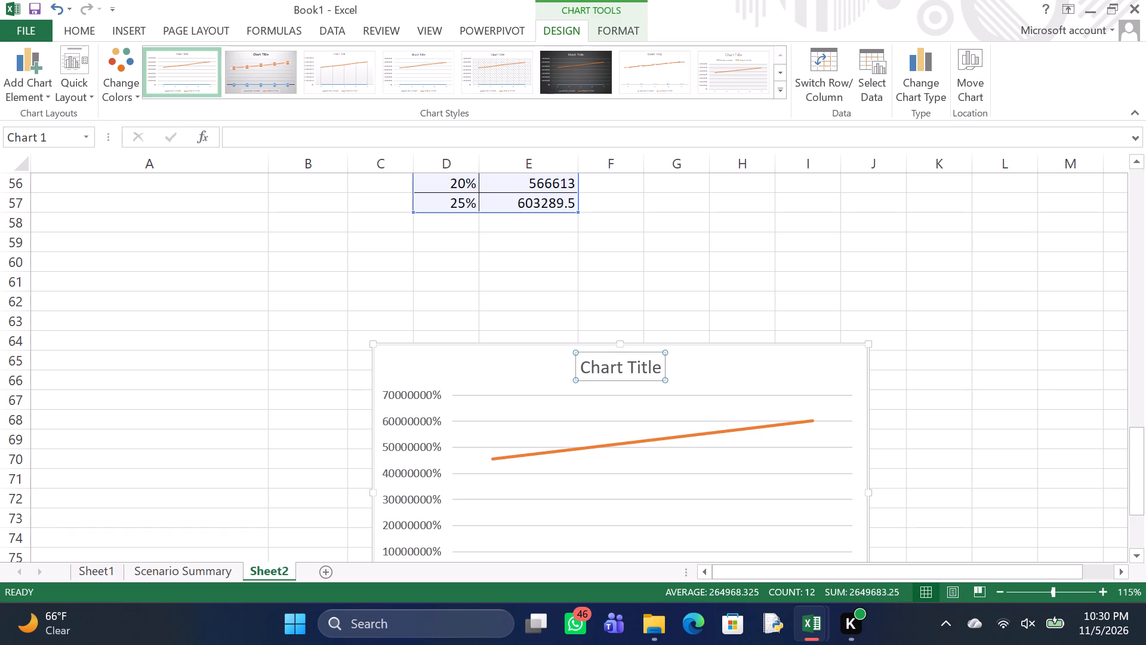
pyautogui.click(663, 371)
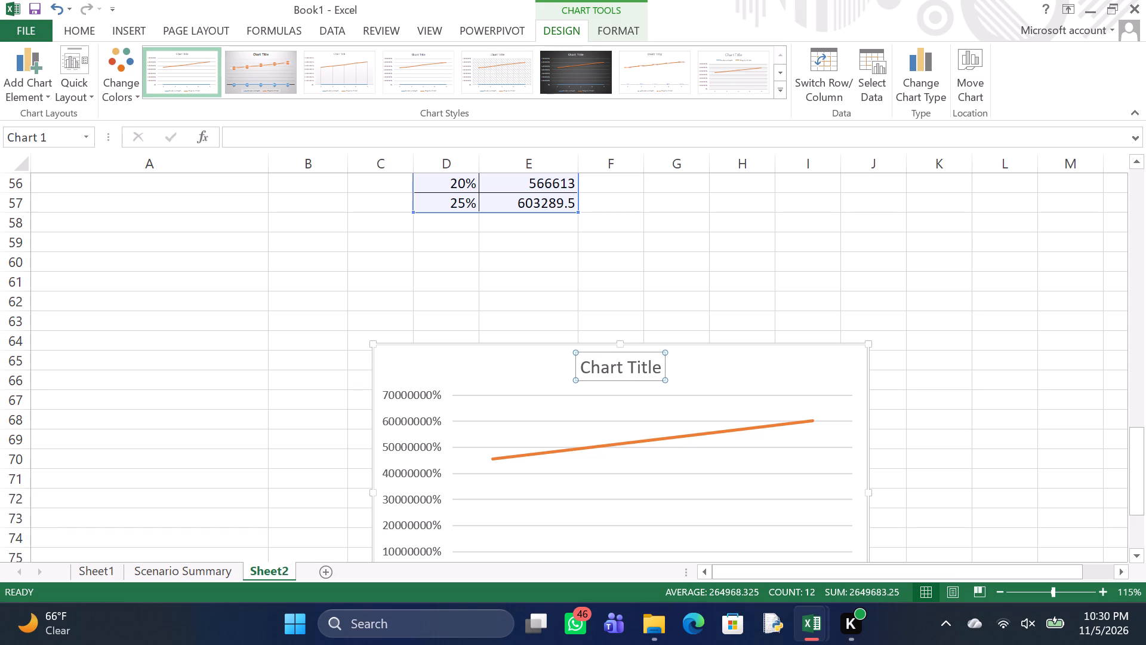
pyautogui.click(659, 370)
pyautogui.press('BackSpace')
pyautogui.press('BackSpace')
pyautogui.press('BackSpace')
pyautogui.press('BackSpace')
pyautogui.press('BackSpace')
pyautogui.press('BackSpace')
pyautogui.press('BackSpace')
pyautogui.press('BackSpace')
pyautogui.press('BackSpace')
pyautogui.press('BackSpace')
pyautogui.press('BackSpace')
pyautogui.press('BackSpace')
pyautogui.press('BackSpace')
pyautogui.press('BackSpace')
pyautogui.press('BackSpace')
pyautogui.press('BackSpace')
pyautogui.press('BackSpace')
pyautogui.press('BackSpace')
pyautogui.press('BackSpace')
pyautogui.press('BackSpace')
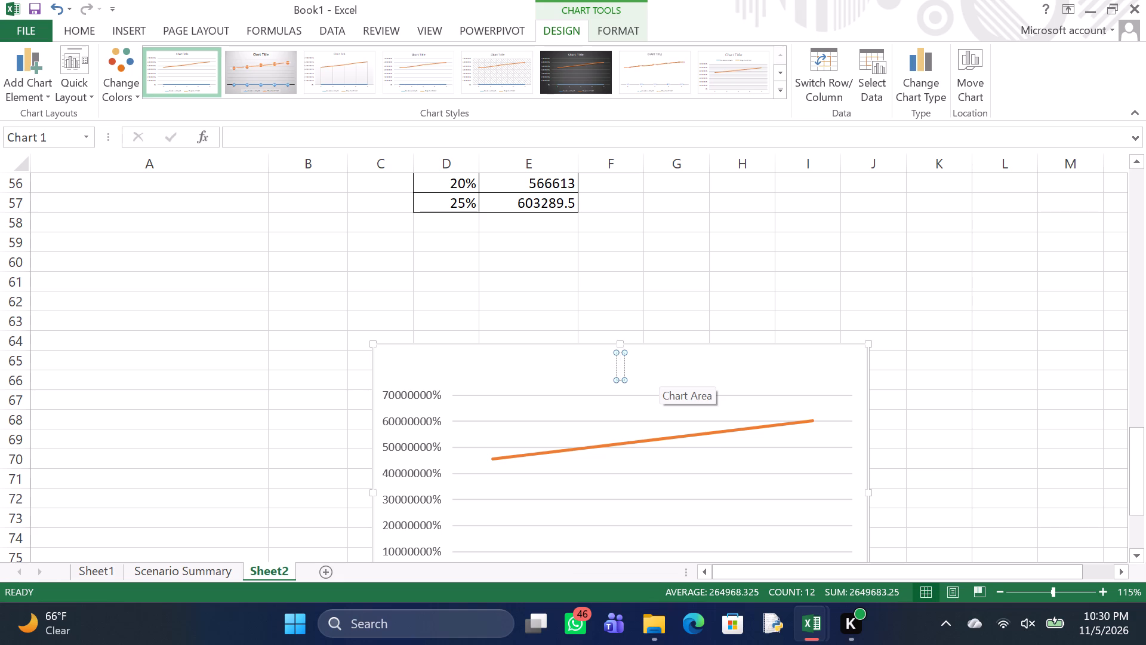
pyautogui.write('REVE')
pyautogui.write('NU')
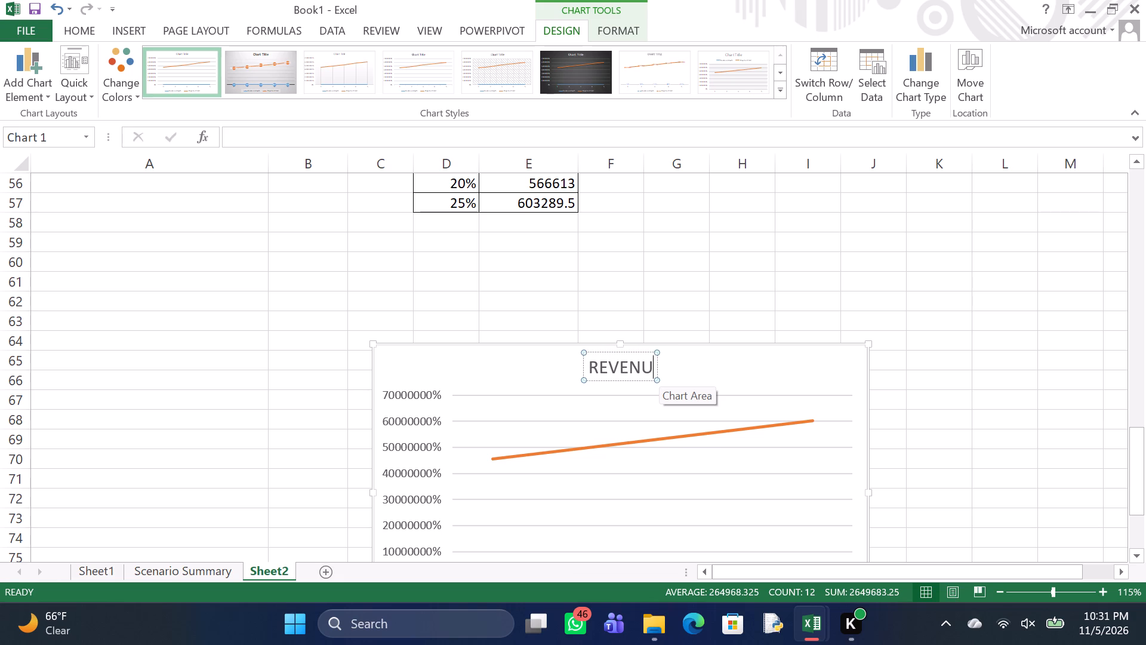
pyautogui.write('E GRO')
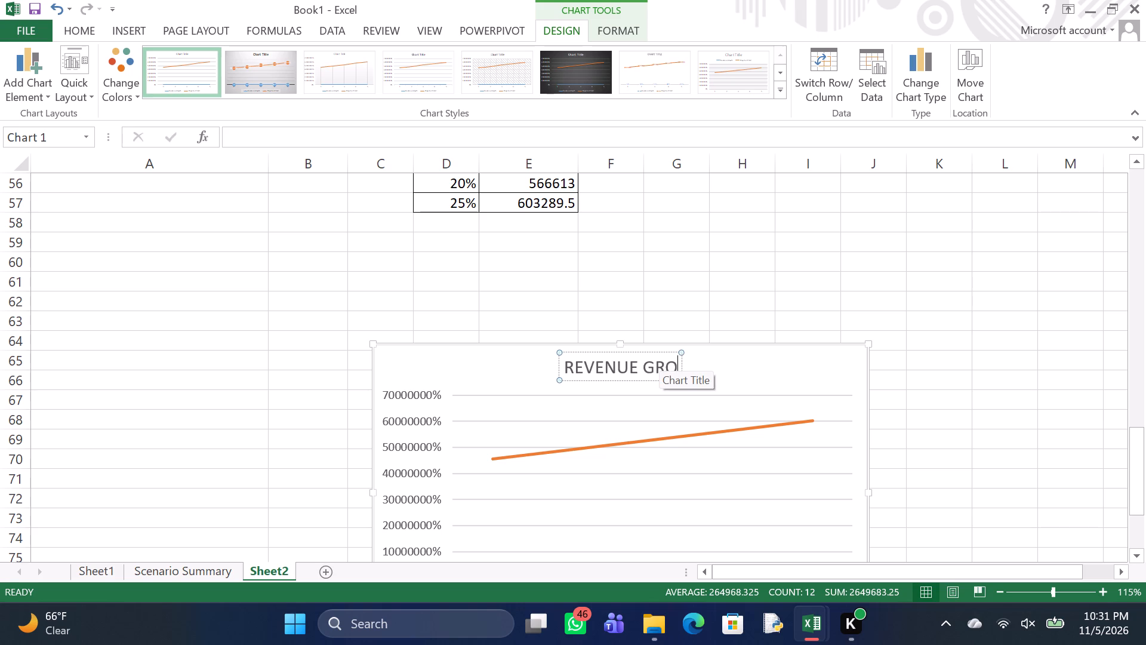
pyautogui.write('WTH')
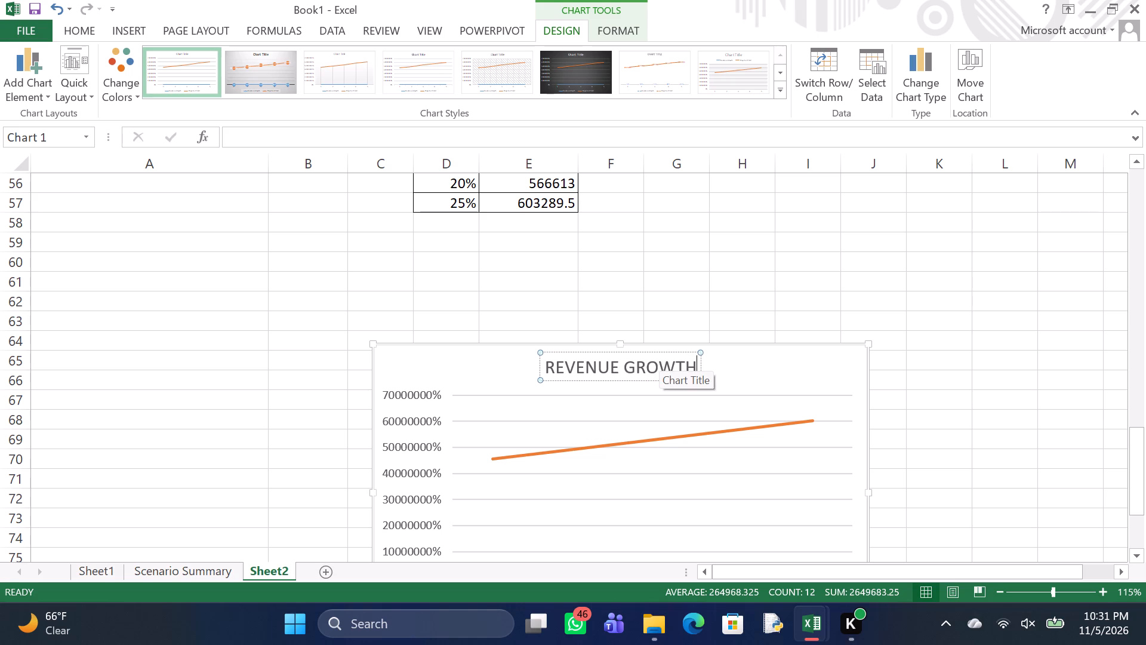
pyautogui.press('space')
pyautogui.write('VS')
pyautogui.press('space')
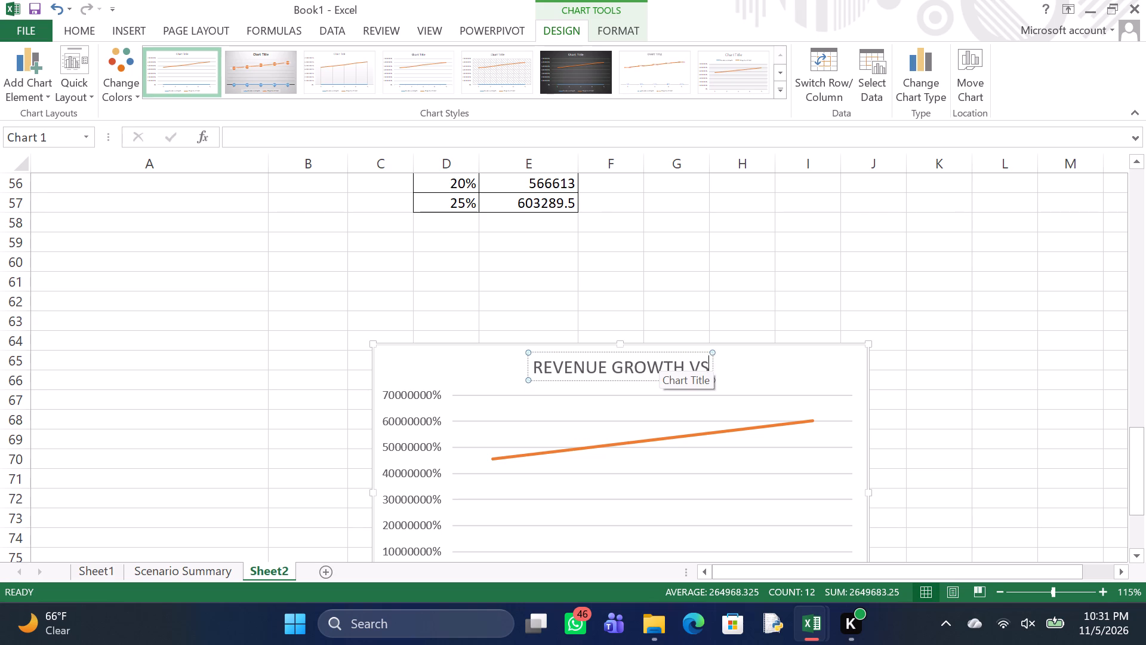
pyautogui.press('p')
pyautogui.write('RO')
pyautogui.write('JECTED')
pyautogui.press('space')
pyautogui.write('PROFIT')
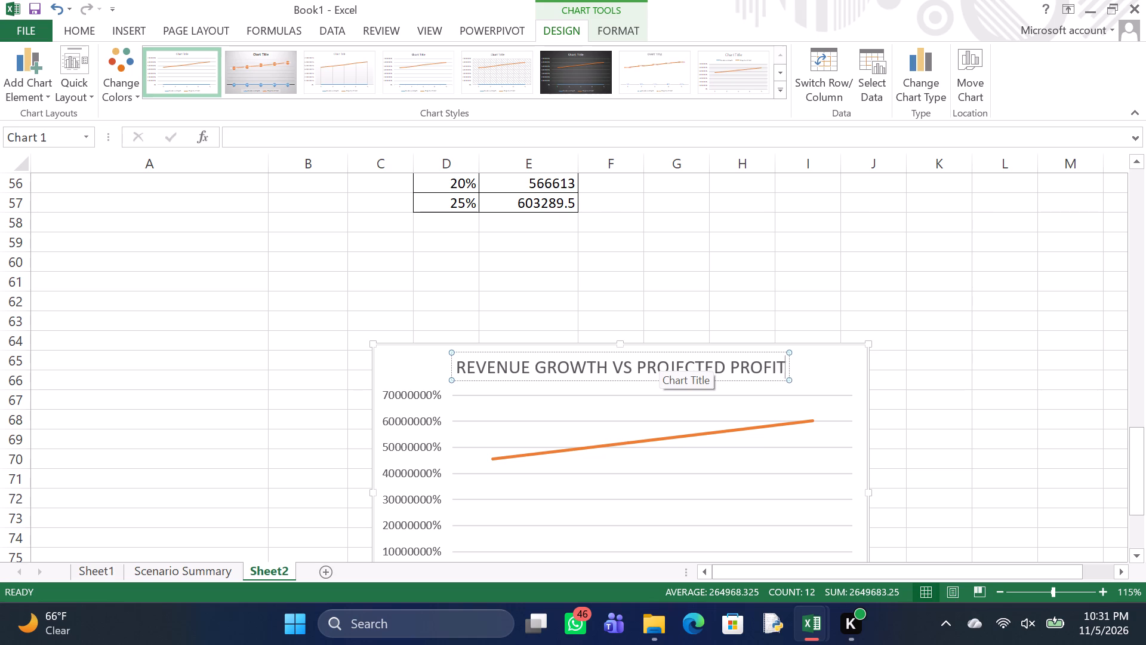
pyautogui.click(343, 325)
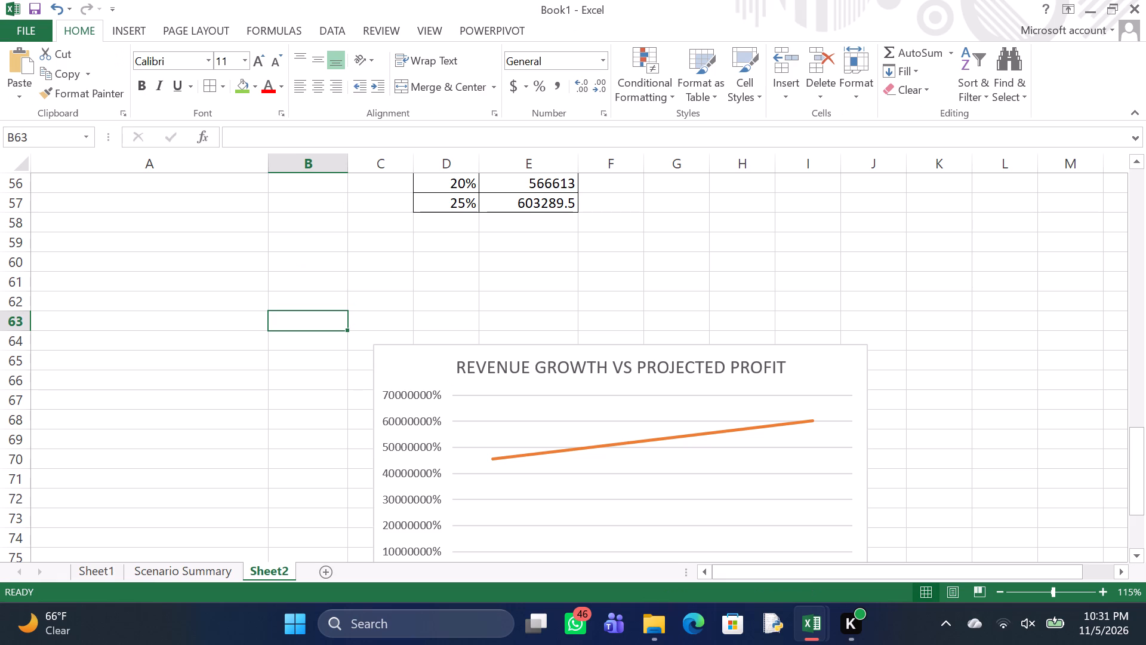
# Add axis titles to both axes of the Revenue Growth vs Projected Profit chart.
pyautogui.click(632, 453)
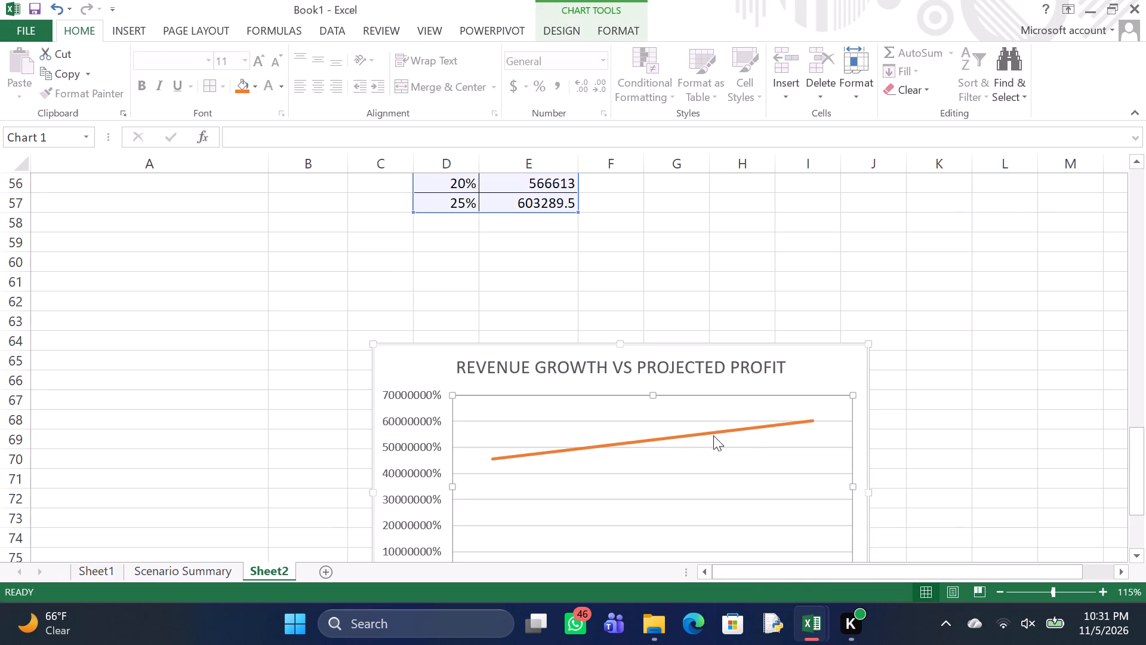
pyautogui.scroll(-4, 775, 424)
pyautogui.scroll(1, 775, 424)
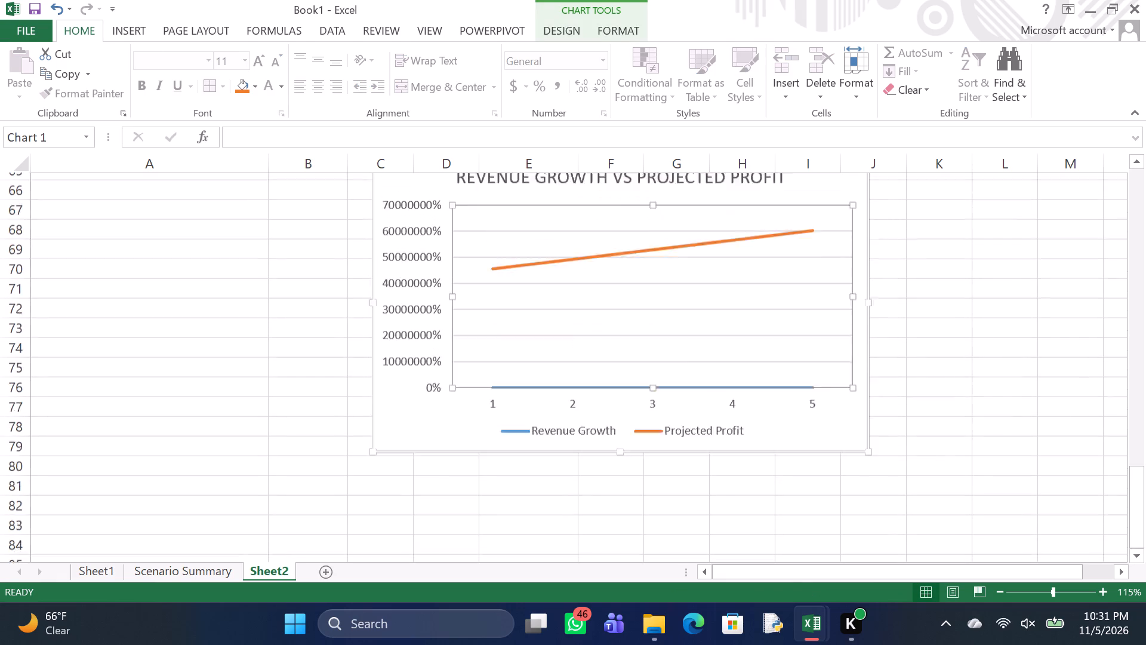
pyautogui.scroll(2, 775, 424)
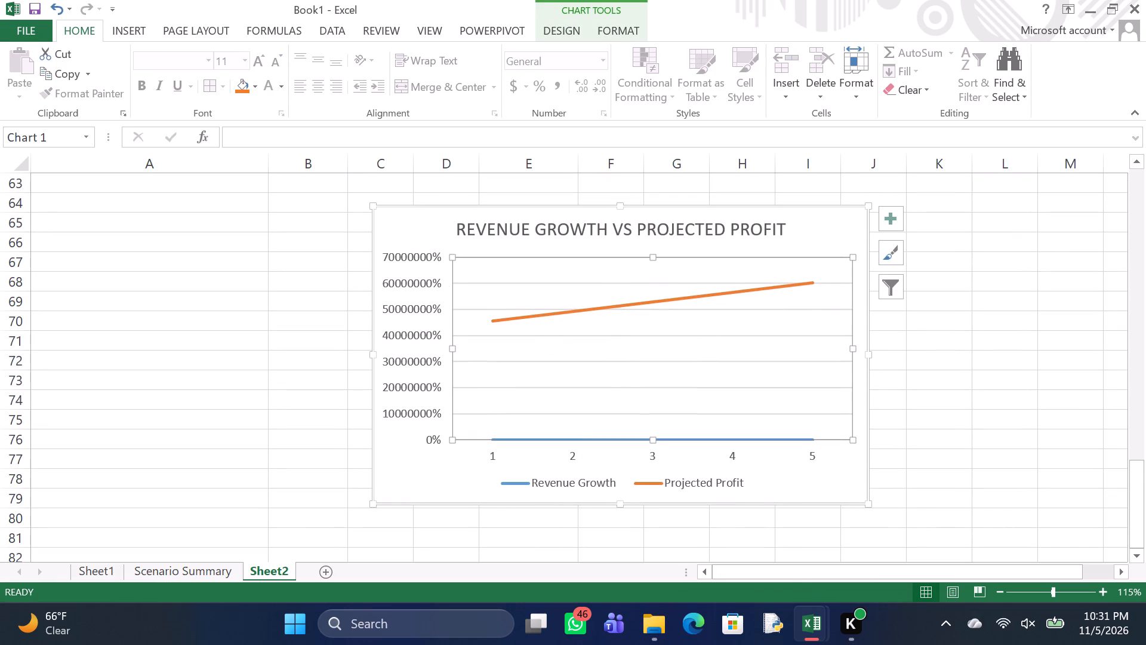
pyautogui.click(886, 219)
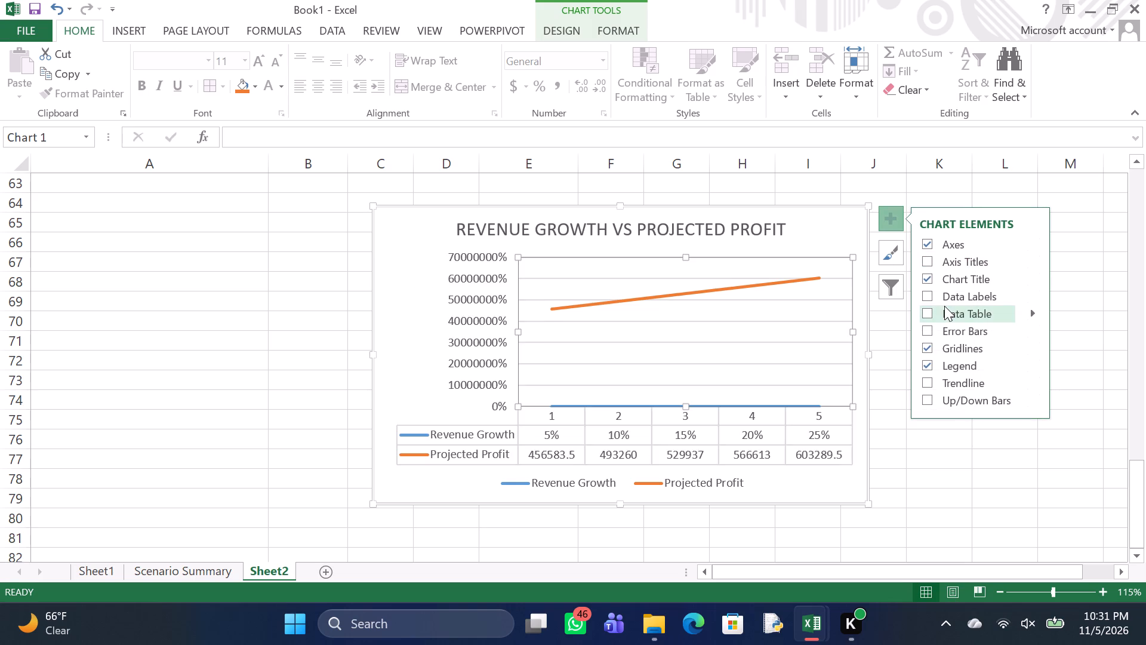
pyautogui.click(954, 257)
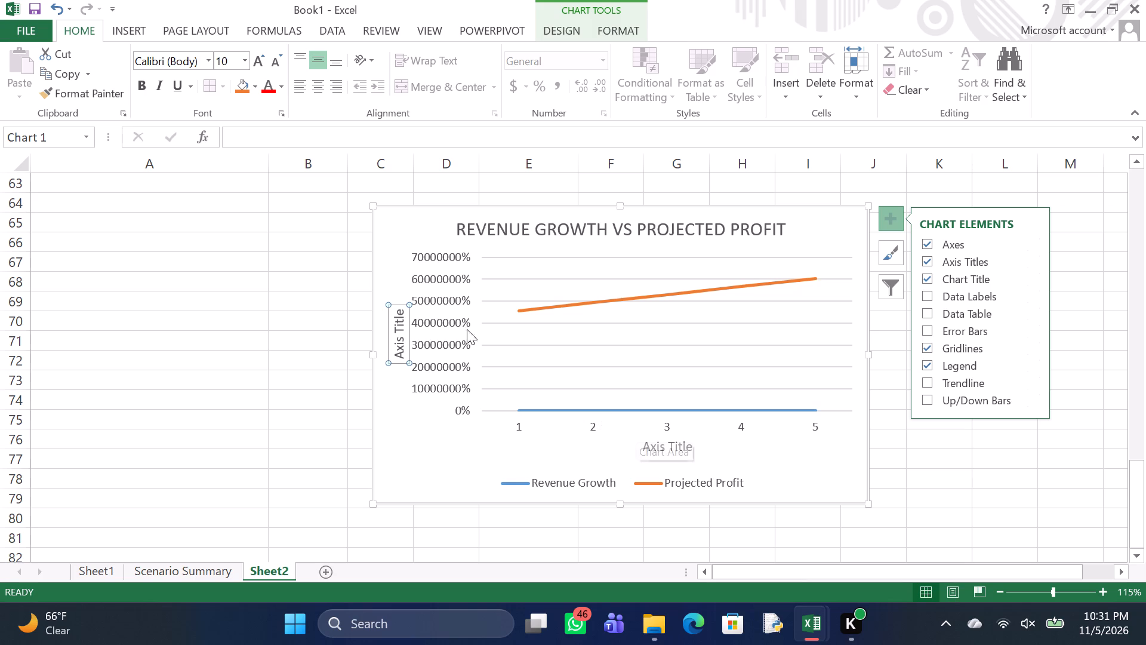
# Replace the vertical axis title's placeholder text with Projected Profit(KES).
pyautogui.click(401, 313)
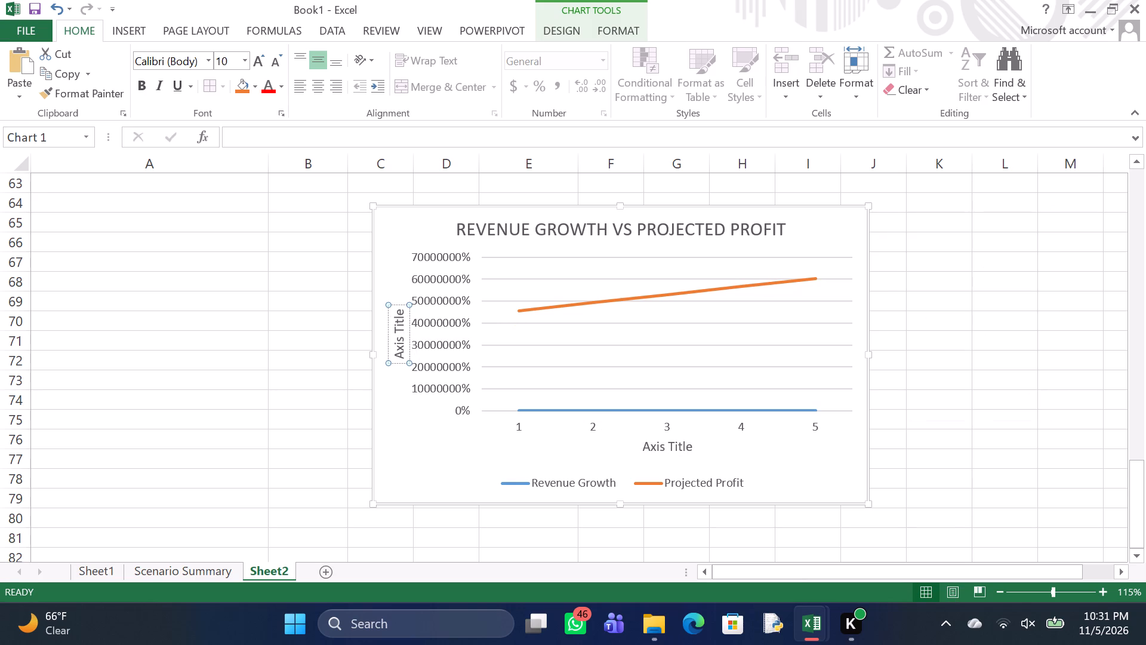
pyautogui.click(400, 311)
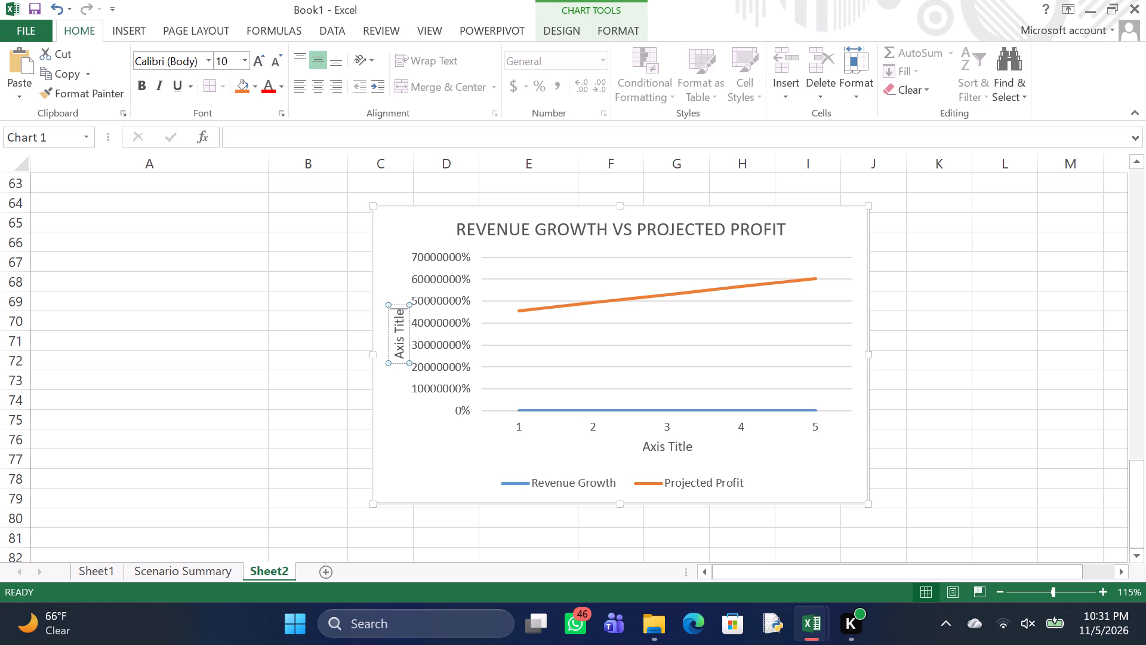
pyautogui.click(400, 311)
pyautogui.press('BackSpace')
pyautogui.press('BackSpace')
pyautogui.press('BackSpace')
pyautogui.press('BackSpace')
pyautogui.press('BackSpace')
pyautogui.press('BackSpace')
pyautogui.press('BackSpace')
pyautogui.press('BackSpace')
pyautogui.press('BackSpace')
pyautogui.press('BackSpace')
pyautogui.press('BackSpace')
pyautogui.press('BackSpace')
pyautogui.press('BackSpace')
pyautogui.press('BackSpace')
pyautogui.press('BackSpace')
pyautogui.press('BackSpace')
pyautogui.press('BackSpace')
pyautogui.press('BackSpace')
pyautogui.press('BackSpace')
pyautogui.press('BackSpace')
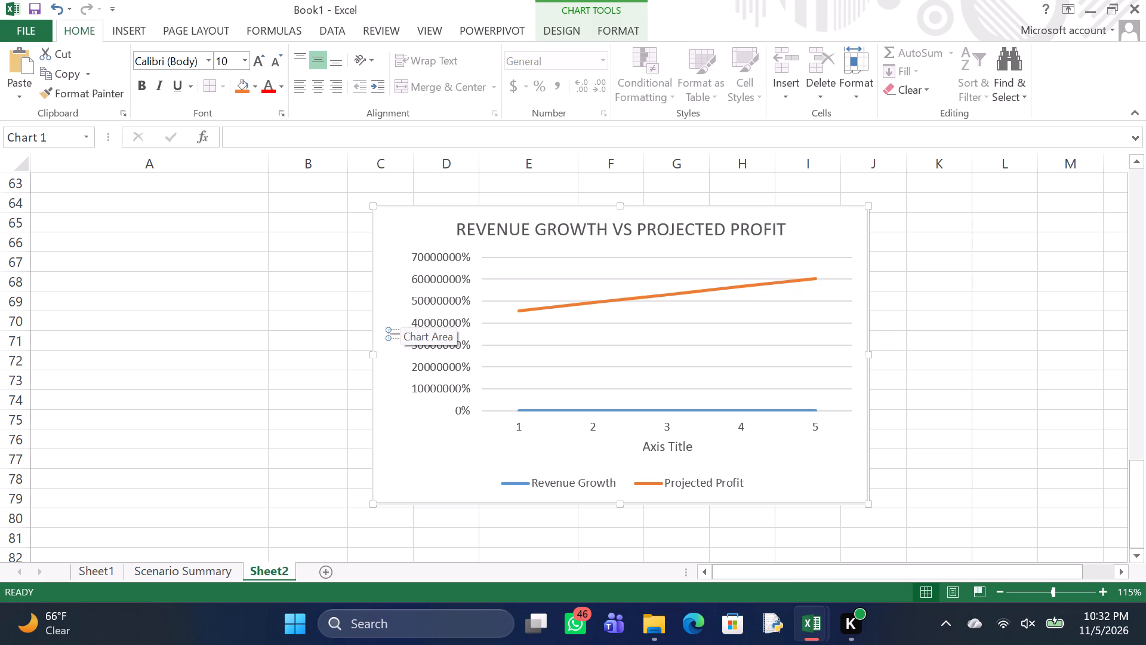
pyautogui.press('p')
pyautogui.press('r')
pyautogui.write('ojected')
pyautogui.press('space')
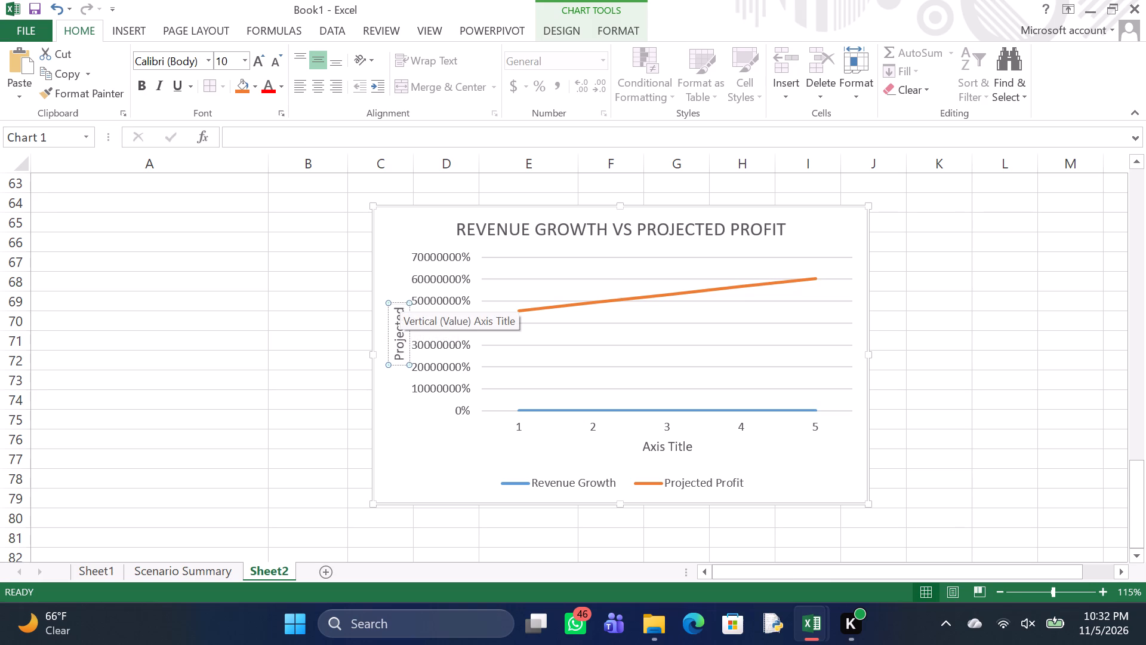
pyautogui.press('p')
pyautogui.press('r')
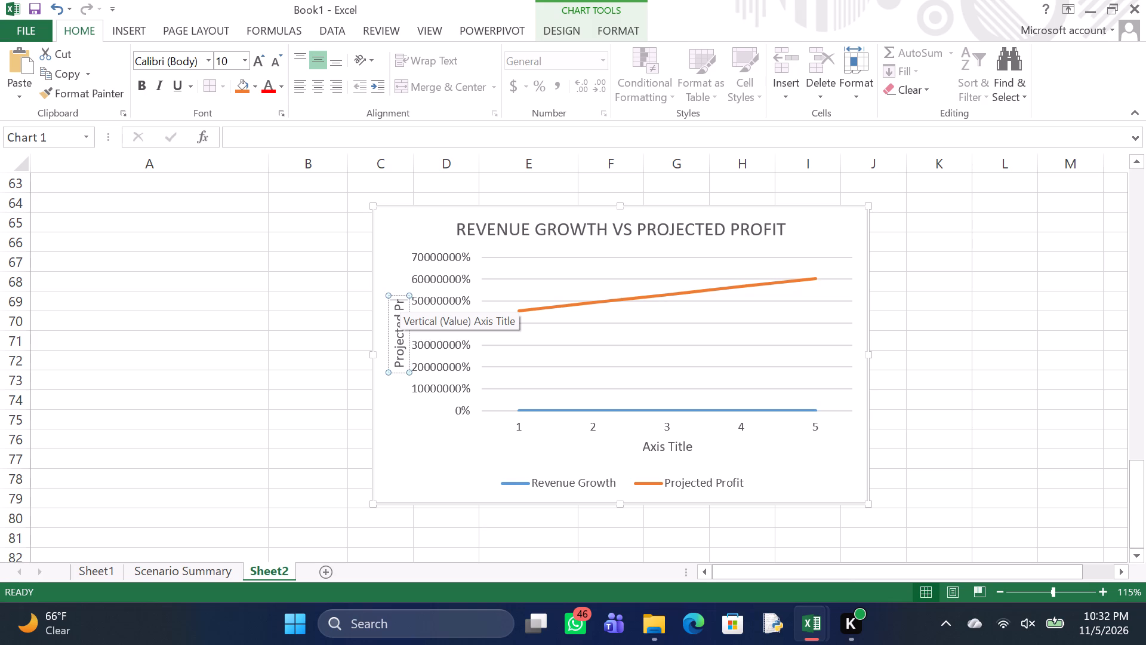
pyautogui.write('ofit')
pyautogui.hotkey('shift', '(')
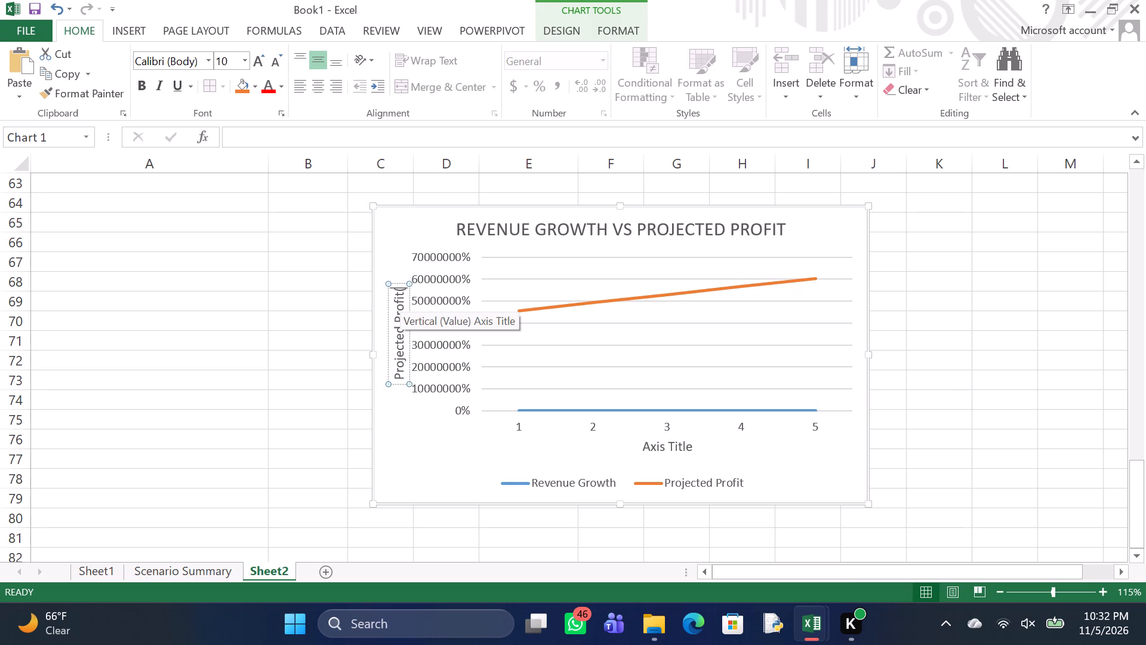
pyautogui.write('KES')
pyautogui.hotkey('shift', ')')
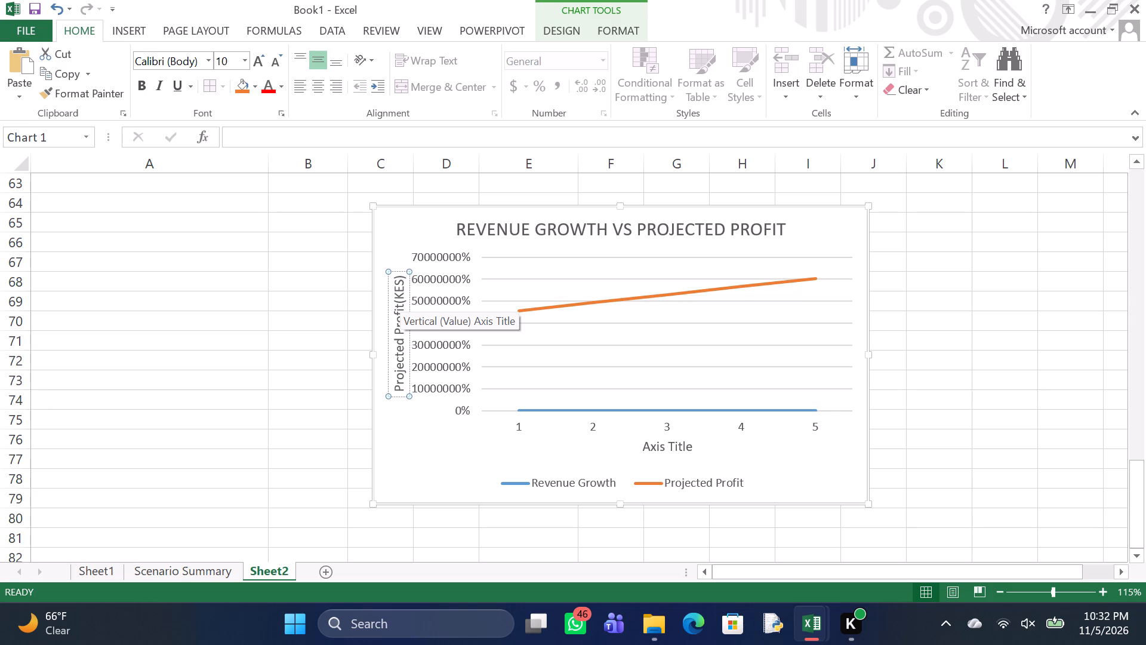
# Replace the horizontal axis title's placeholder text with REVENUE GROWTH(%).
pyautogui.click(648, 443)
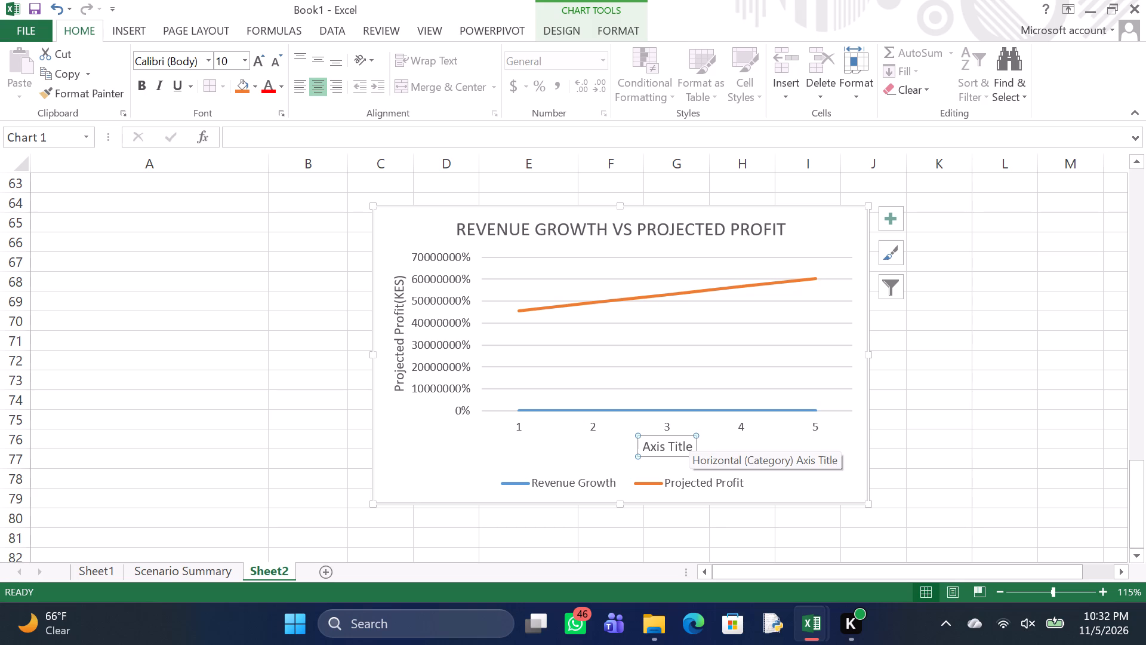
pyautogui.click(691, 450)
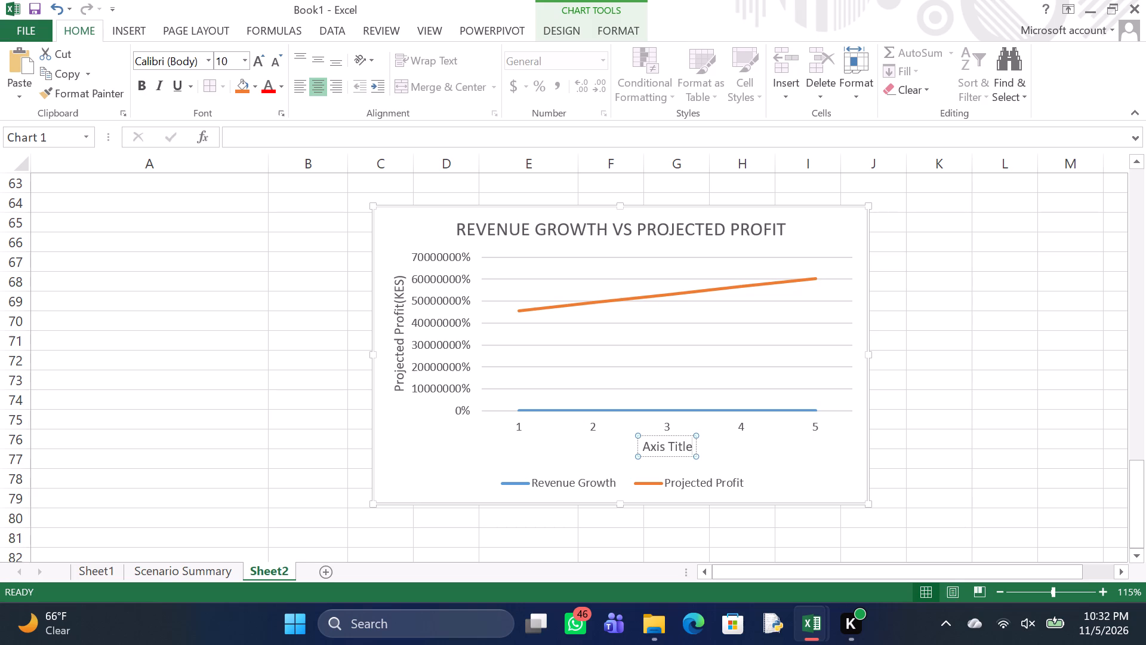
pyautogui.press('BackSpace')
pyautogui.press('BackSpace')
pyautogui.press('BackSpace')
pyautogui.press('BackSpace')
pyautogui.press('BackSpace')
pyautogui.press('BackSpace')
pyautogui.press('BackSpace')
pyautogui.press('BackSpace')
pyautogui.press('BackSpace')
pyautogui.press('BackSpace')
pyautogui.press('BackSpace')
pyautogui.press('BackSpace')
pyautogui.press('BackSpace')
pyautogui.press('BackSpace')
pyautogui.press('BackSpace')
pyautogui.press('BackSpace')
pyautogui.press('BackSpace')
pyautogui.press('BackSpace')
pyautogui.press('BackSpace')
pyautogui.press('BackSpace')
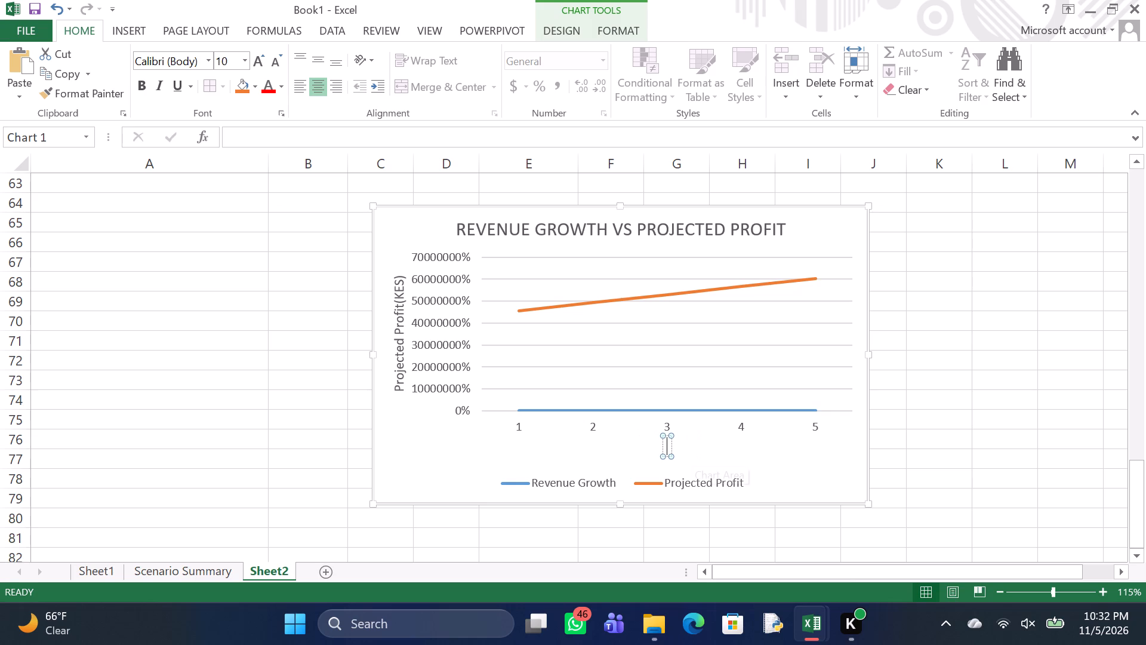
pyautogui.write('REVE')
pyautogui.write('NUE')
pyautogui.press('space')
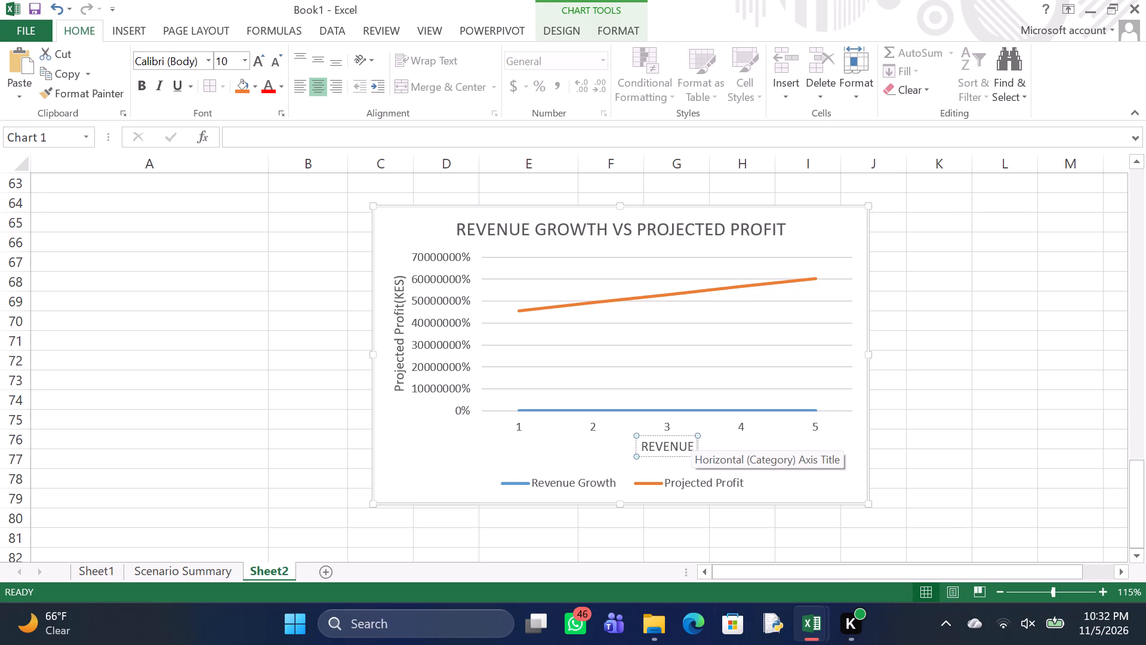
pyautogui.write('GROWTH')
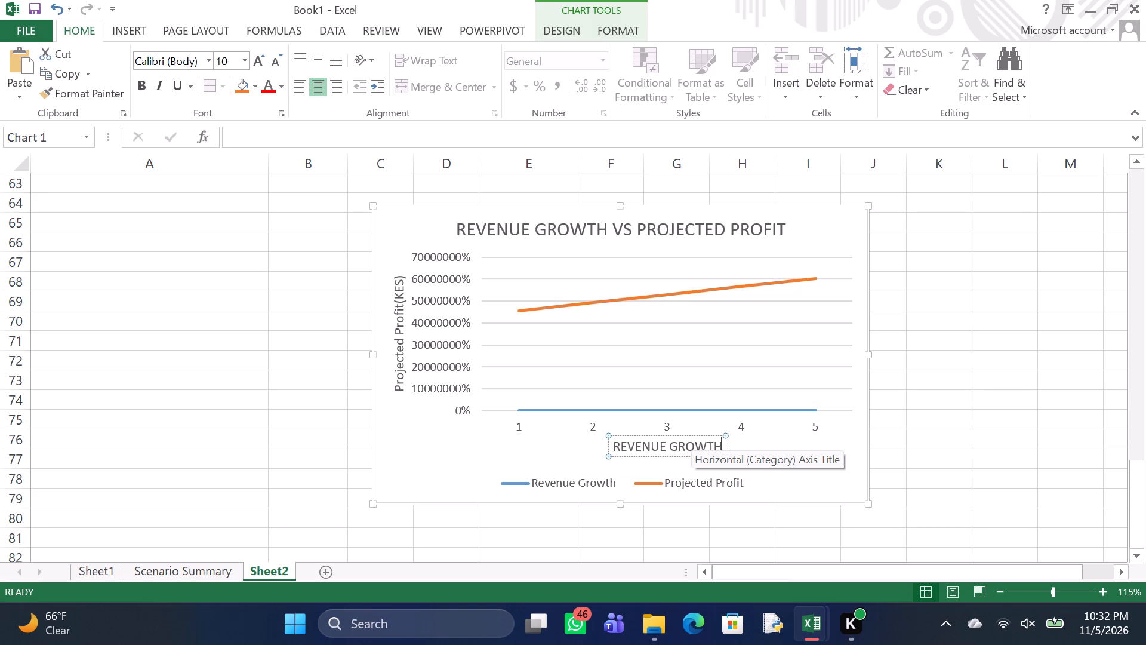
pyautogui.hotkey('shift', '(')
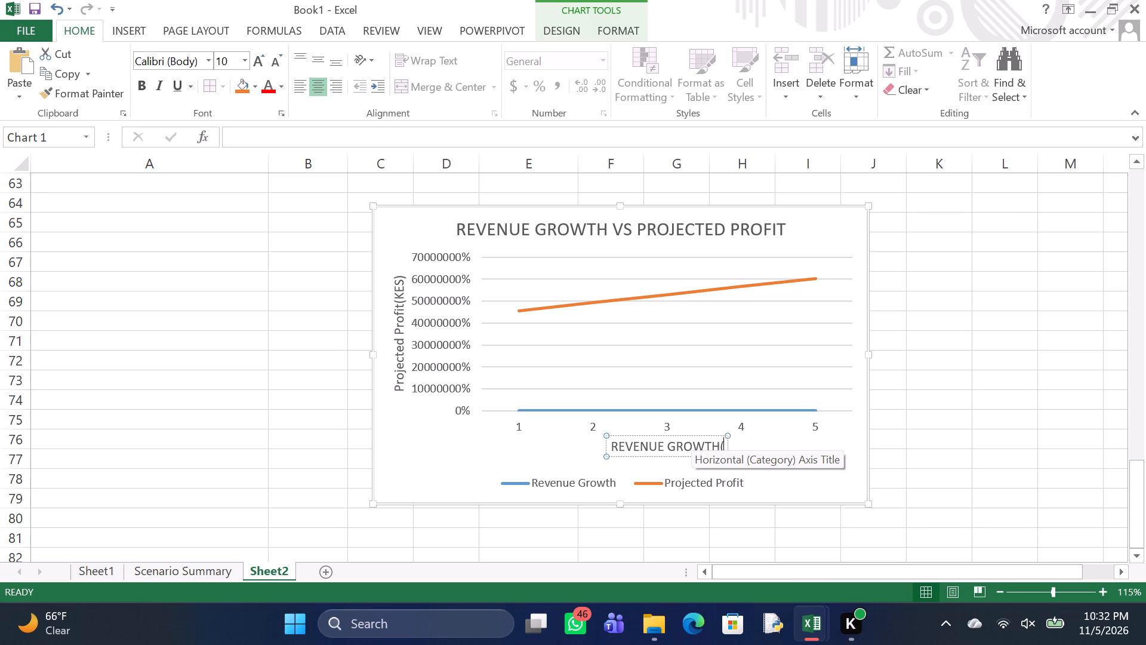
pyautogui.hotkey('shift', '%')
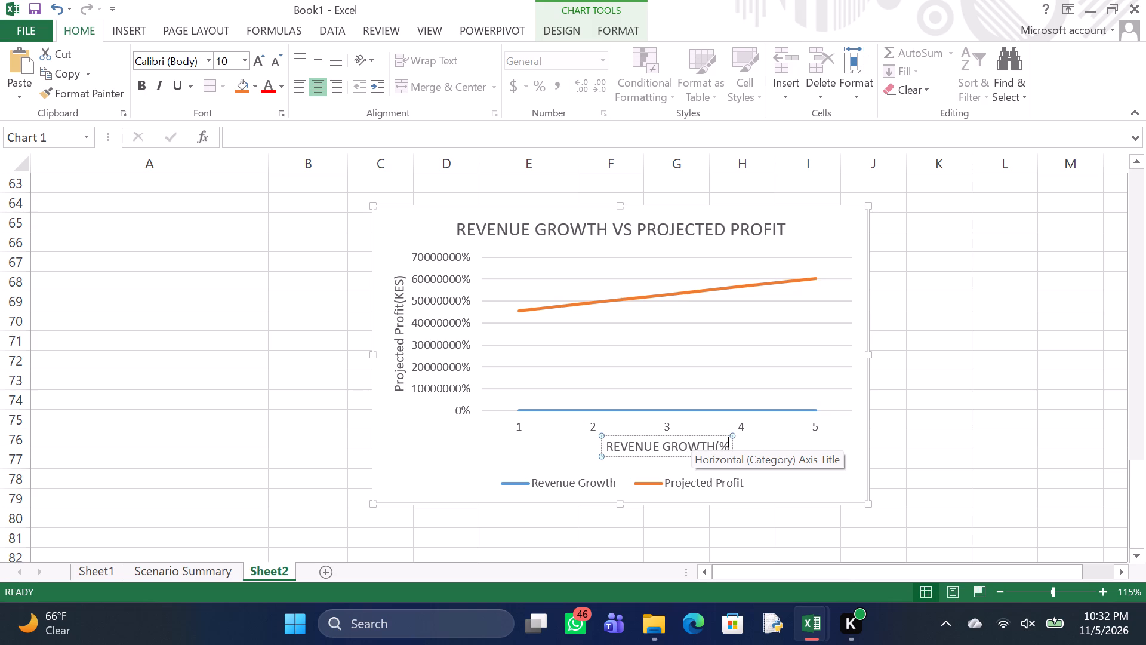
pyautogui.hotkey('shift', ')')
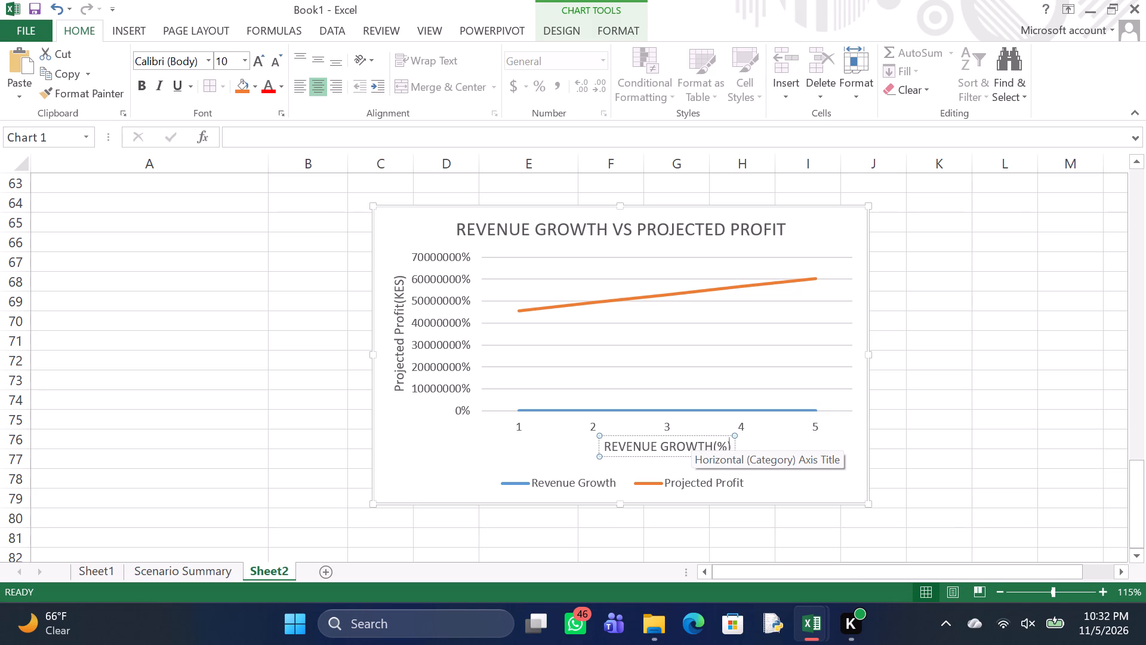
pyautogui.click(214, 466)
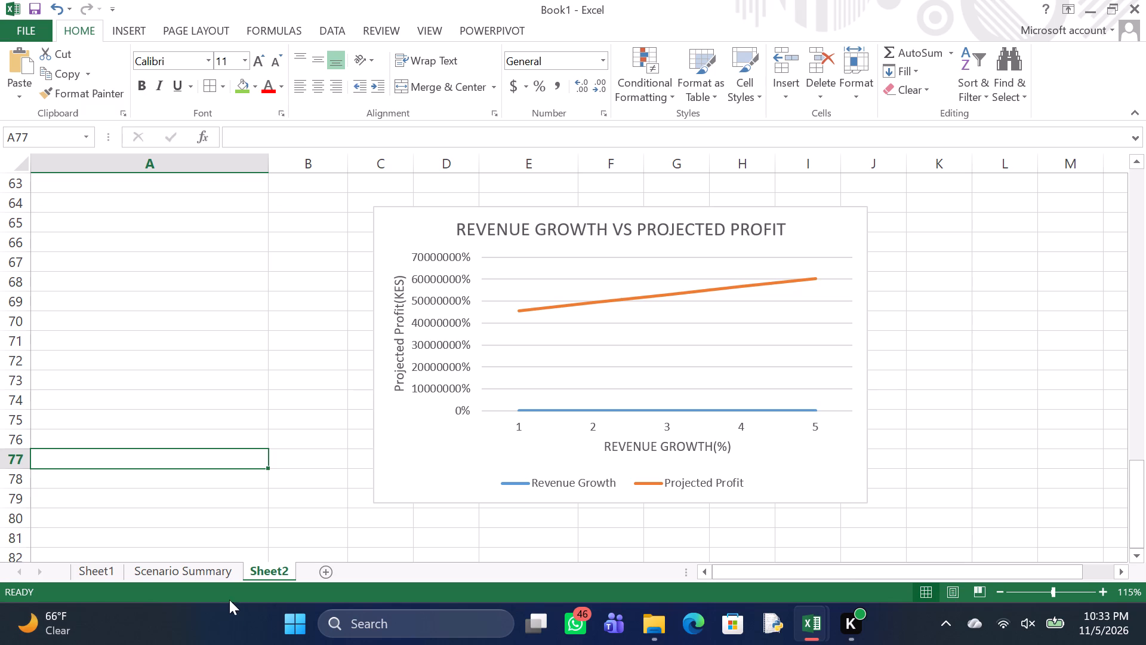
# Insert a new blank worksheet directly after the Scenario Summary sheet.
pyautogui.click(177, 568)
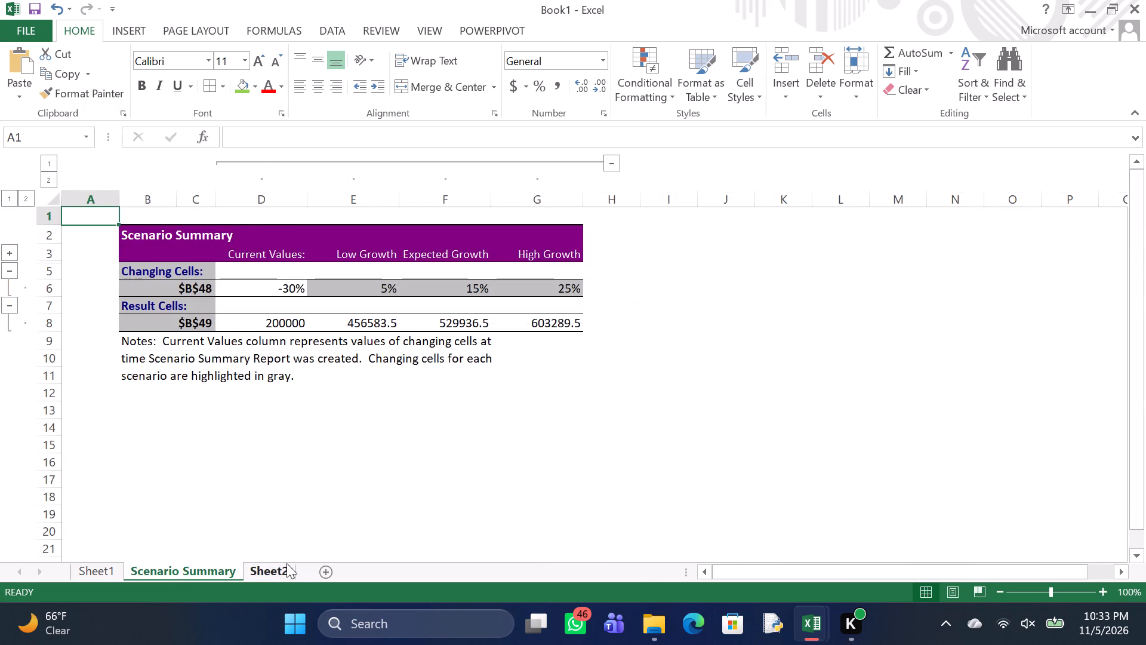
pyautogui.click(328, 566)
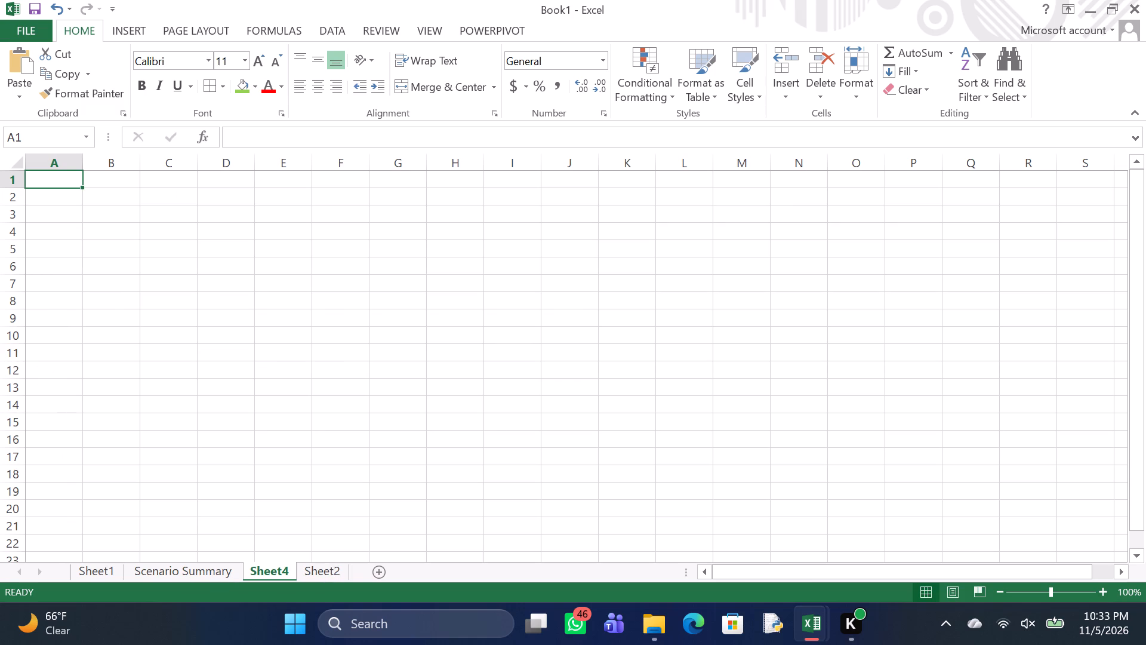
# Enter the heading DELIVERY SUCCESS RATE in cell A1 of the new sheet.
pyautogui.press('d')
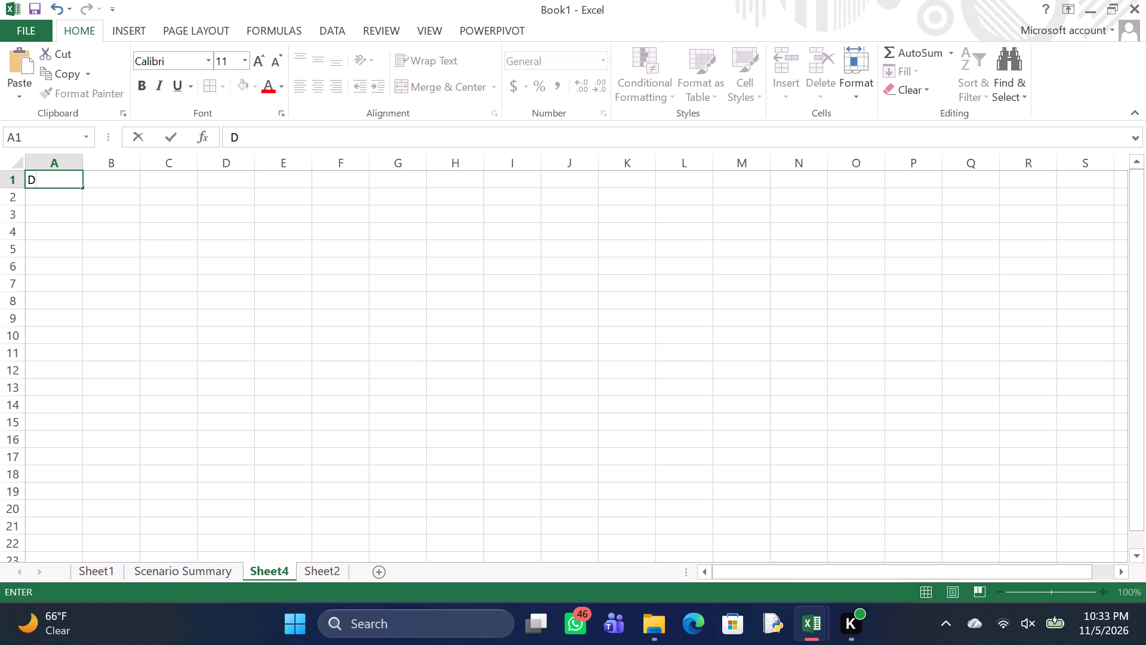
pyautogui.press('e')
pyautogui.write('LIV')
pyautogui.press('e')
pyautogui.write('RY SUCCESS RATE')
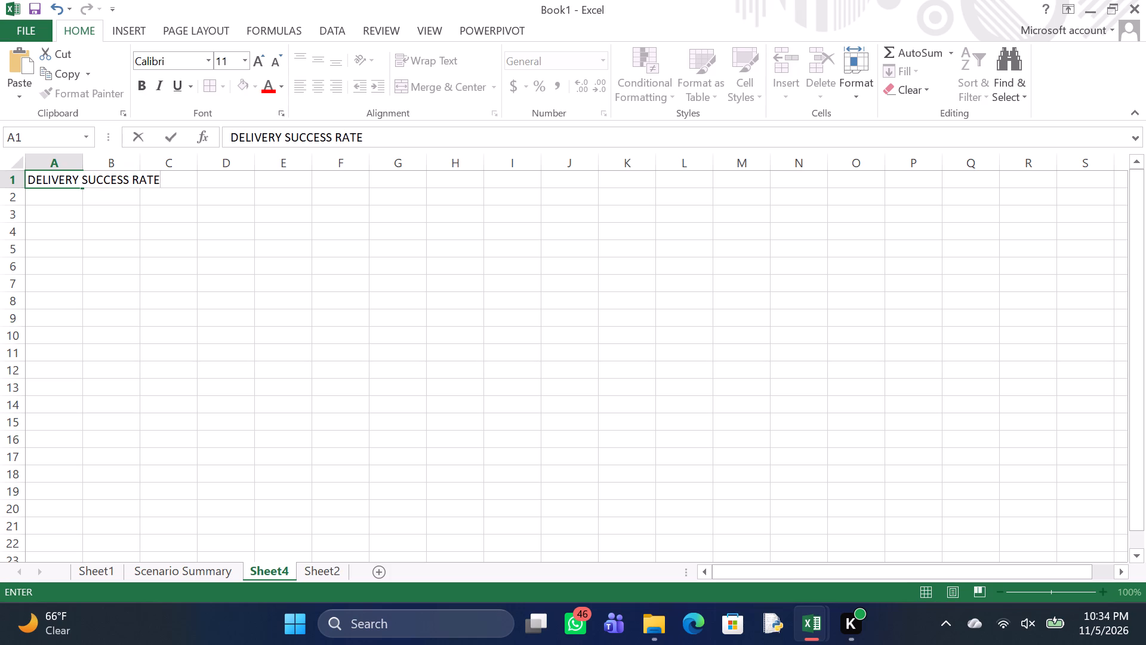
pyautogui.press('Return')
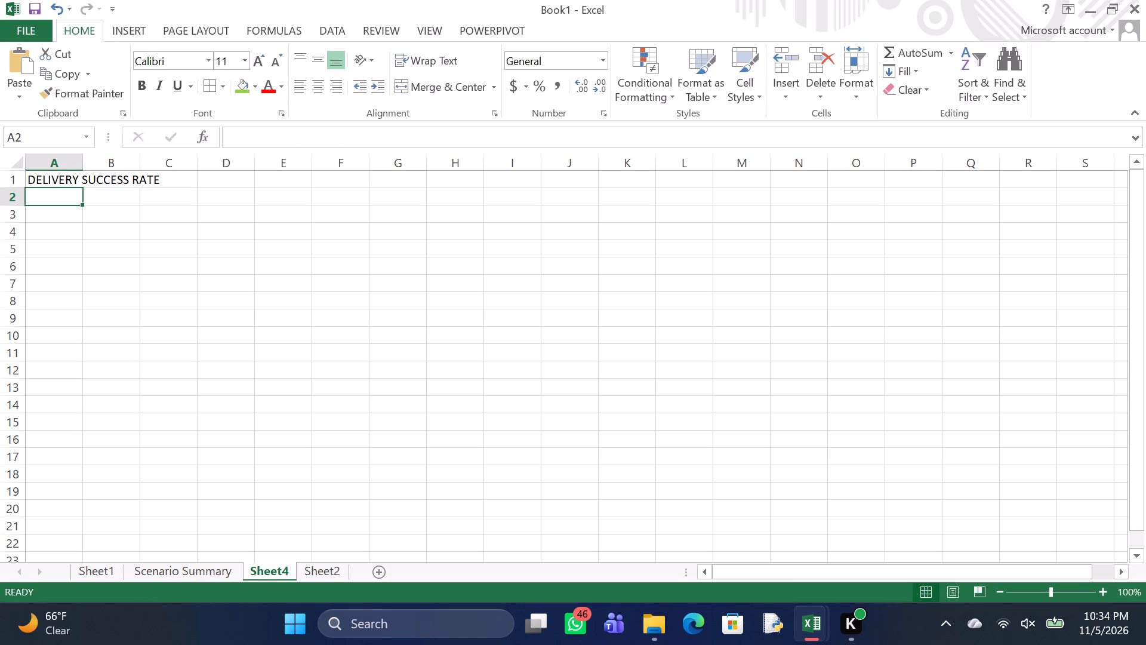
# Build an IFERROR formula in A2 dividing COUNTIF(Sheet1!M2:M101,"Delivered") by a COUNTA of cells on Sheet1.
pyautogui.press('=')
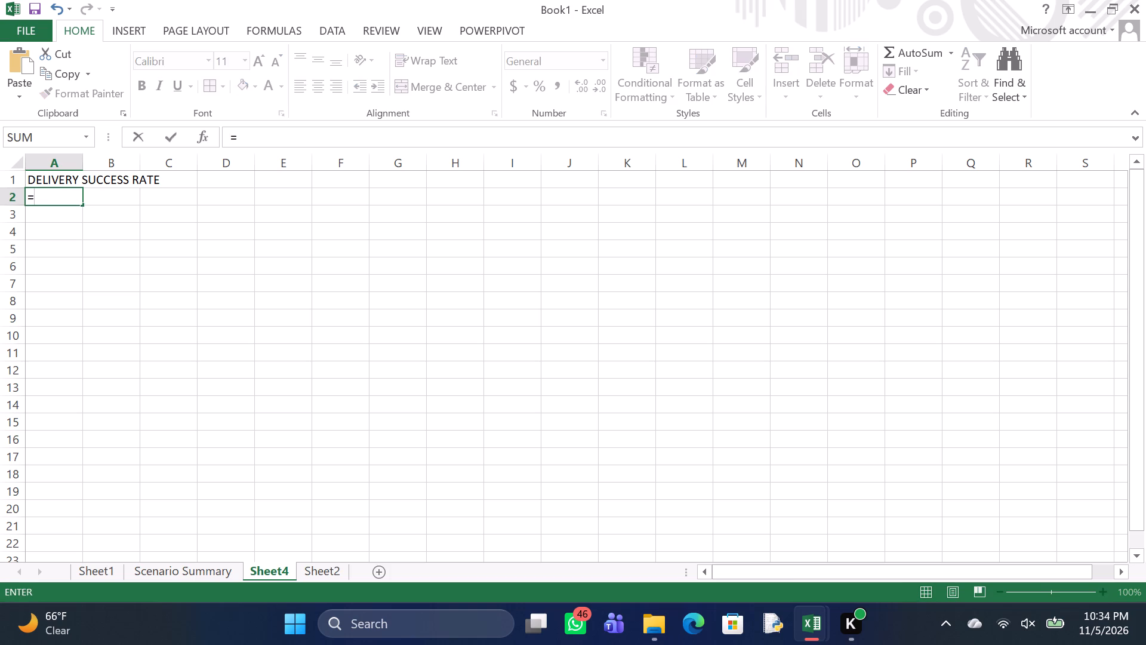
pyautogui.write('IFERR')
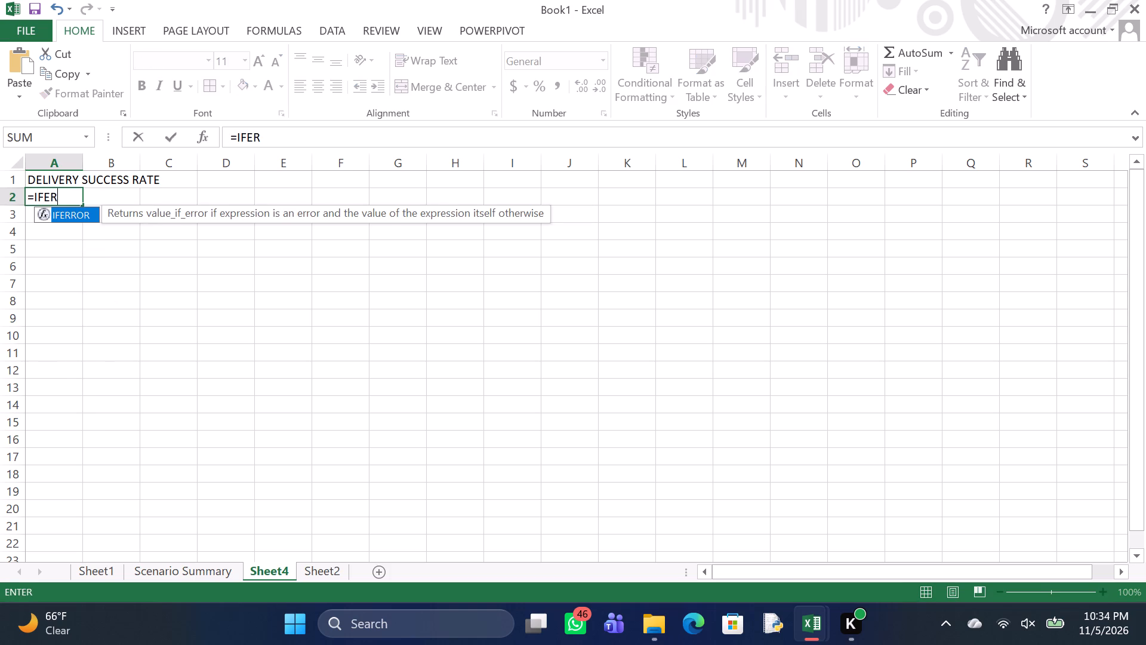
pyautogui.write('OR')
pyautogui.hotkey('shift', '(')
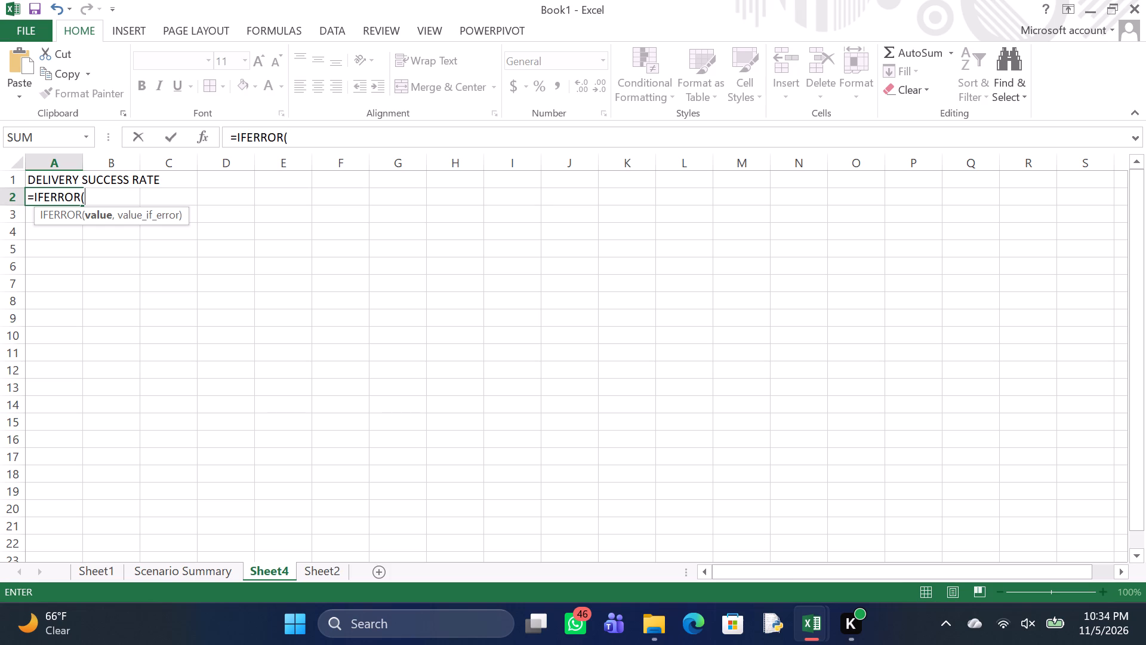
pyautogui.press('c')
pyautogui.write('OUNTI')
pyautogui.press('f')
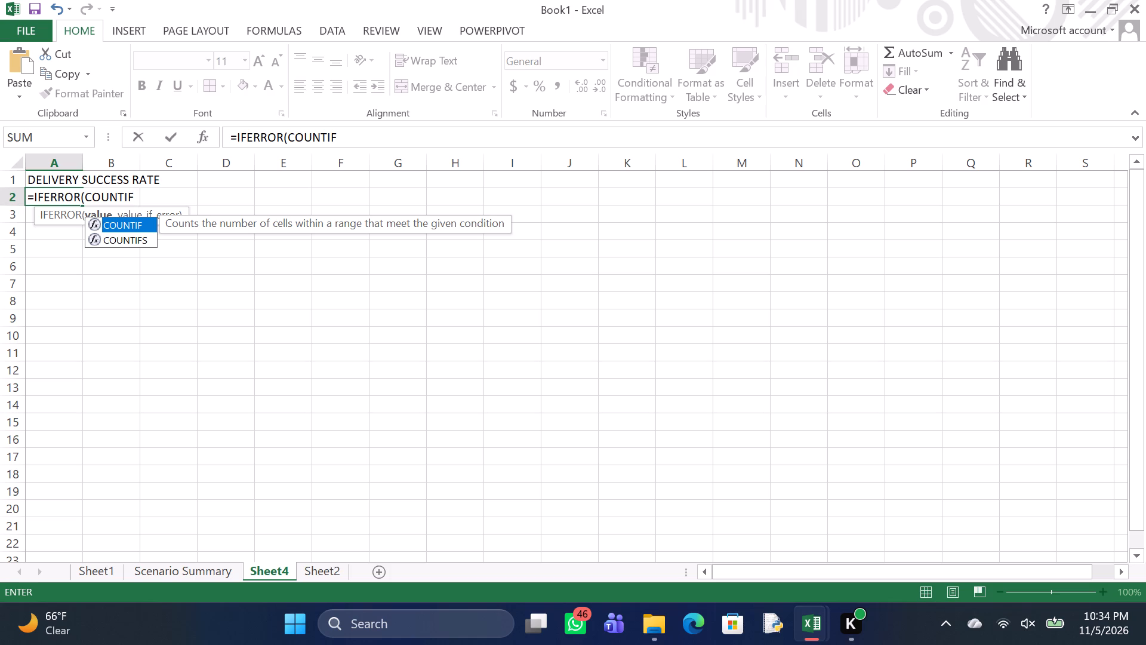
pyautogui.hotkey('shift', '(')
pyautogui.press('s')
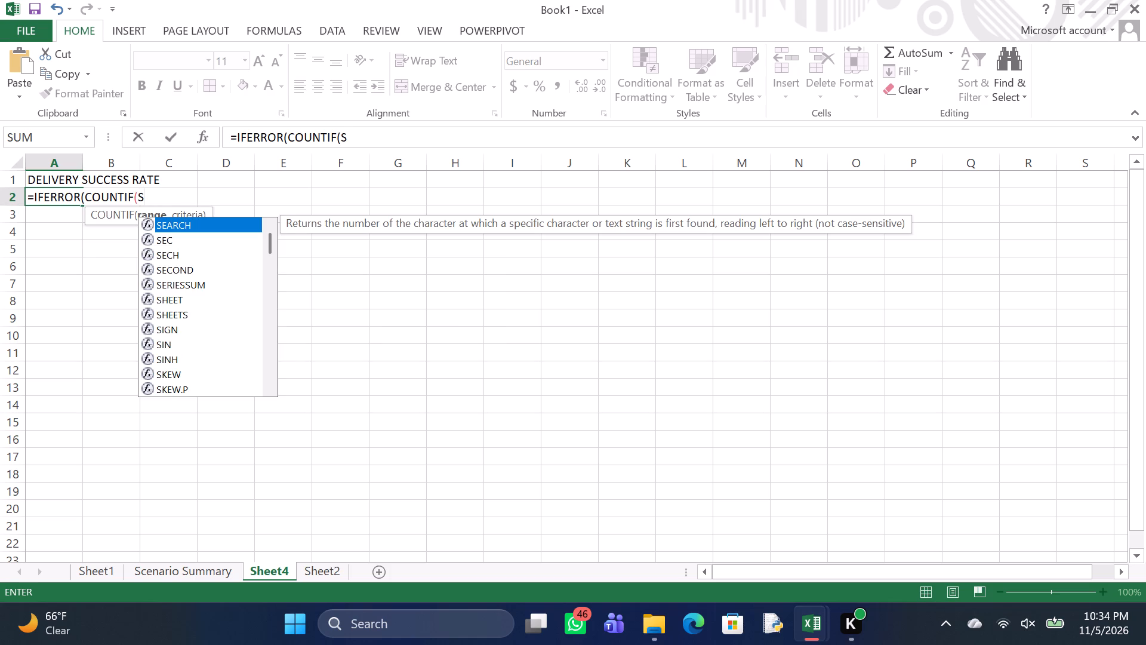
pyautogui.press('h')
pyautogui.press('BackSpace')
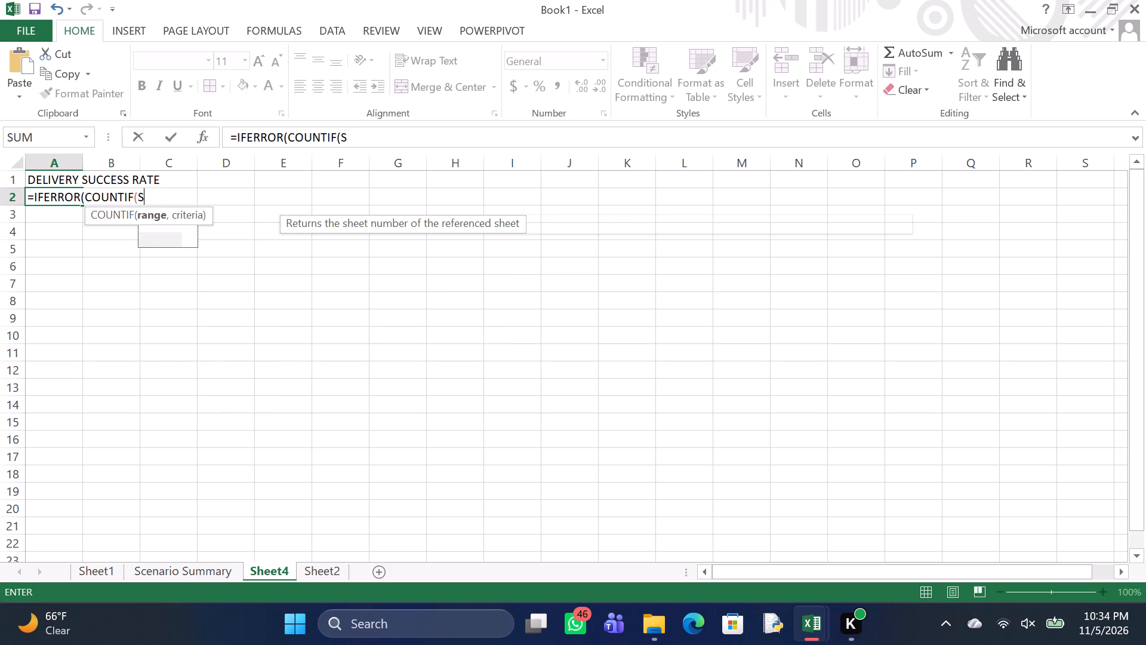
pyautogui.write('hee1')
pyautogui.press('BackSpace')
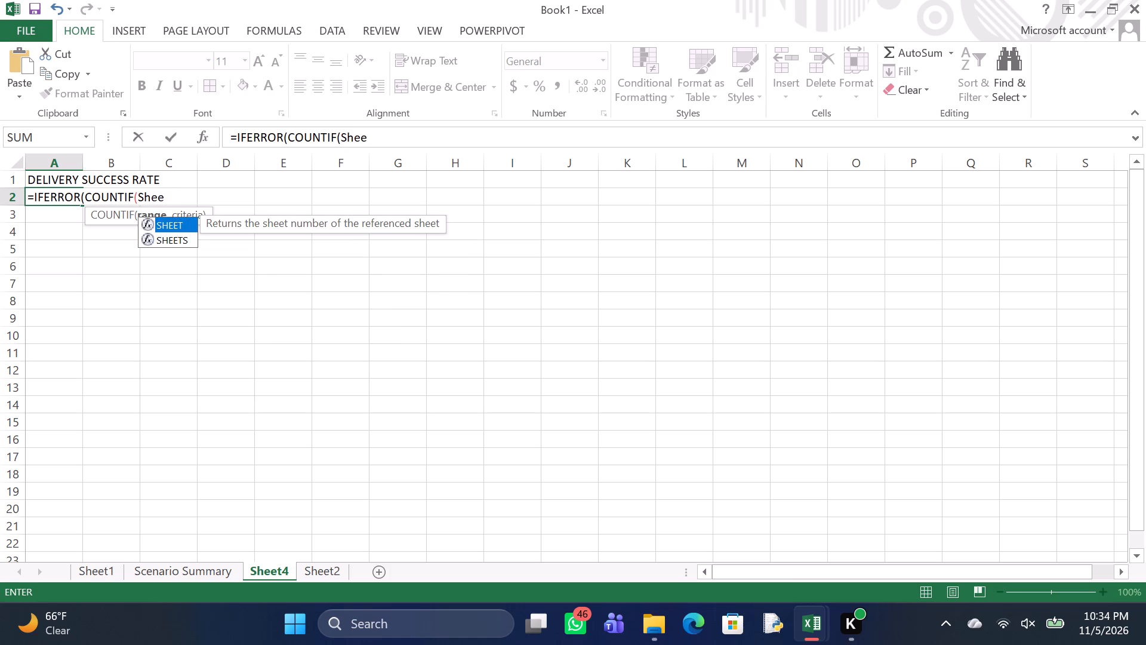
pyautogui.write('t1')
pyautogui.hotkey('shift', '!')
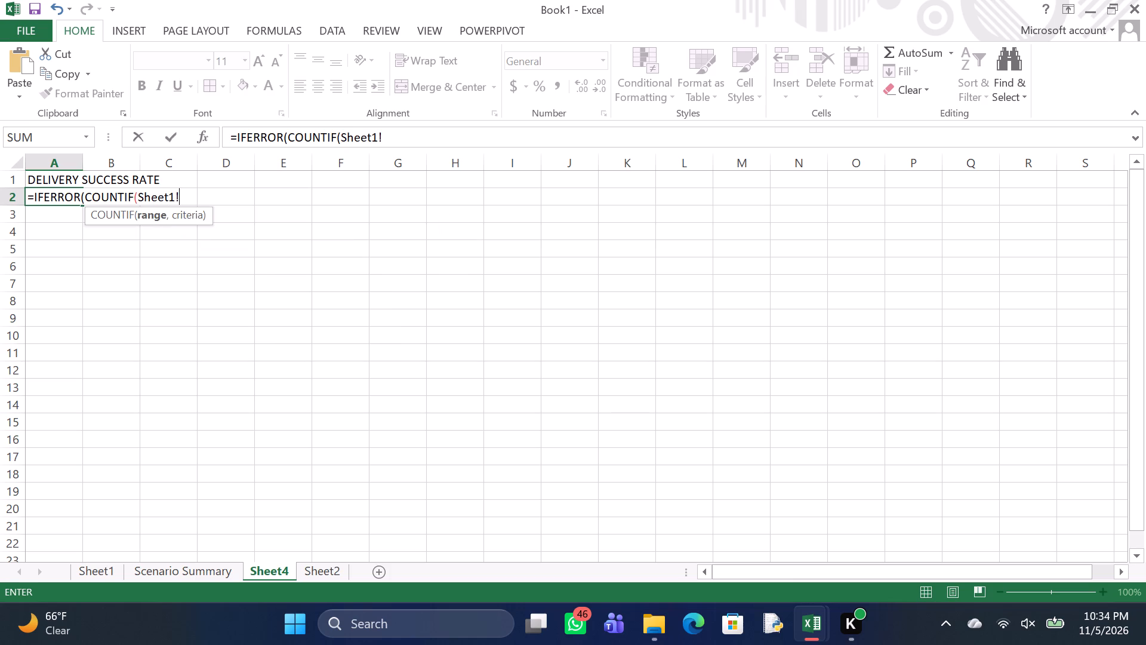
pyautogui.write('M2')
pyautogui.write(':M')
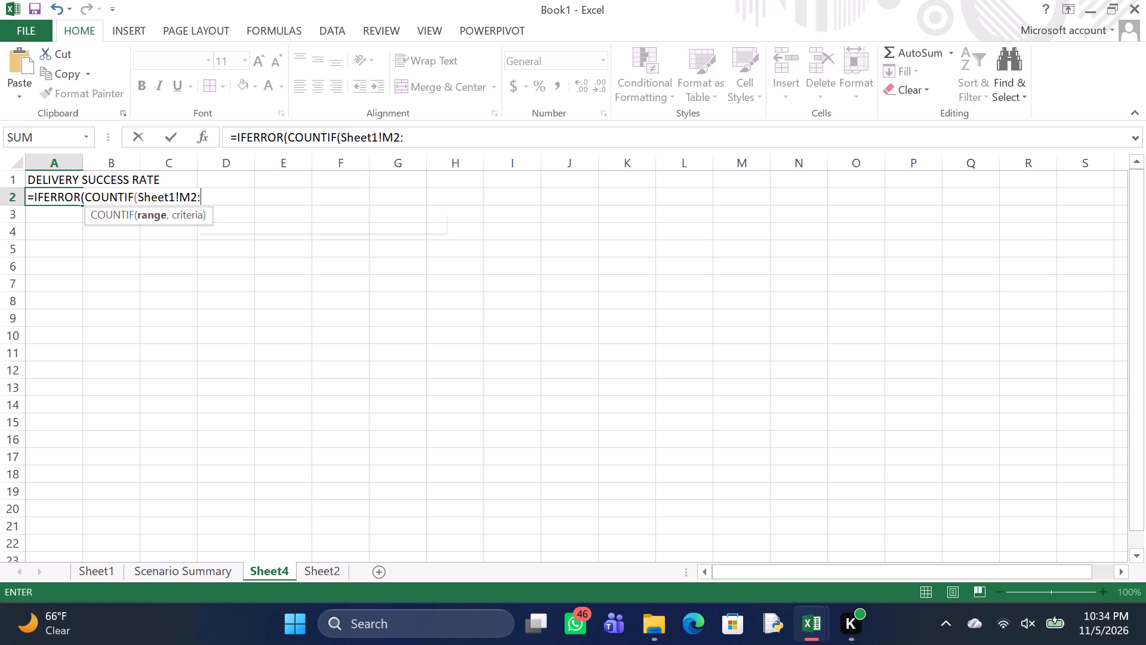
pyautogui.press('1')
pyautogui.write('01')
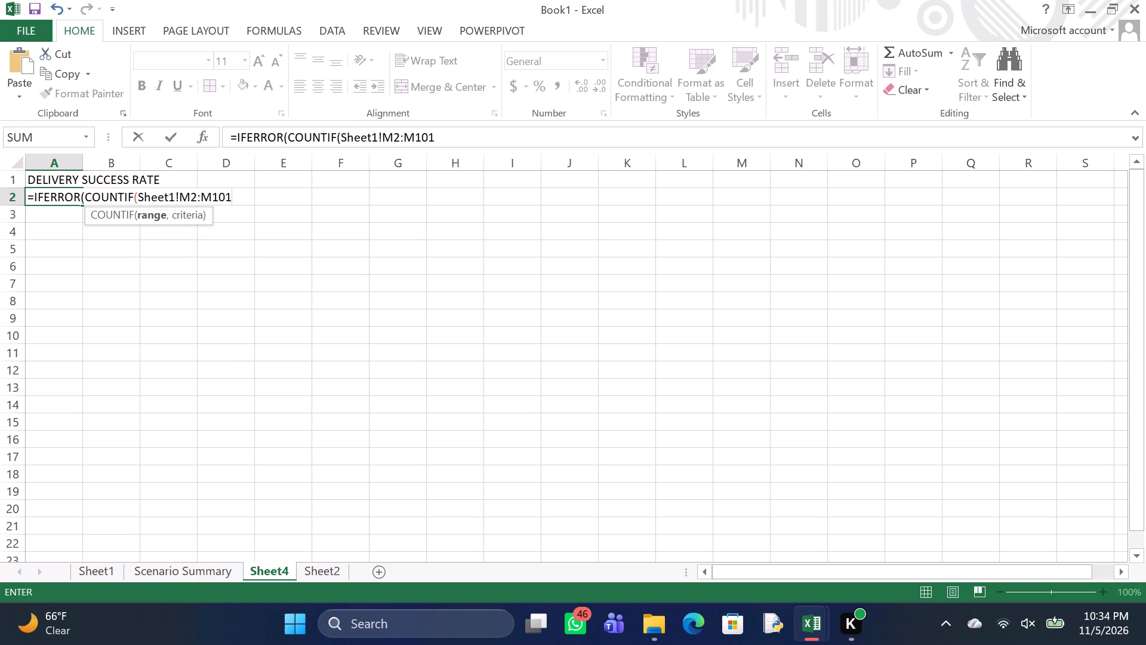
pyautogui.press(',')
pyautogui.hotkey('shift', '"')
pyautogui.press('d')
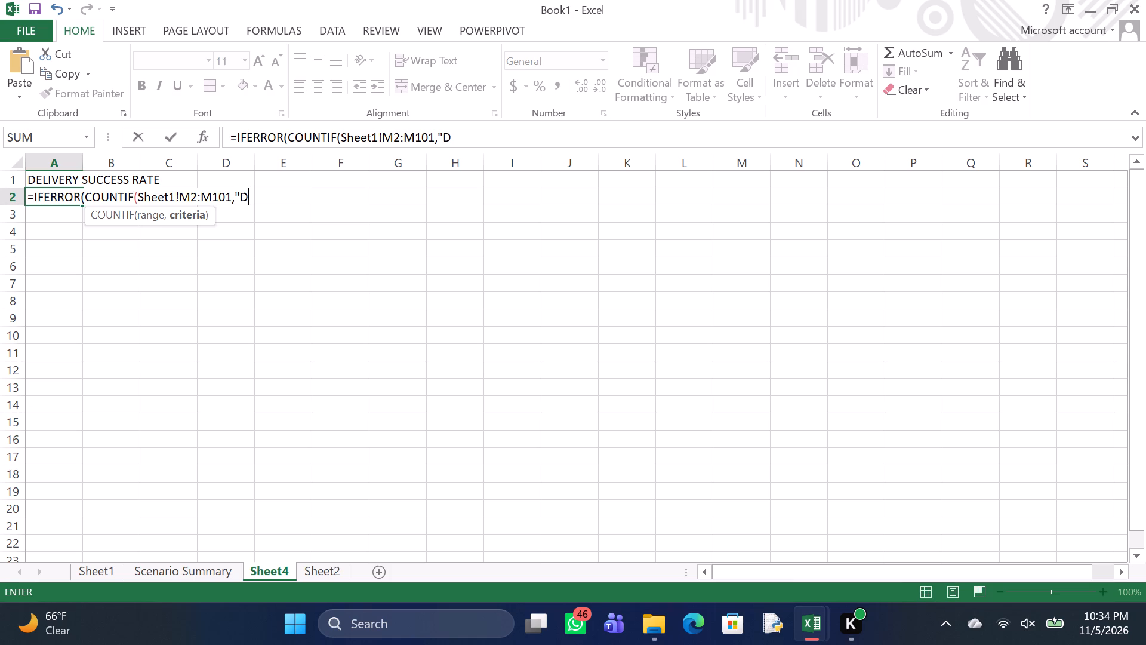
pyautogui.write('elivered')
pyautogui.hotkey('shift', '"')
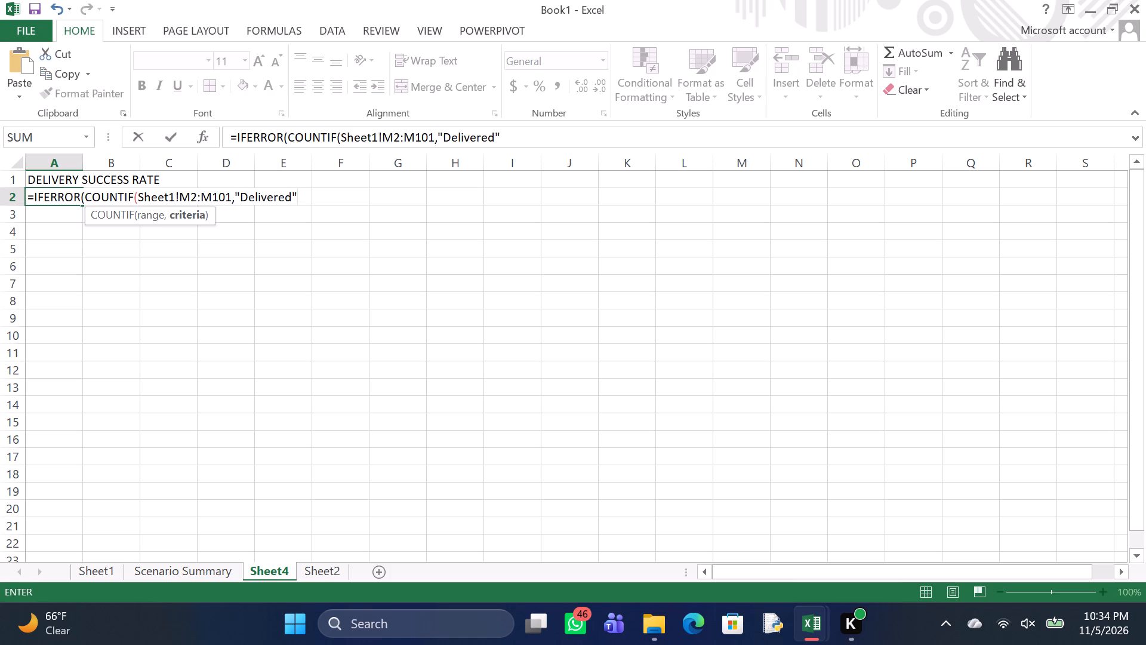
pyautogui.hotkey('shift', ')')
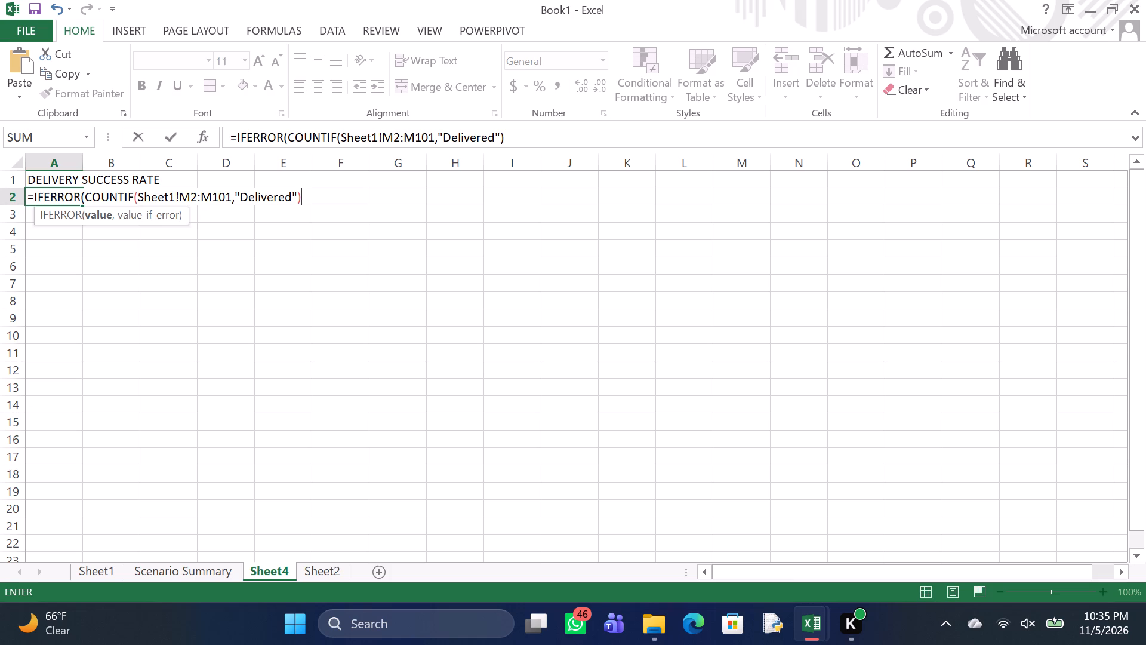
pyautogui.press('/')
pyautogui.write('COUNTA')
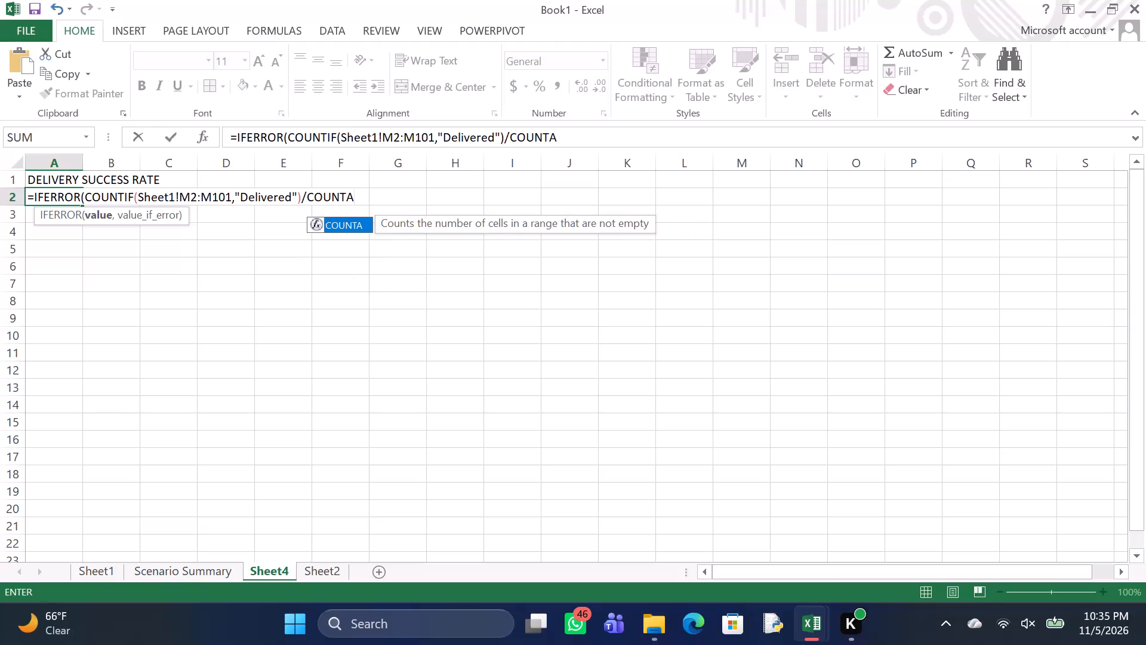
pyautogui.write('(S')
pyautogui.write('heet1')
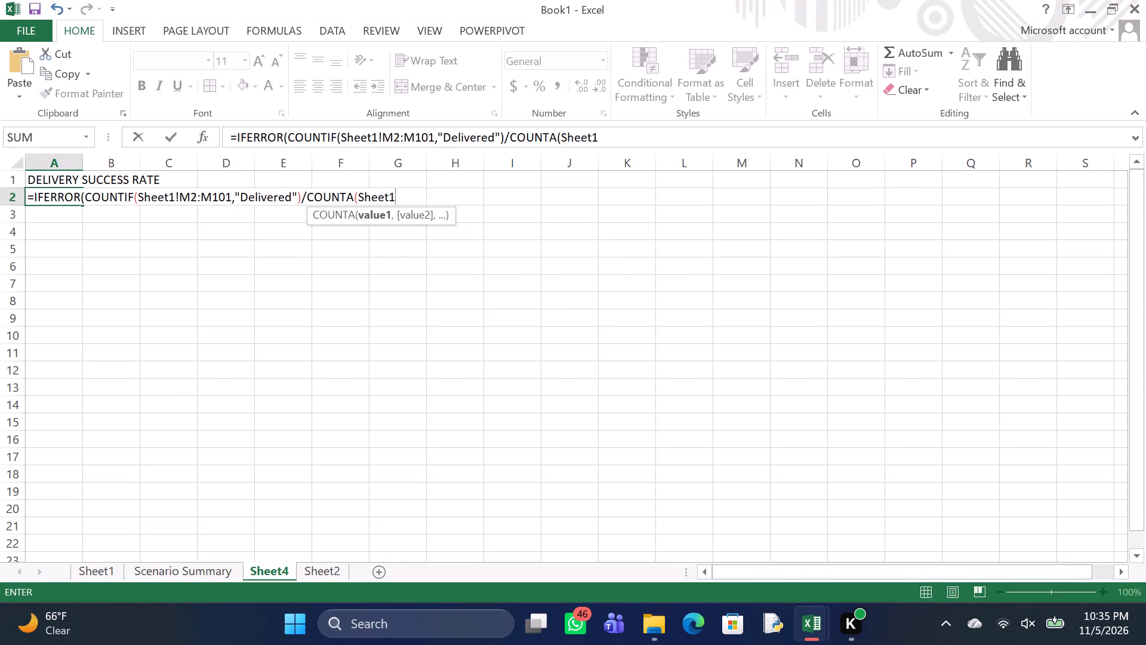
# Complete the A2 formula with Sheet1!A2:A101 as the COUNTA range and 0 as the IFERROR fallback value.
pyautogui.hotkey('shift', '!')
pyautogui.write('A2')
pyautogui.write(':A101')
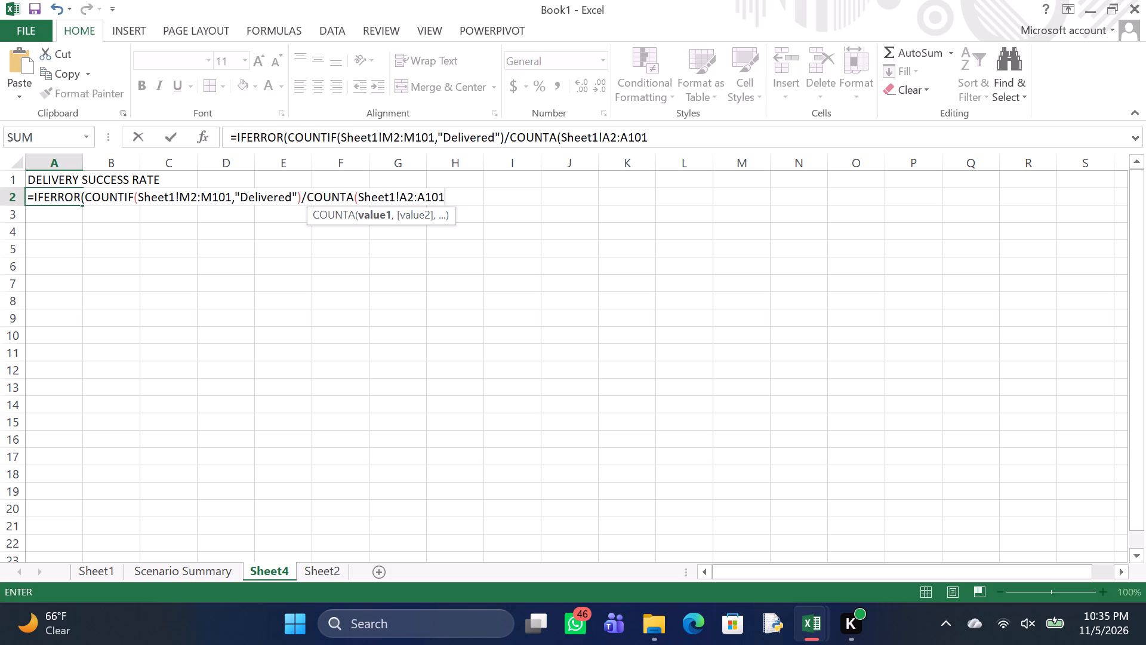
pyautogui.write('),0')
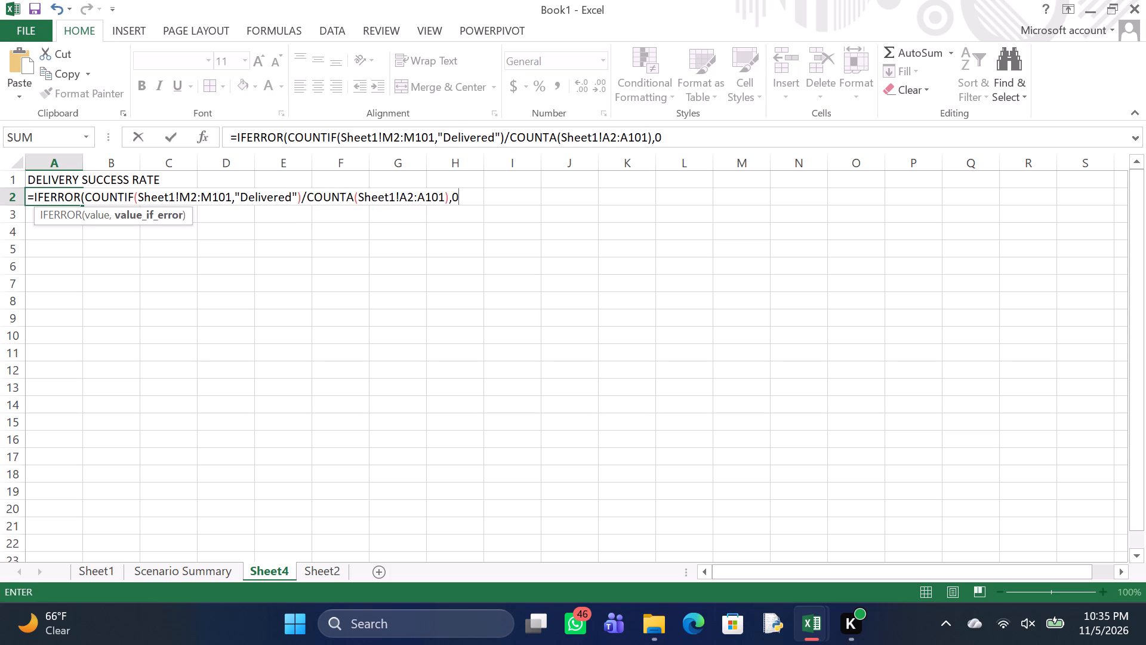
pyautogui.hotkey('shift', ')')
pyautogui.press('Return')
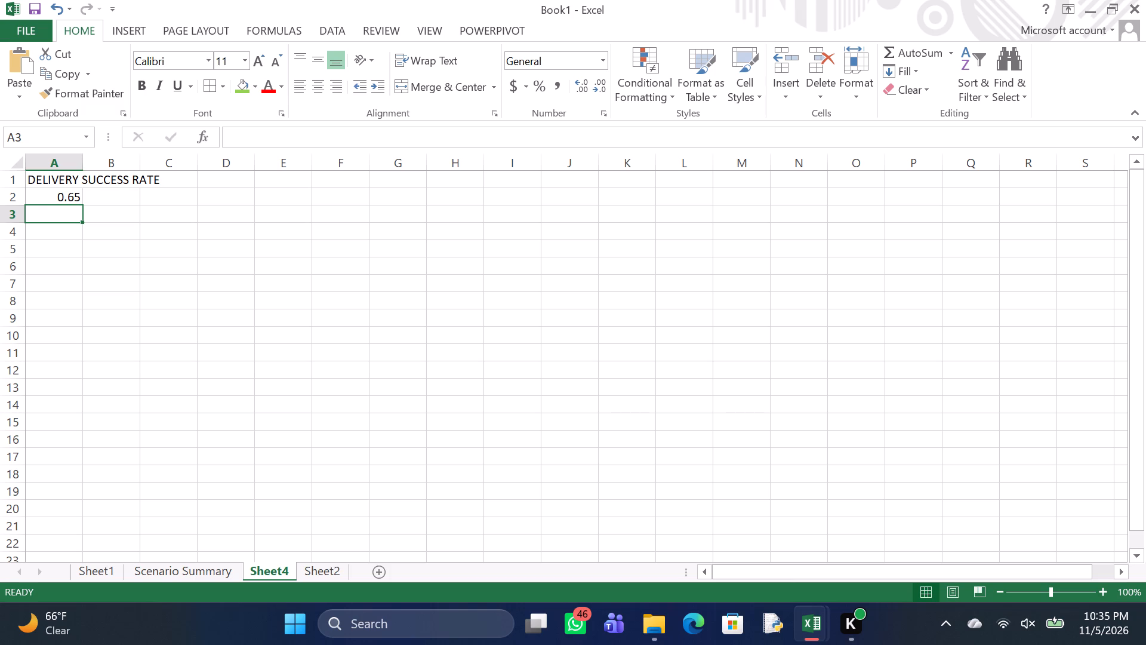
# Format the success rate in A2 as a percentage with two decimal places.
pyautogui.click(73, 195)
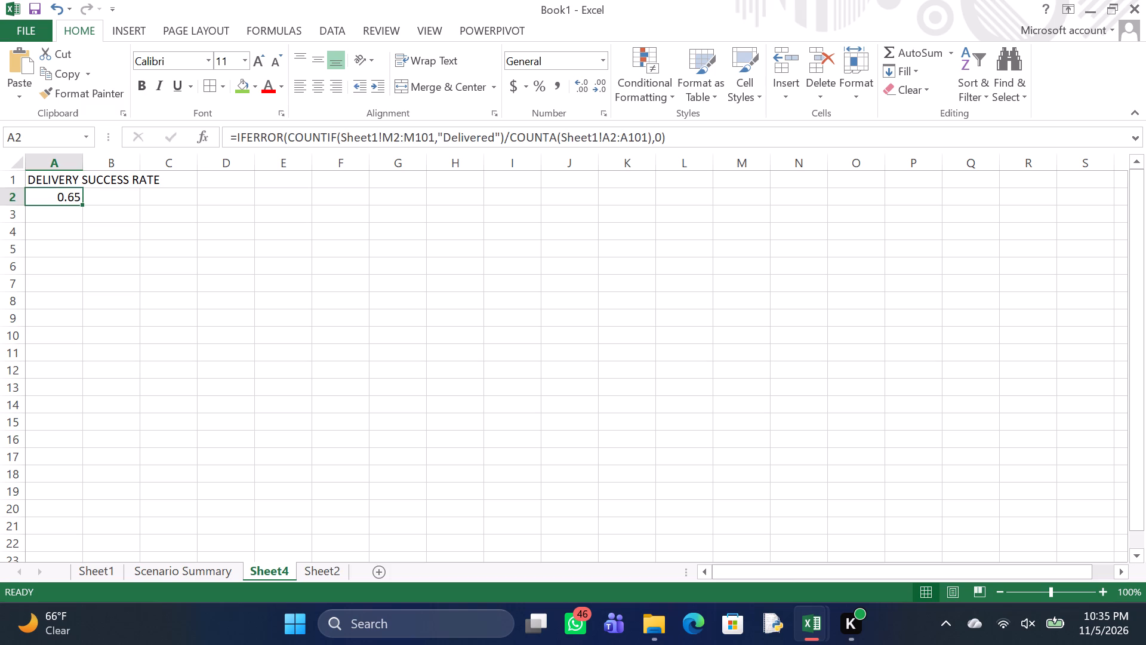
pyautogui.click(537, 88)
pyautogui.click(578, 81)
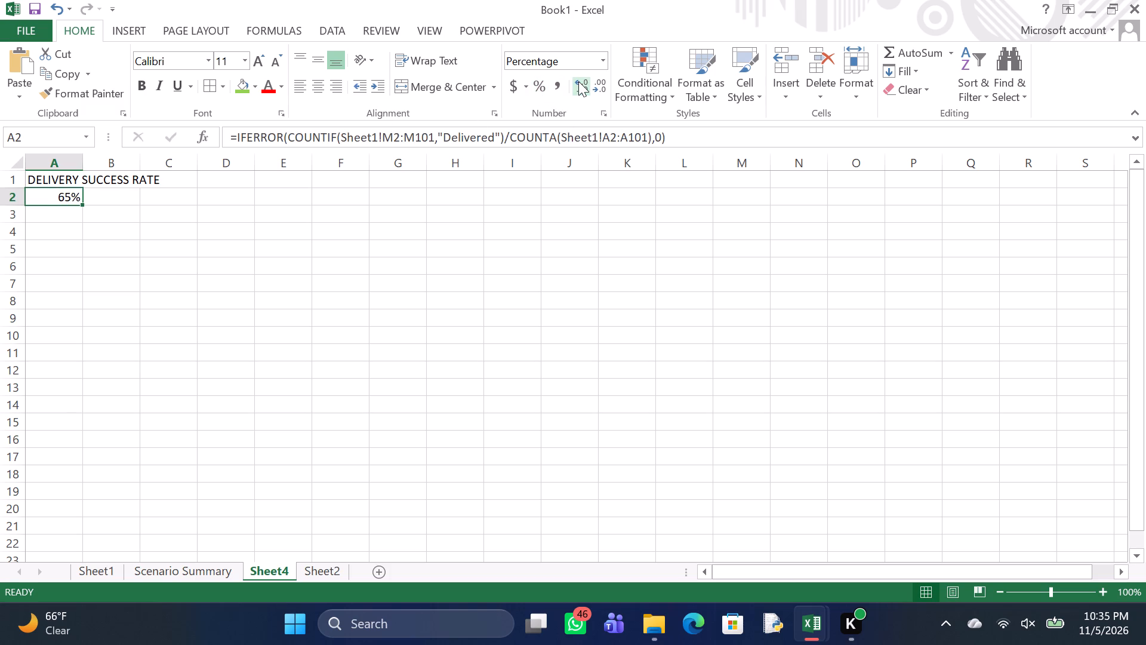
pyautogui.click(578, 81)
# Make the DELIVERY SUCCESS RATE heading in A1 bold.
pyautogui.click(113, 180)
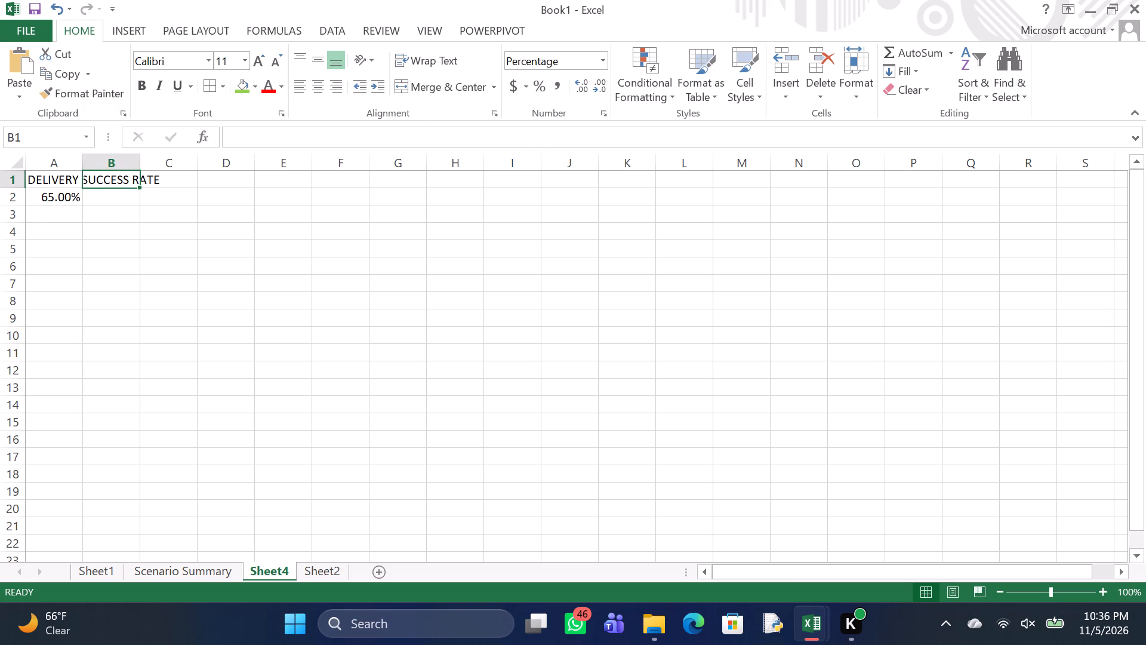
pyautogui.click(55, 180)
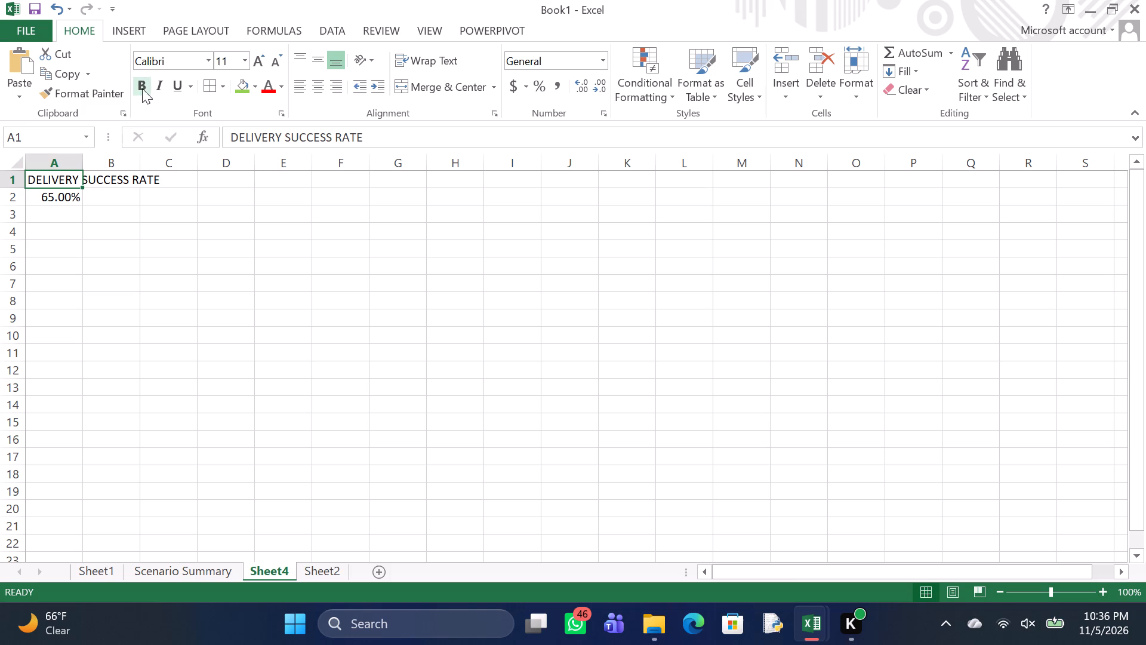
pyautogui.click(142, 88)
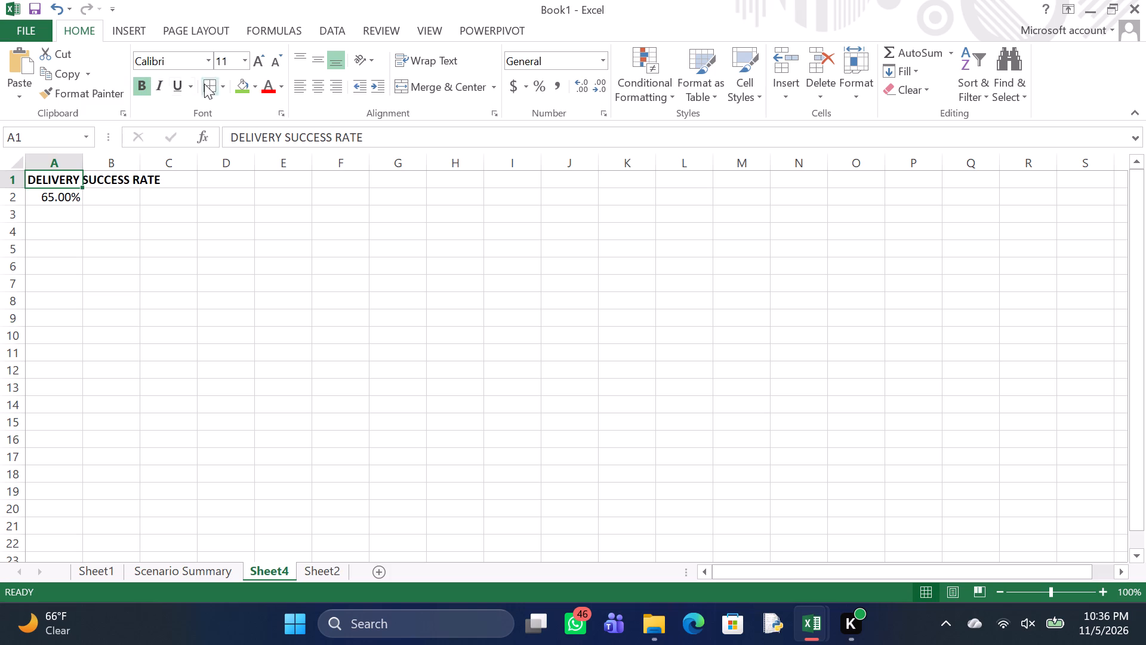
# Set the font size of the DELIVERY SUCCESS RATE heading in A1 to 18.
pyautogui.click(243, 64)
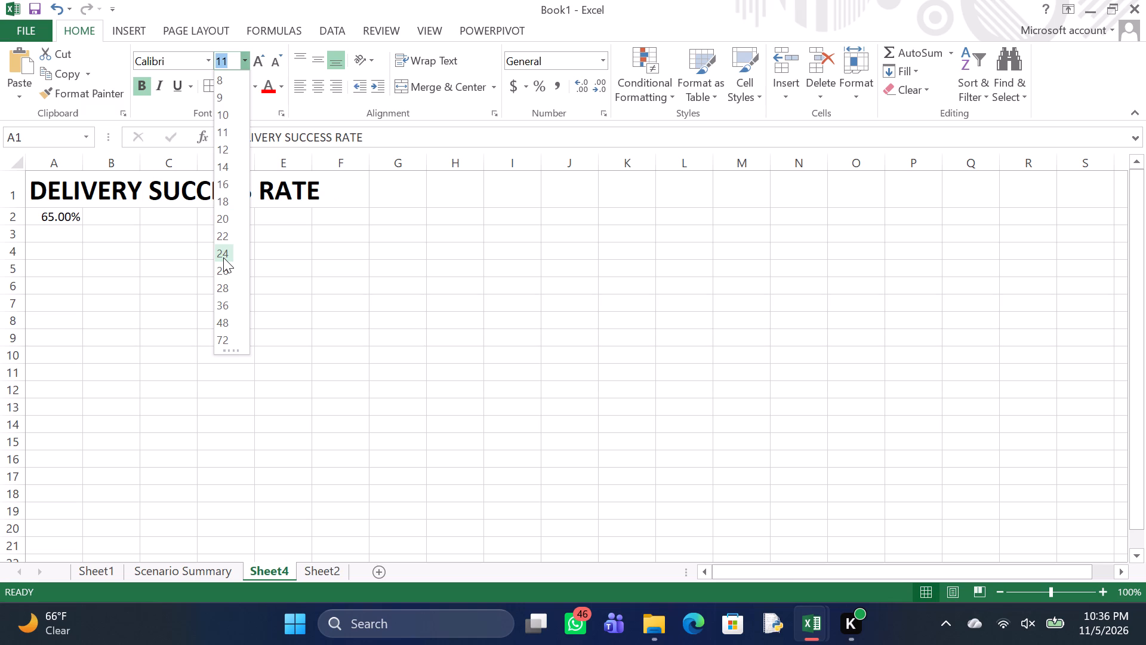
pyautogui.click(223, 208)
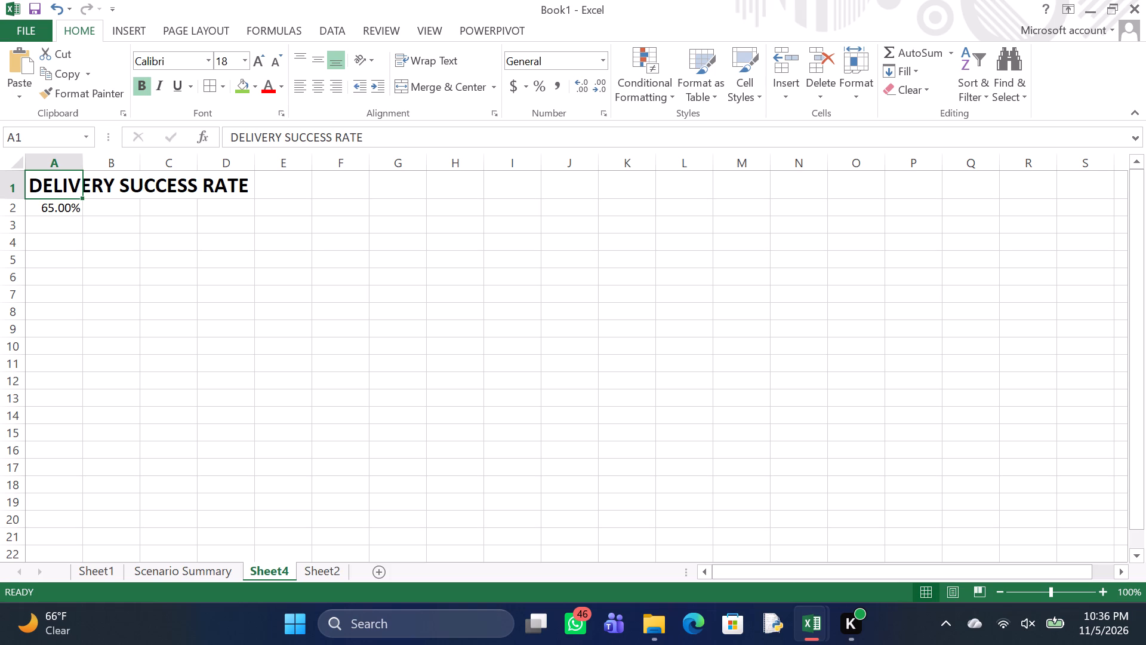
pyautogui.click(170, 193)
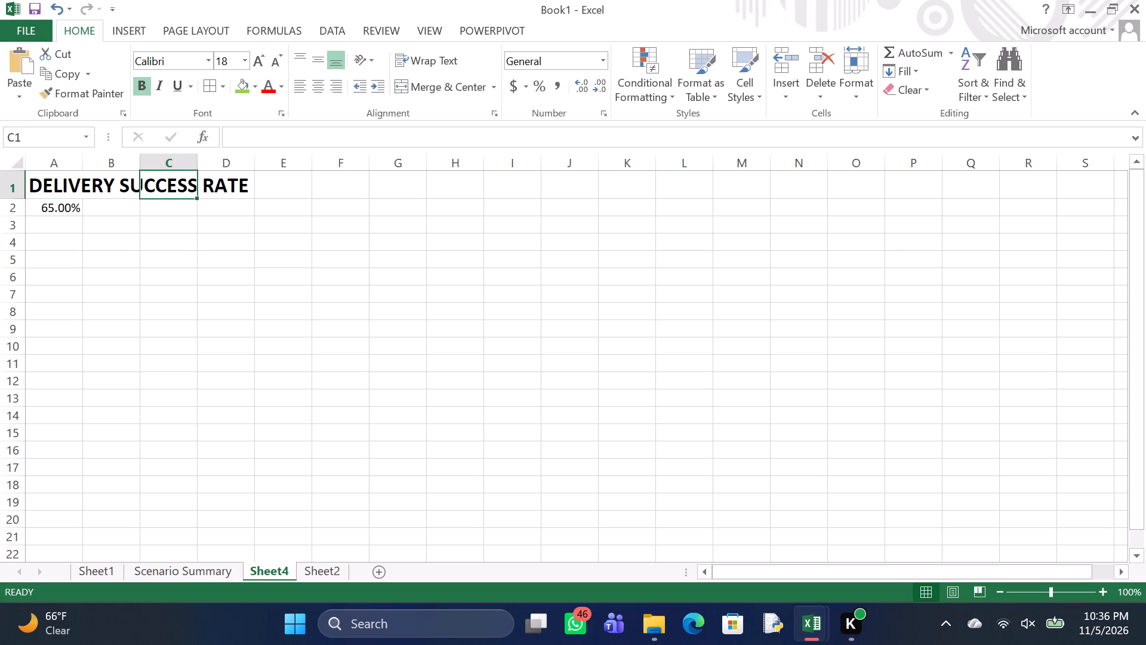
# Set the font size of the DELIVERY SUCCESS RATE heading in A1 to 12.
pyautogui.click(68, 188)
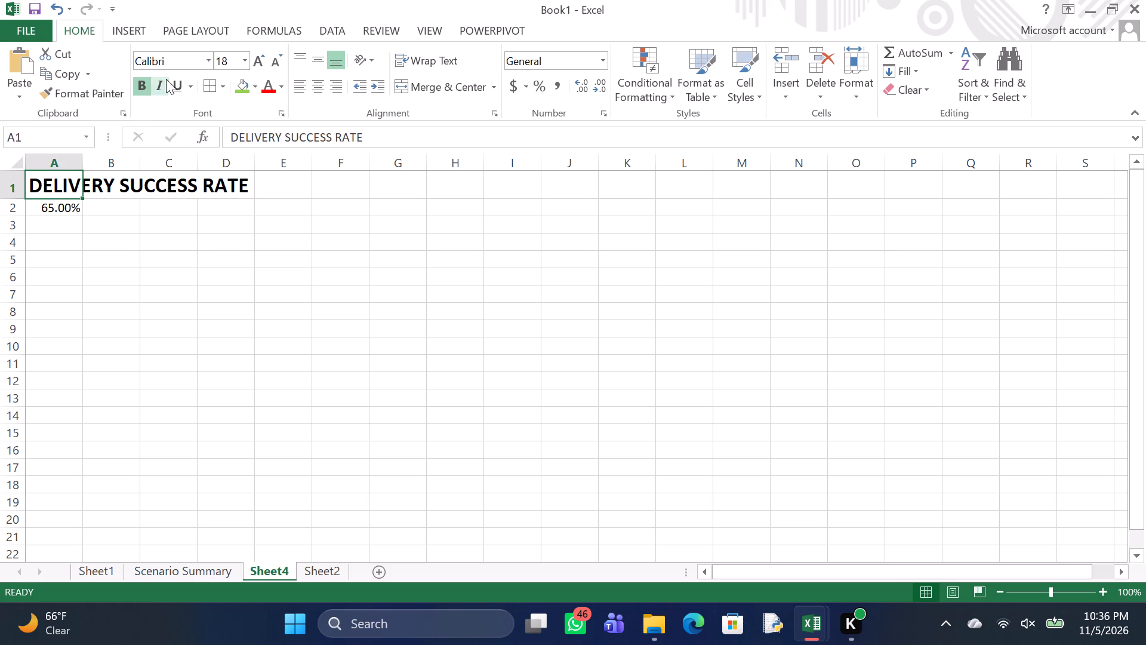
pyautogui.click(244, 62)
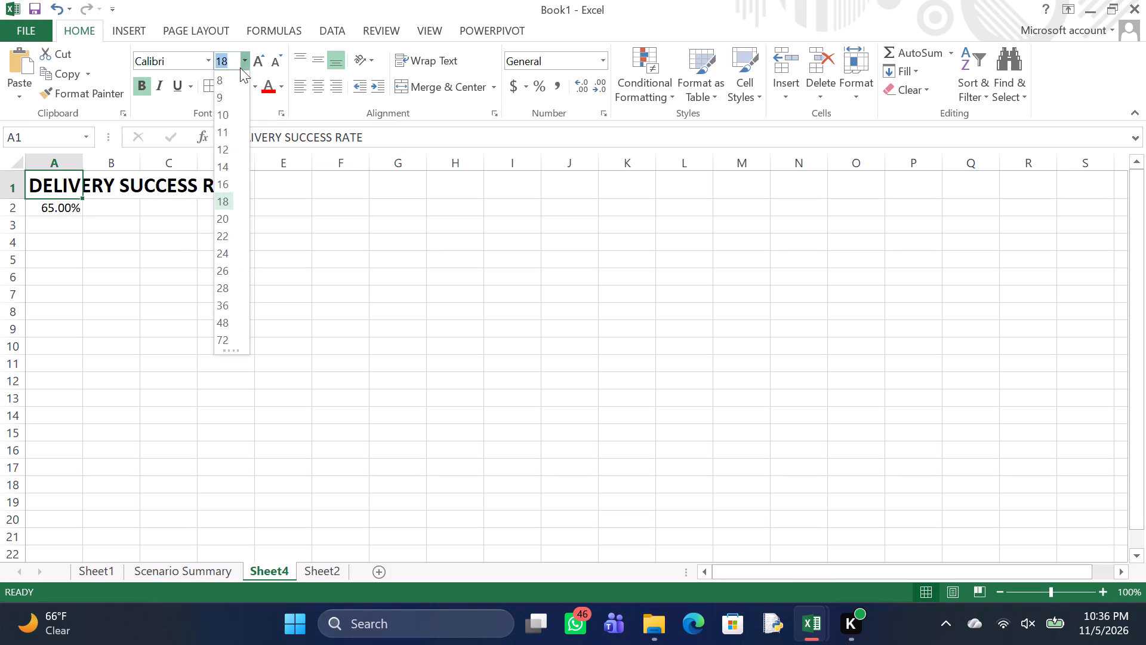
pyautogui.click(226, 147)
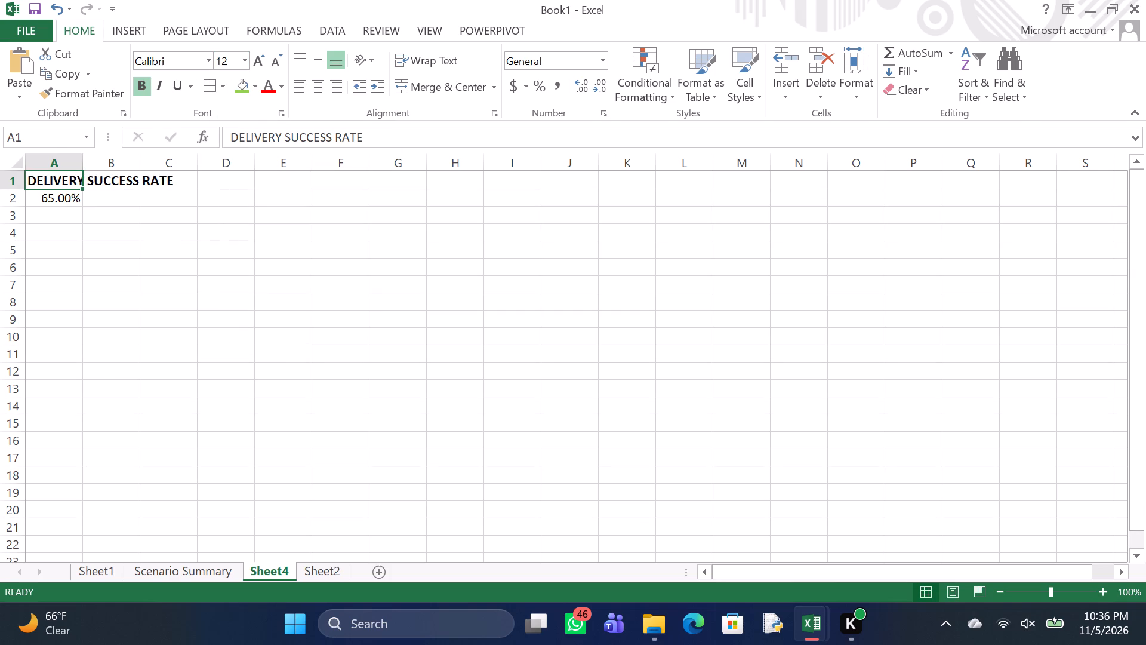
# Enter the heading CANCELLATION RATE in cell C1.
pyautogui.click(172, 177)
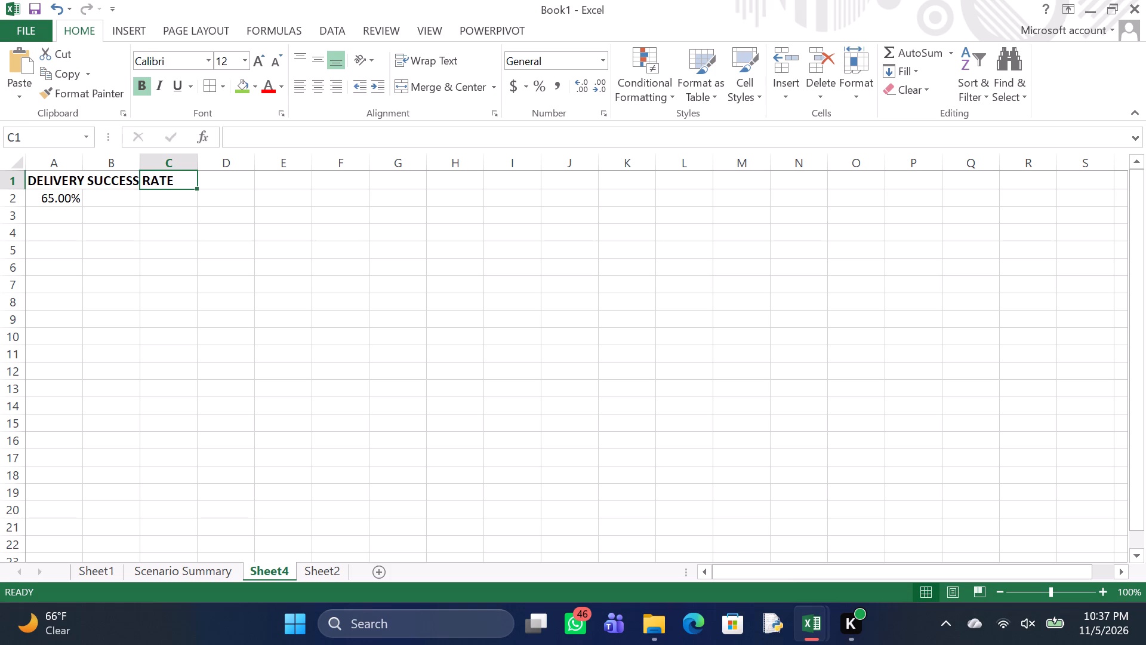
pyautogui.write('CANCE')
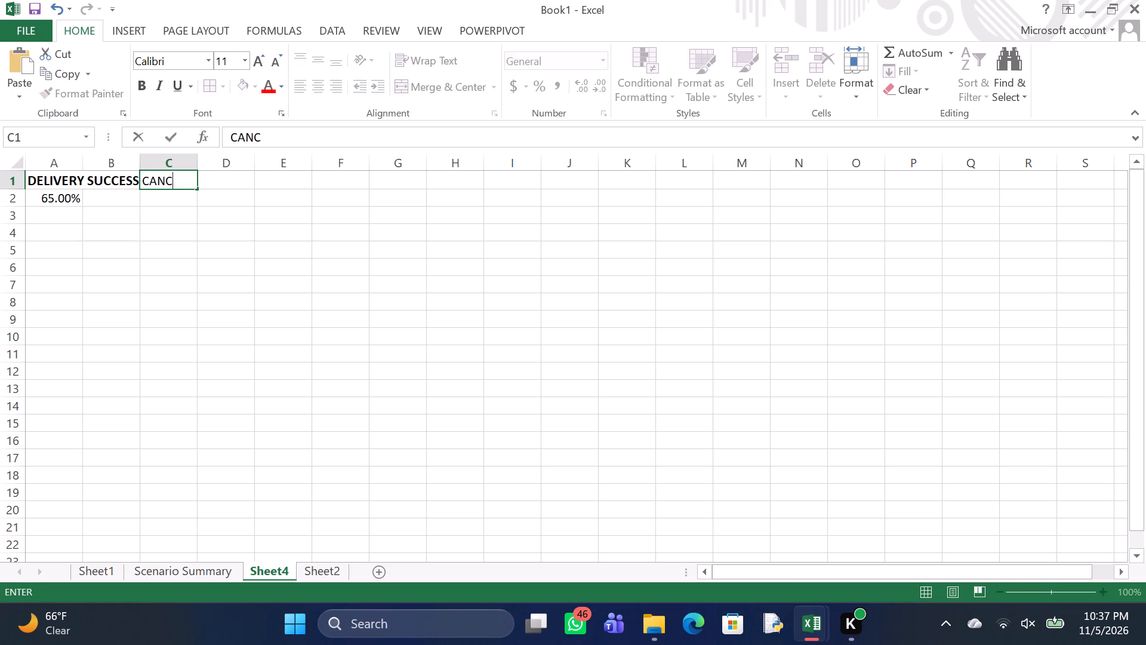
pyautogui.write('LLATION RA')
pyautogui.write('TE')
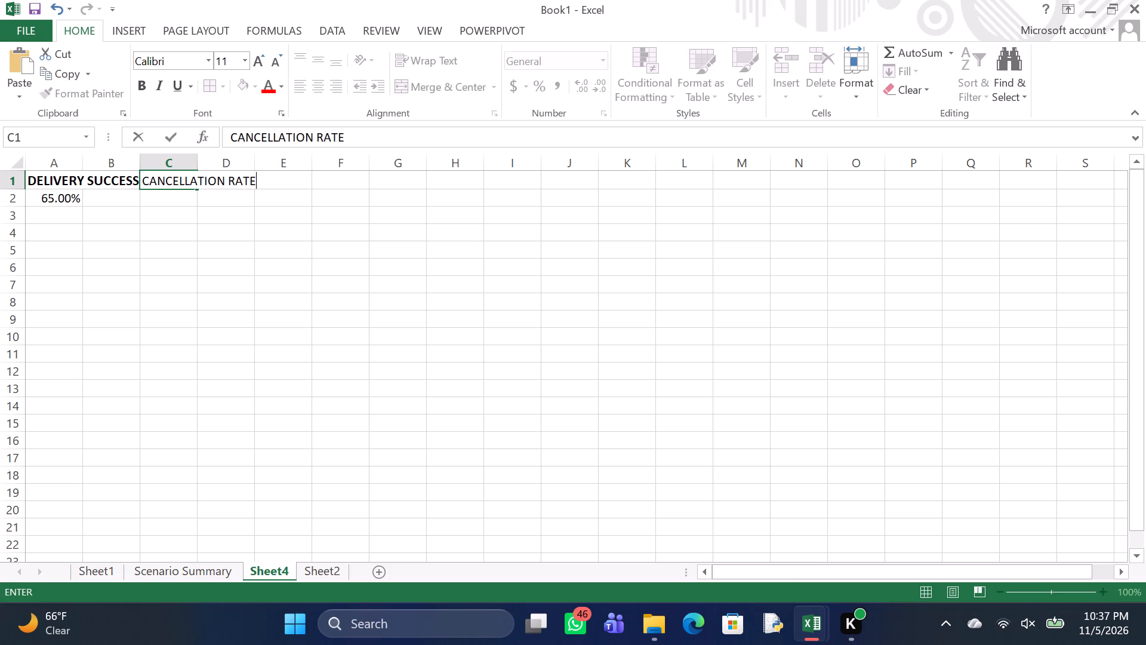
pyautogui.press('Return')
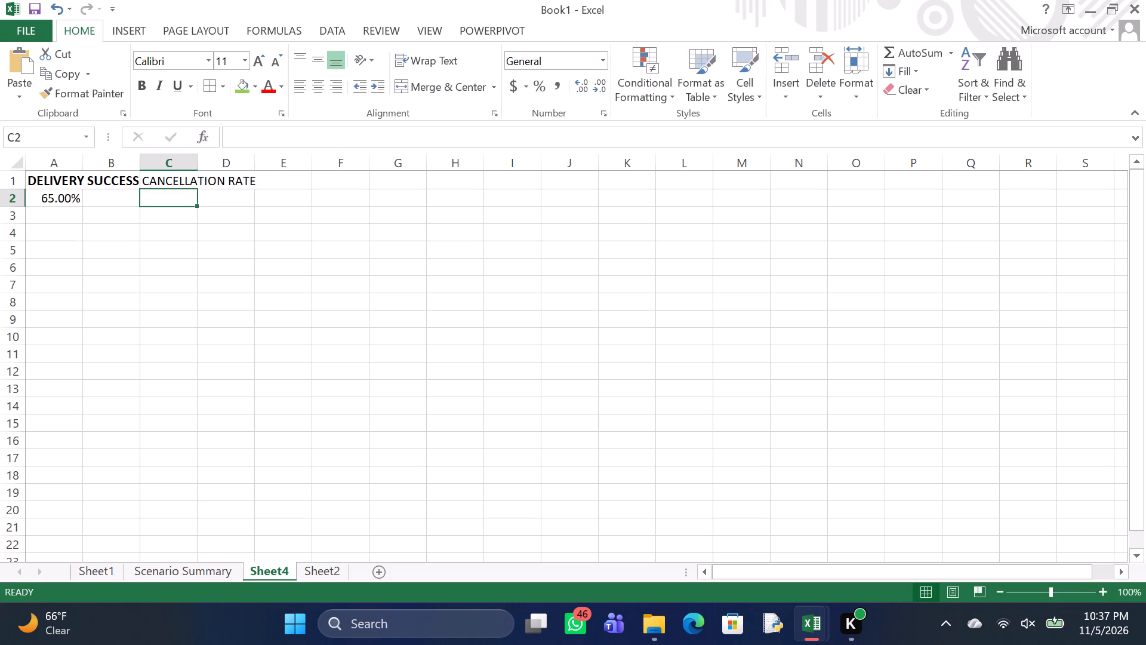
# Calculate the cancellation rate in cell C2 with =IFERROR(COUNTIF(Sheet1!M2:M101,"Cancelled")/COUNTA(Sheet1!A2:A101),0).
pyautogui.press('=')
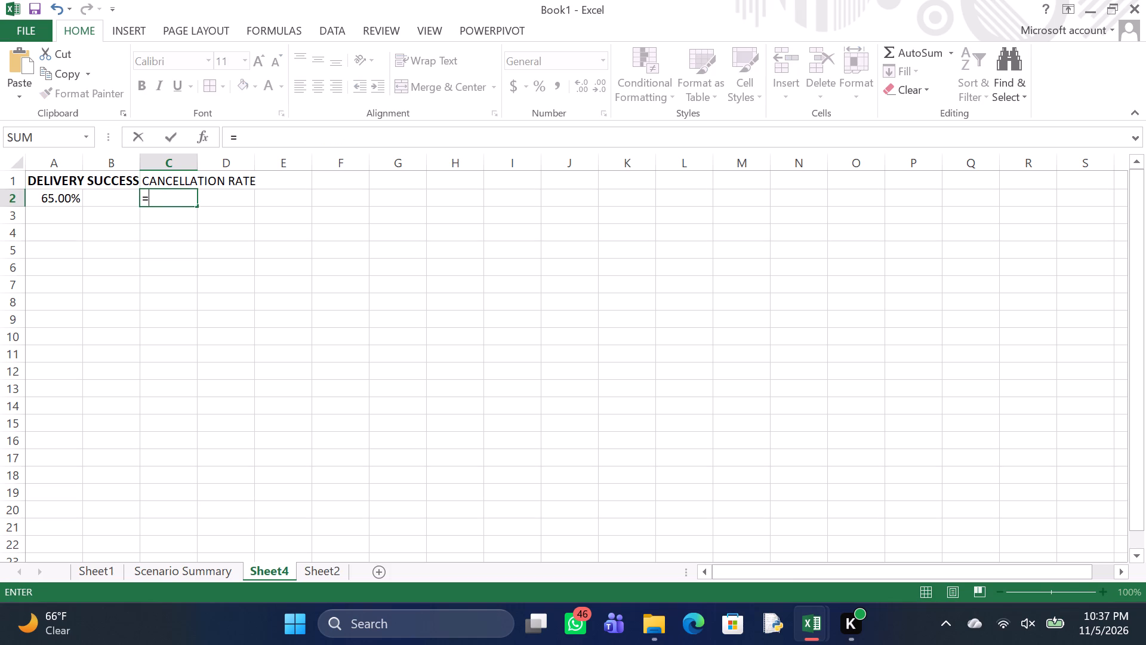
pyautogui.write('IFERR')
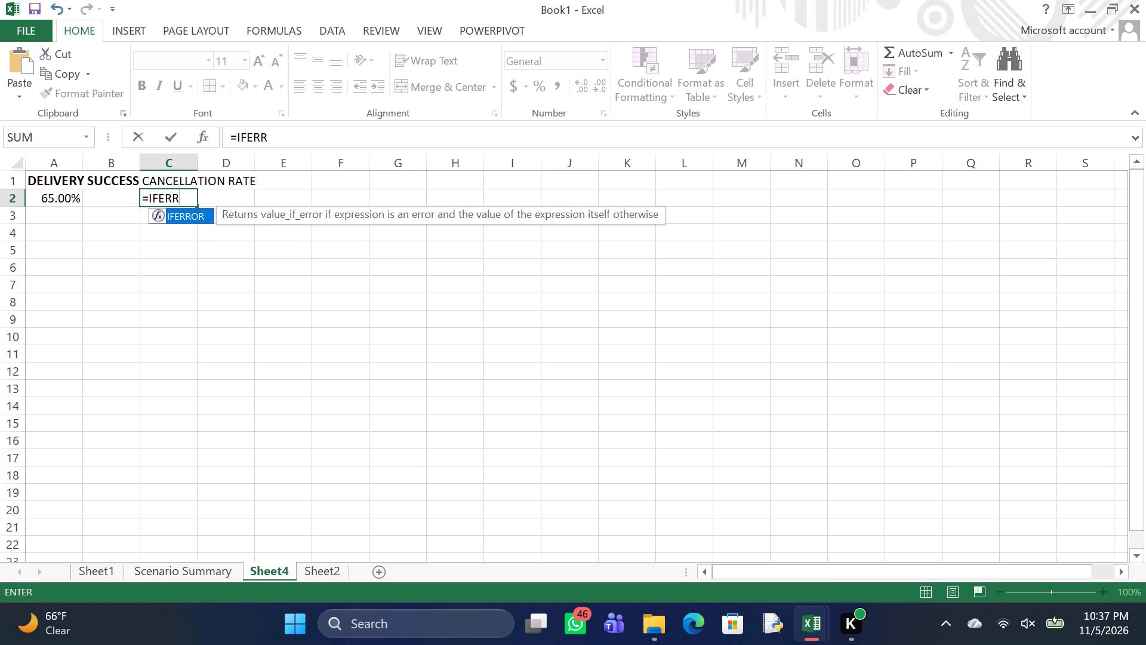
pyautogui.press('o')
pyautogui.press('r')
pyautogui.hotkey('shift', '(')
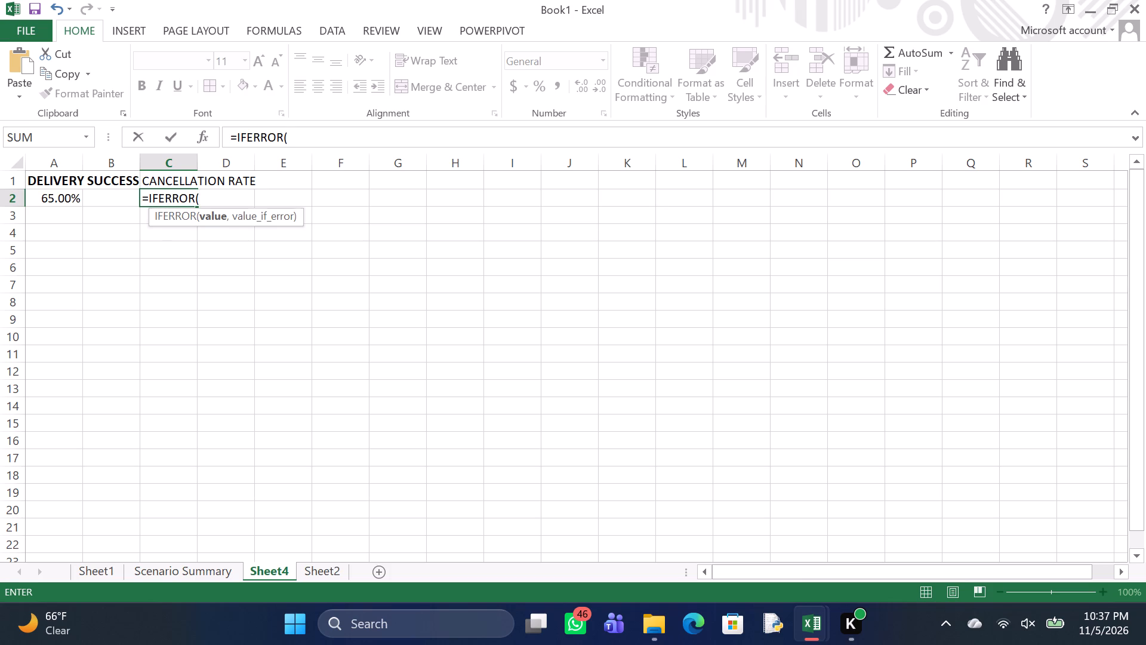
pyautogui.press('c')
pyautogui.write('OU')
pyautogui.write('NTIF')
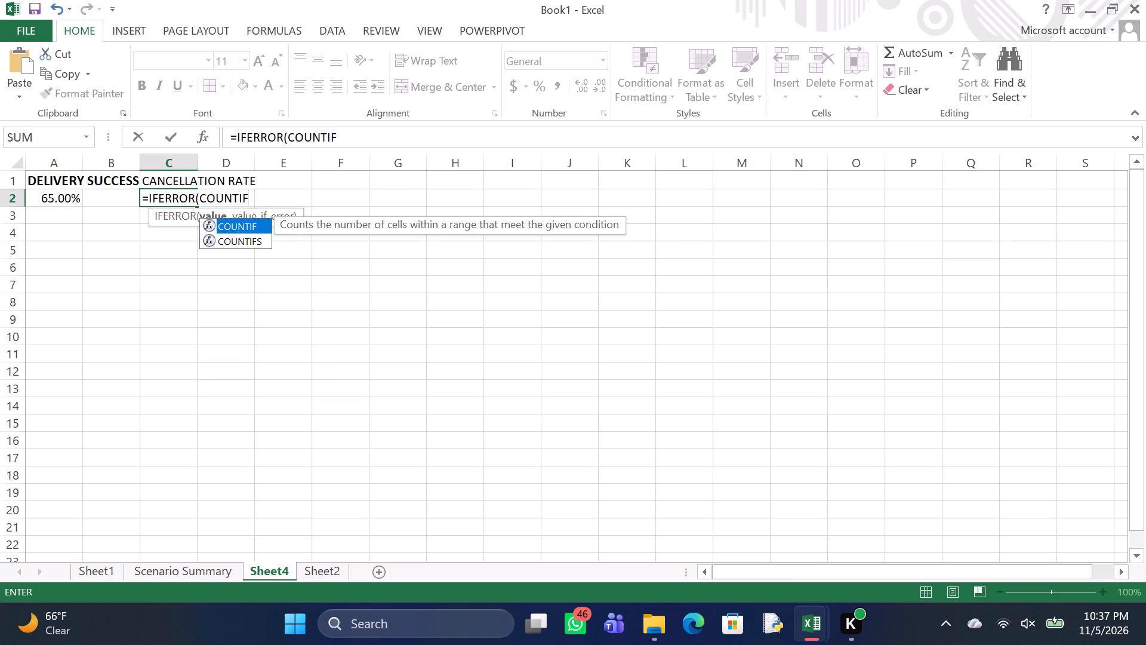
pyautogui.hotkey('shift', '(')
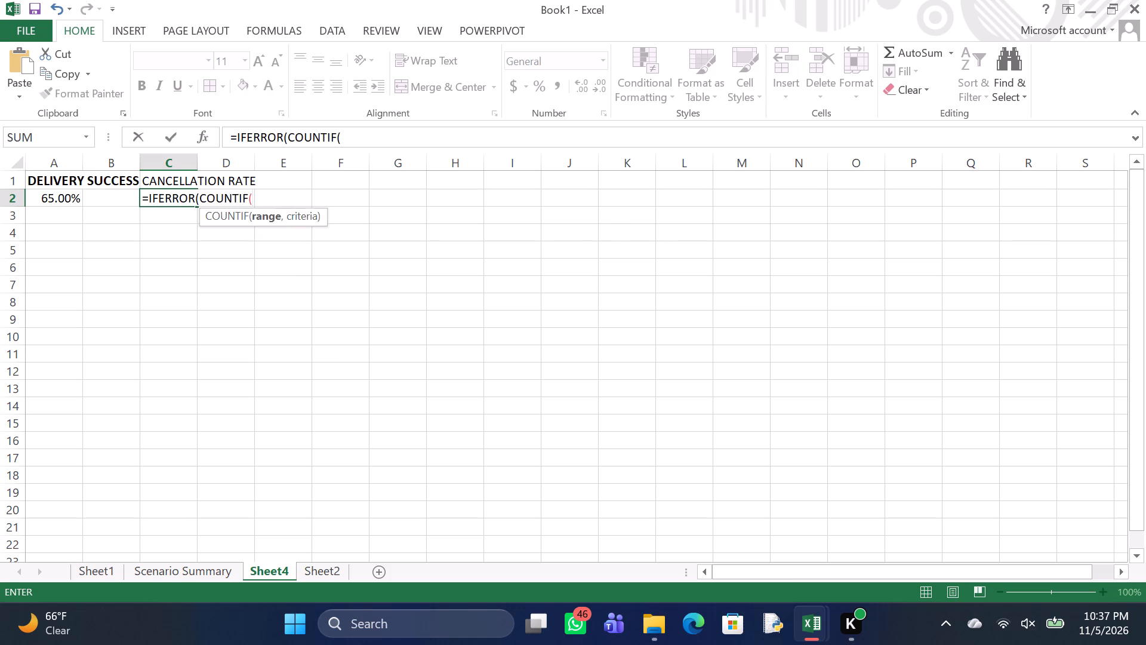
pyautogui.press('s')
pyautogui.write('heet1')
pyautogui.hotkey('shift', '!')
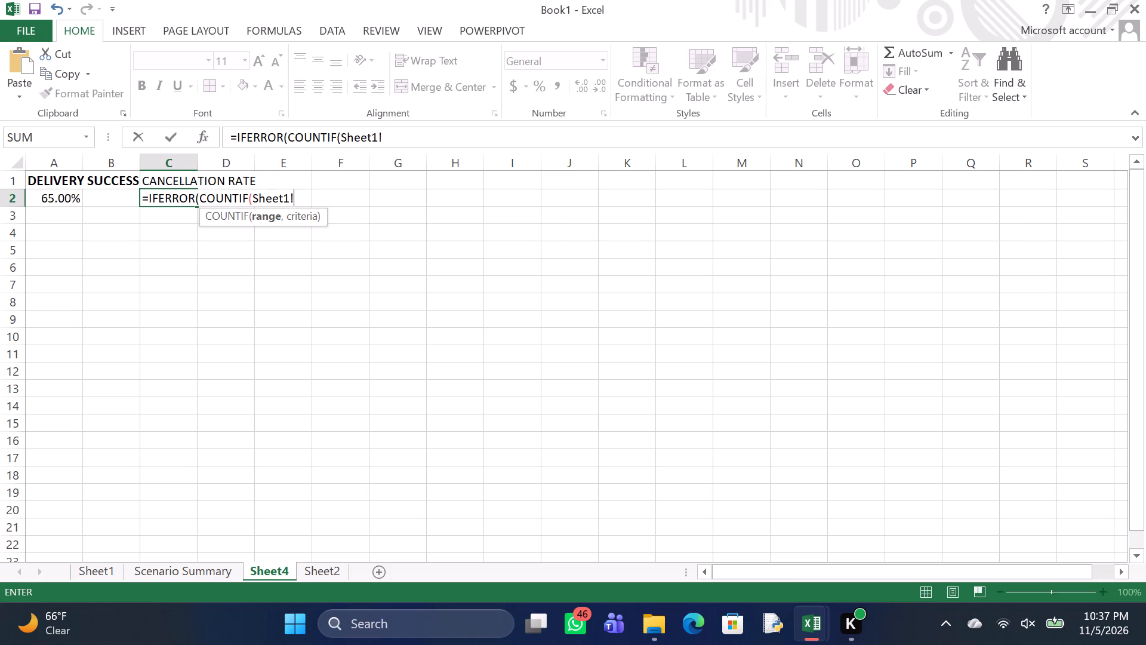
pyautogui.write('M2')
pyautogui.hotkey('shift', ':')
pyautogui.press('m')
pyautogui.write('101')
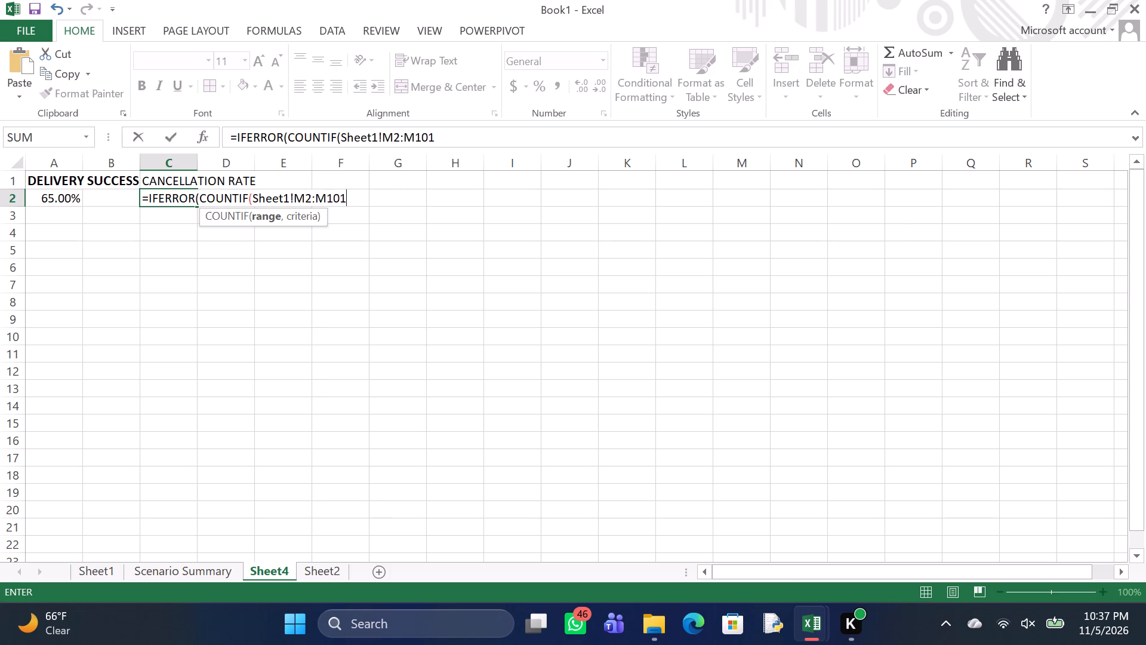
pyautogui.press(',')
pyautogui.hotkey('shift', '"')
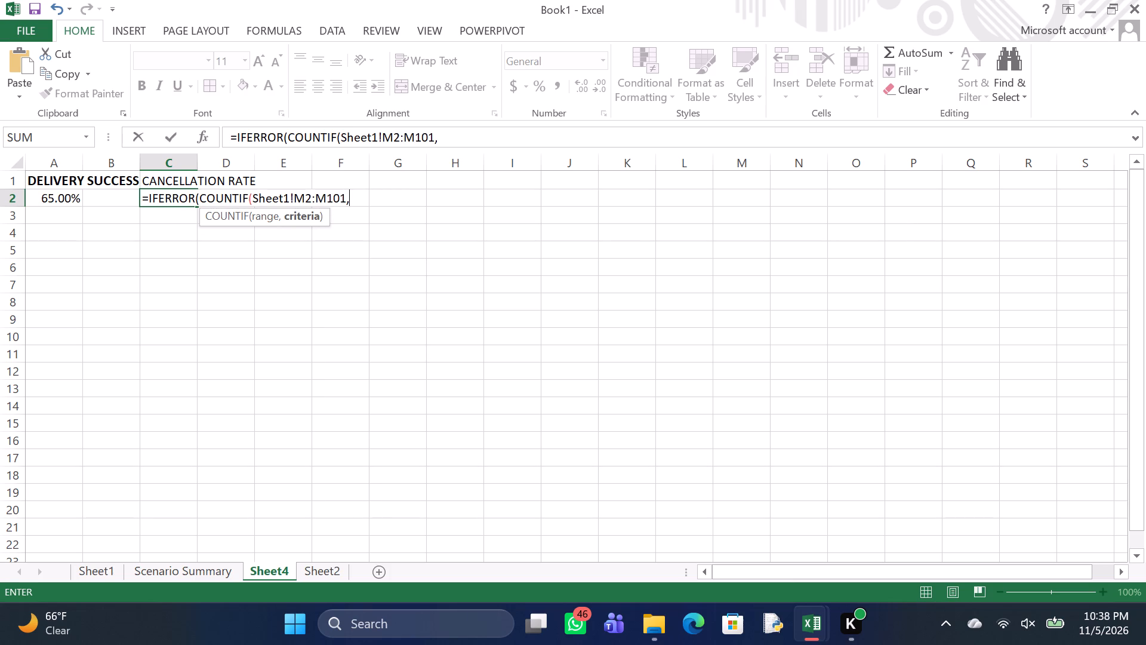
pyautogui.press('c')
pyautogui.write('ancelled')
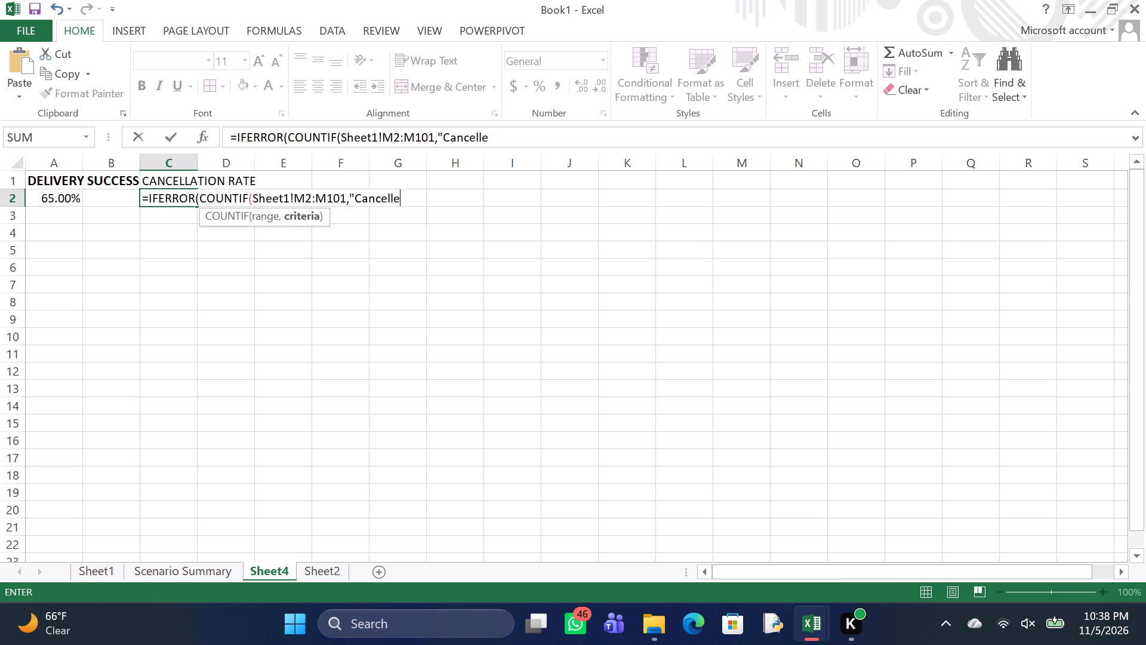
pyautogui.write('")')
pyautogui.press('/')
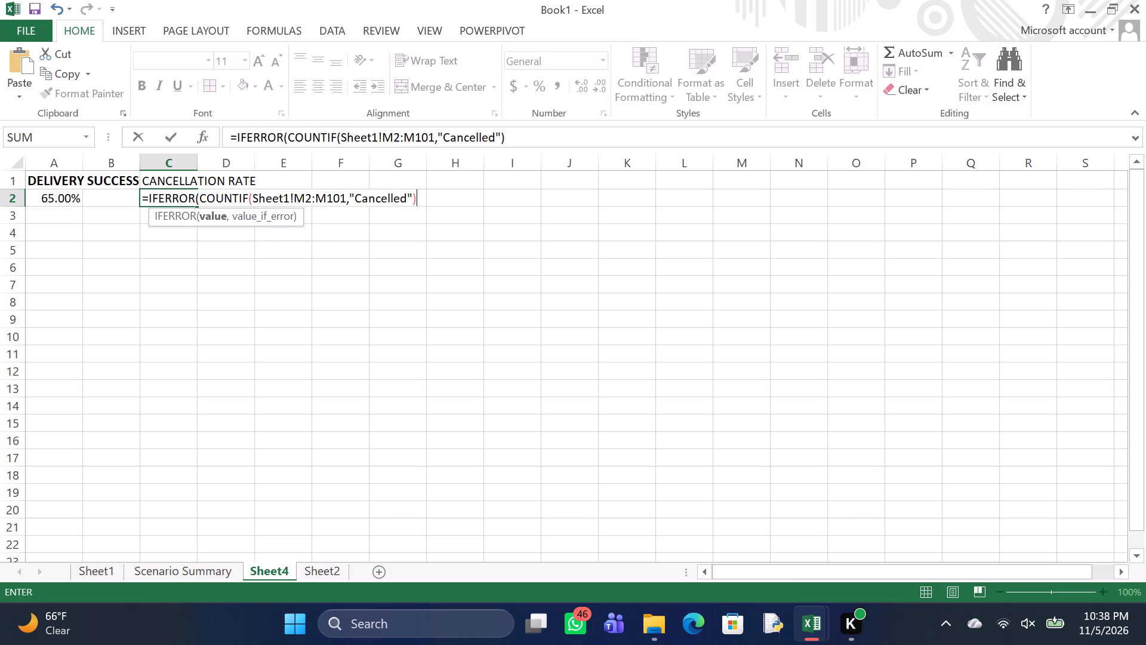
pyautogui.write('COUN')
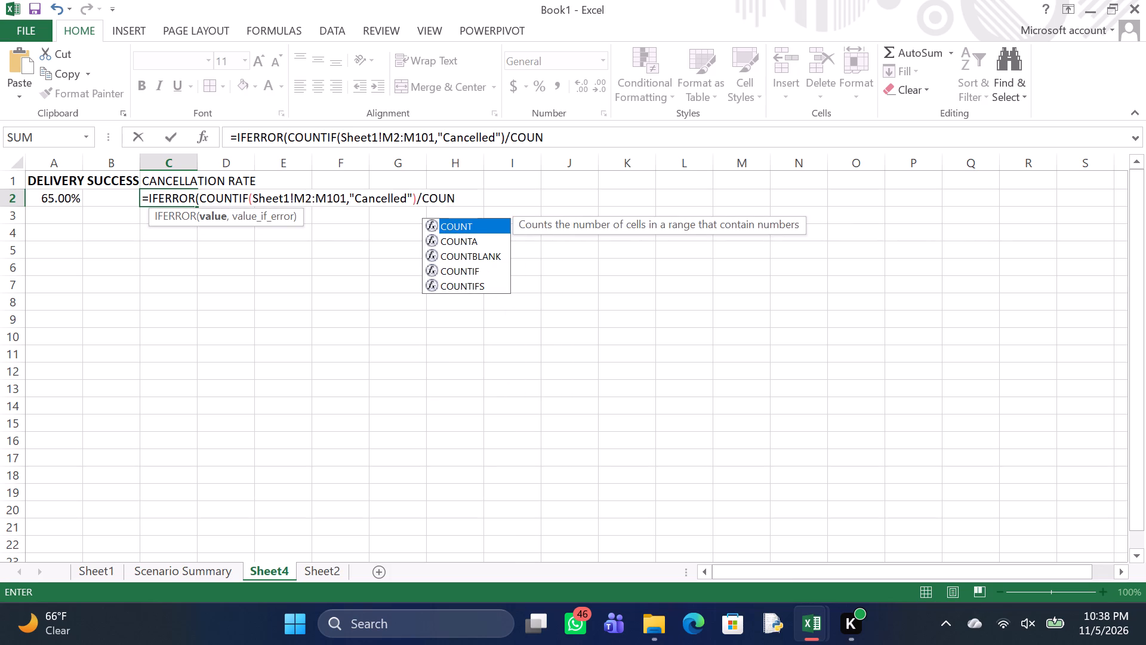
pyautogui.press('t')
pyautogui.press('a')
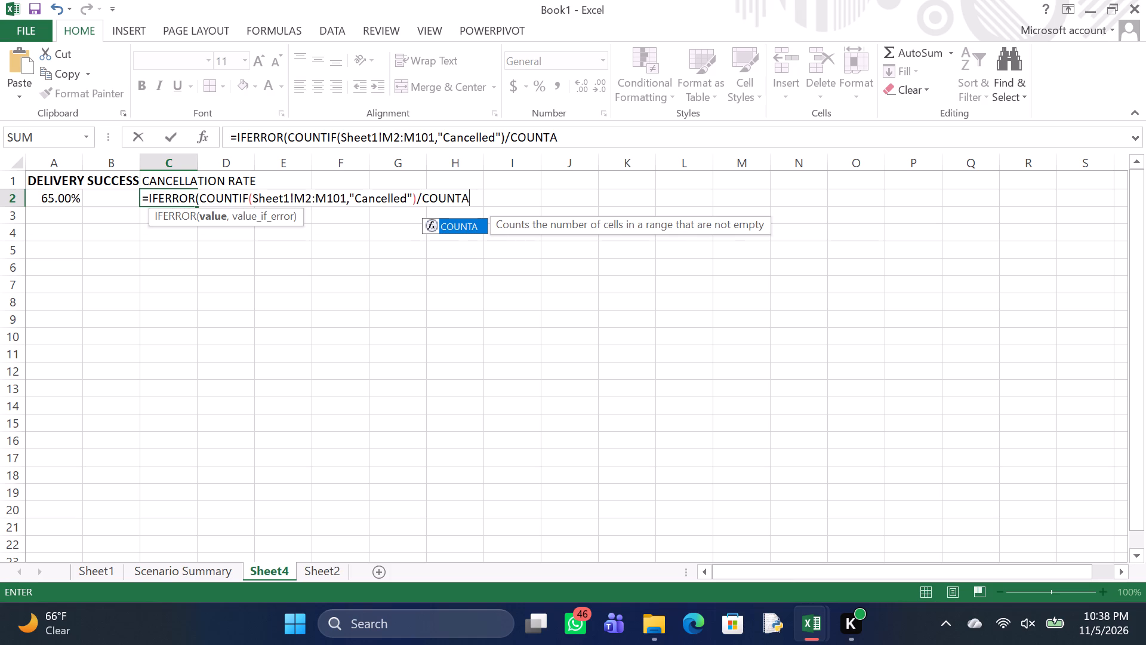
pyautogui.hotkey('shift', '(')
pyautogui.press('s')
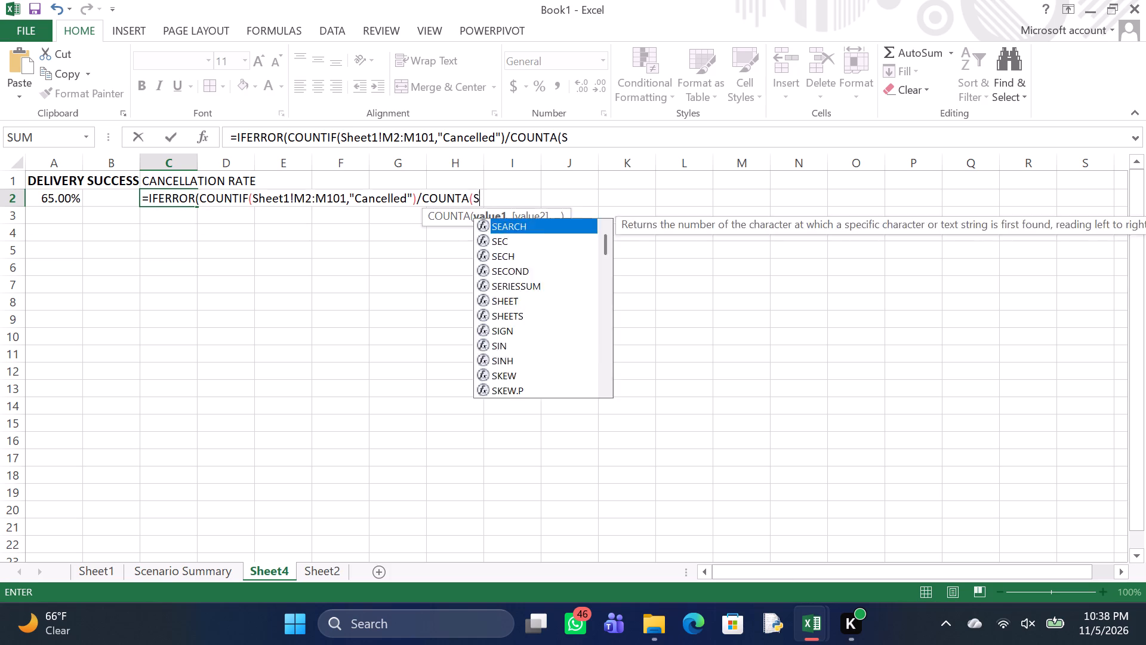
pyautogui.press('h')
pyautogui.write('ee')
pyautogui.write('t1')
pyautogui.hotkey('shift', '!')
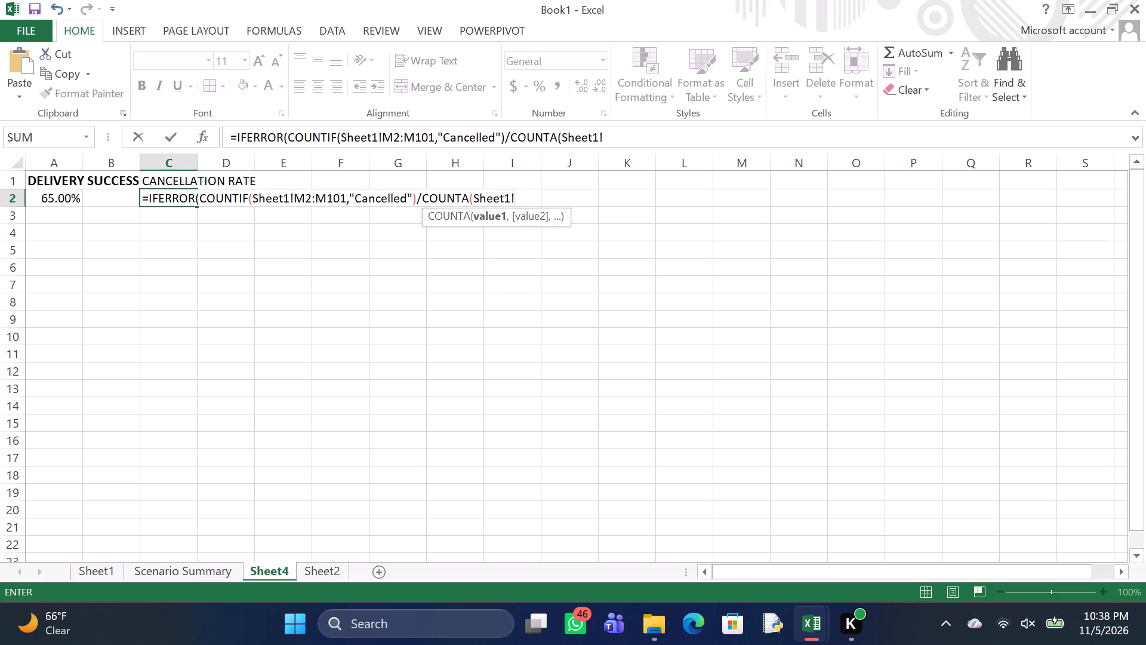
pyautogui.write('A2')
pyautogui.hotkey('shift', ':')
pyautogui.write('A101')
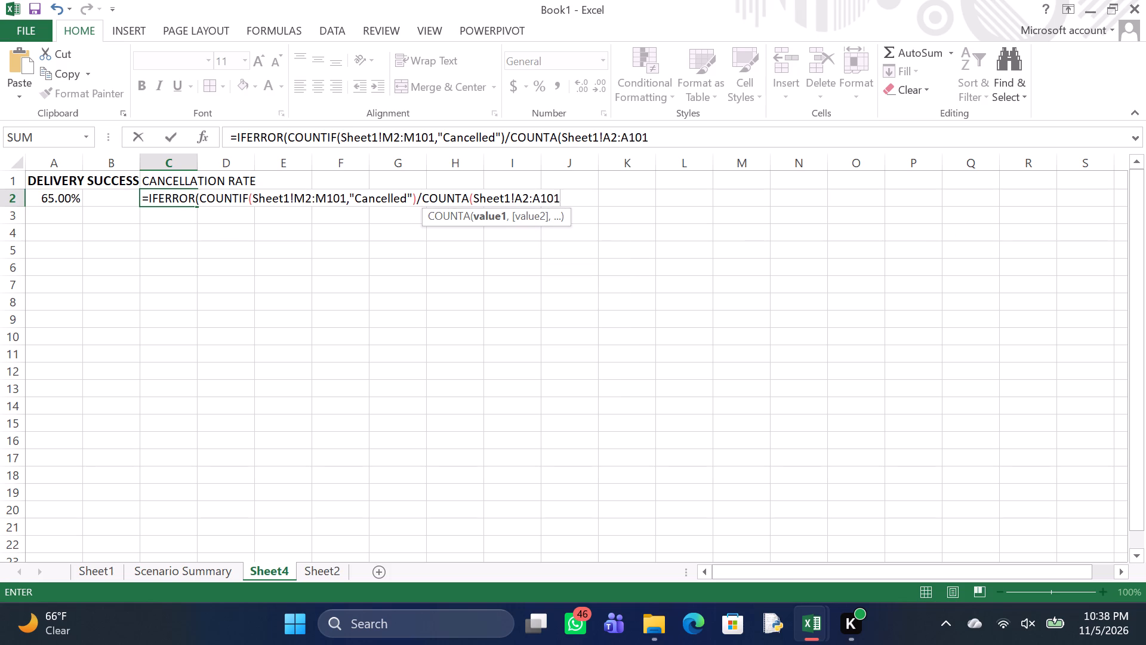
pyautogui.hotkey('shift', ')')
pyautogui.press(',')
pyautogui.press('0')
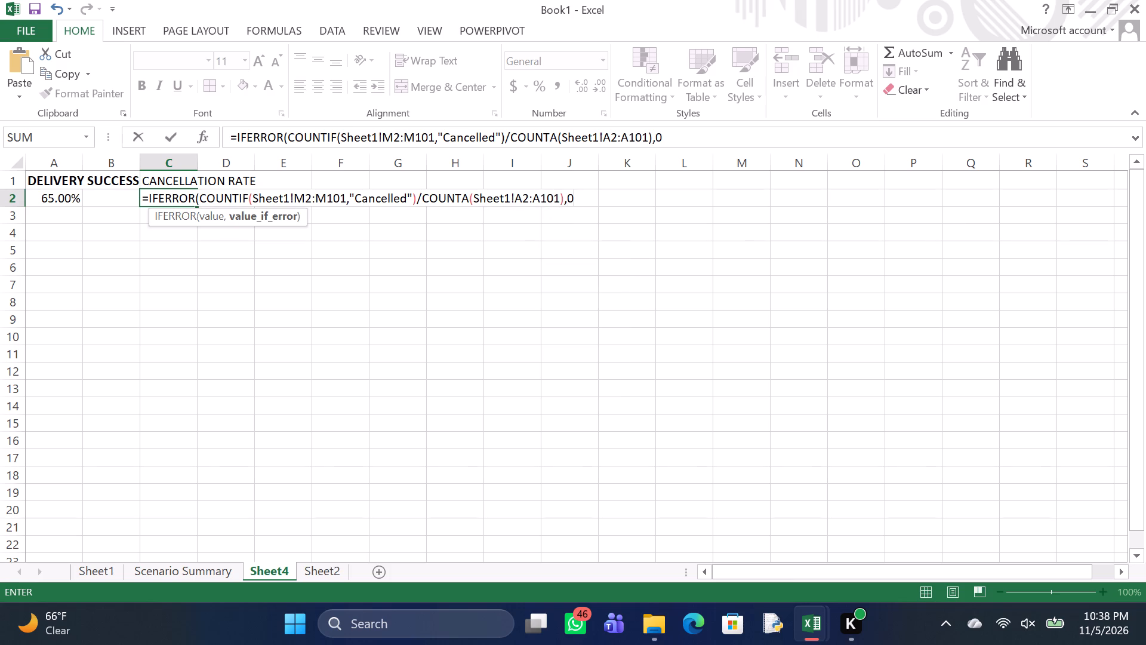
pyautogui.hotkey('shift', ')')
pyautogui.press('Return')
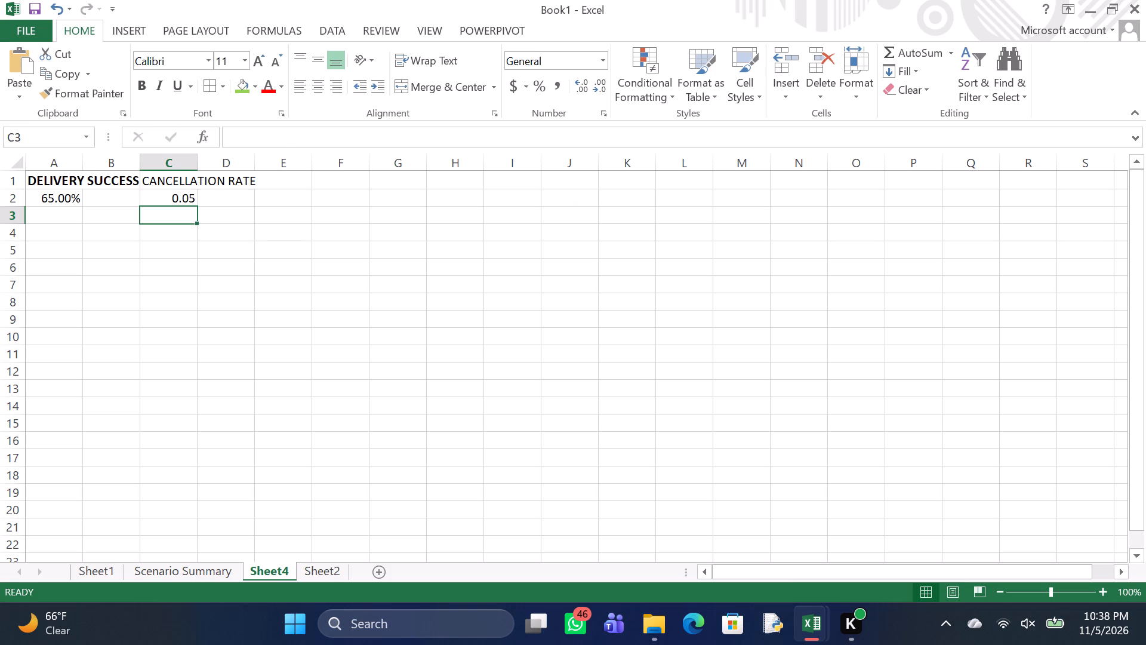
# Format the cancellation rate in cell C2 as a percentage with three decimal places.
pyautogui.click(175, 197)
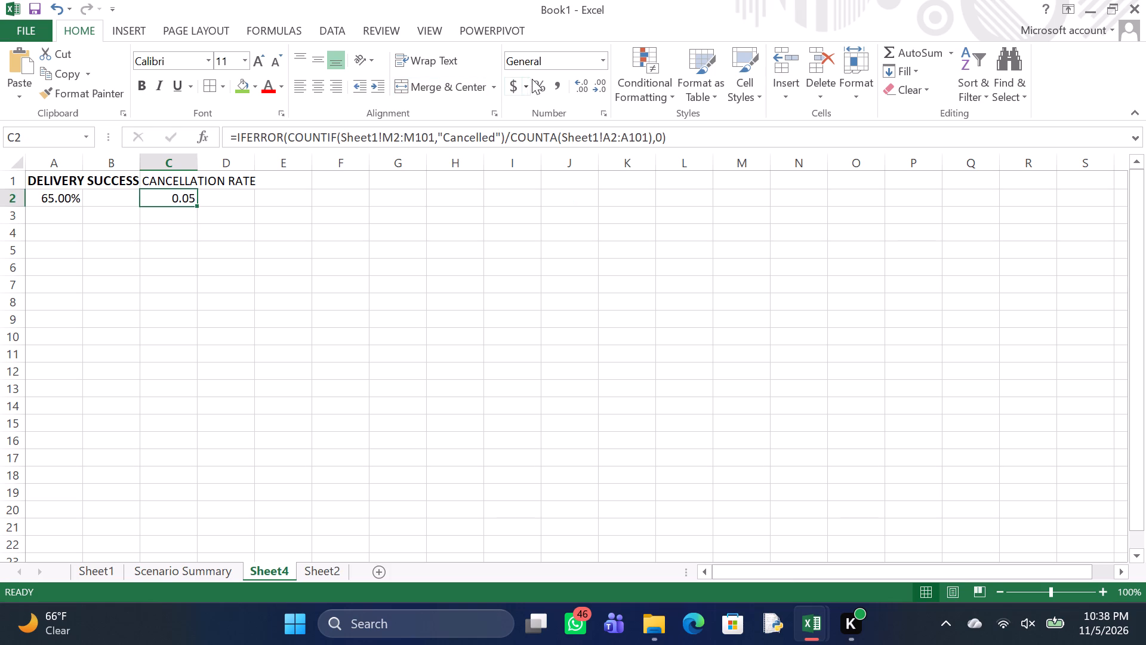
pyautogui.click(537, 79)
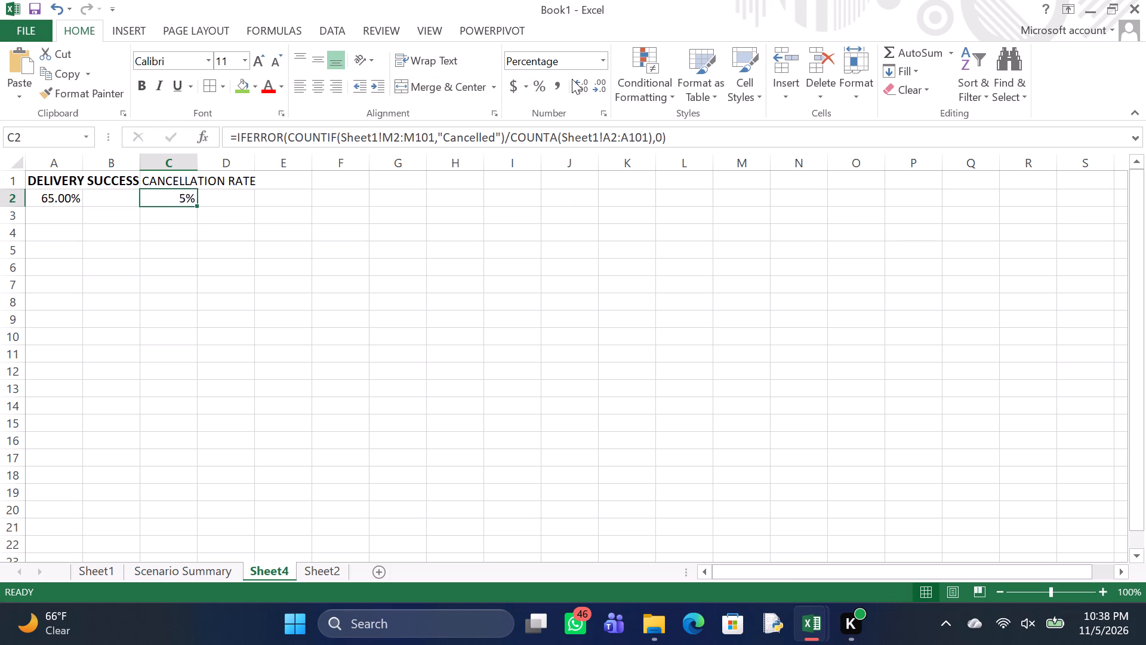
pyautogui.click(580, 79)
pyautogui.click(580, 79)
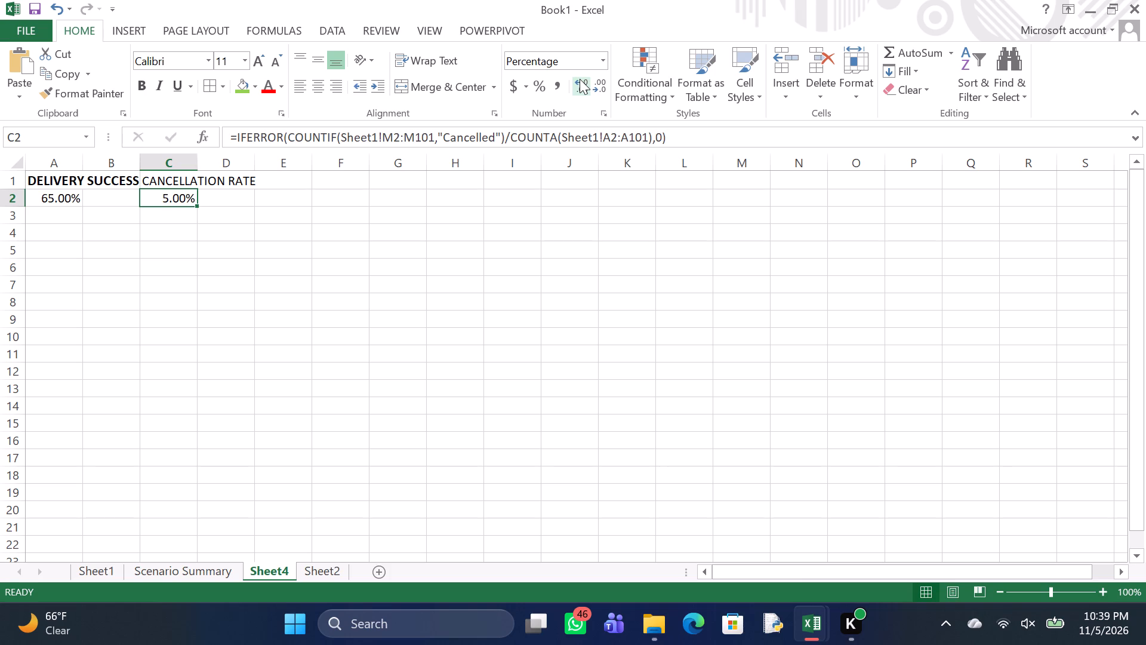
pyautogui.click(580, 79)
# Enter the heading TOTAL DELIVERY REVENUE in cell E1.
pyautogui.click(283, 182)
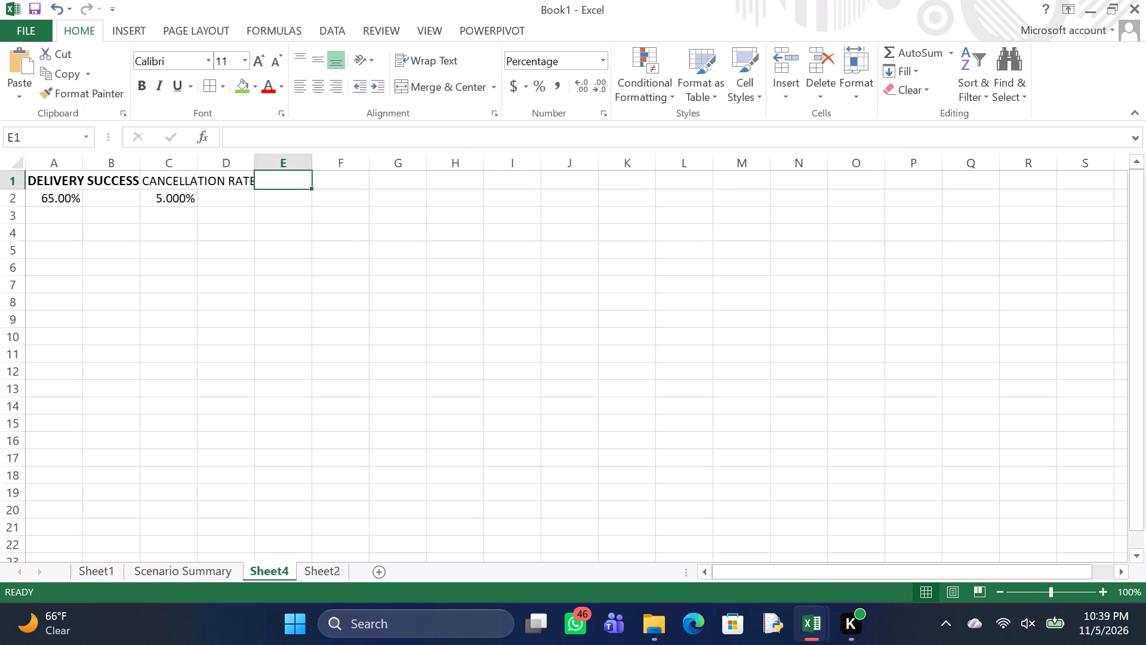
pyautogui.press('t')
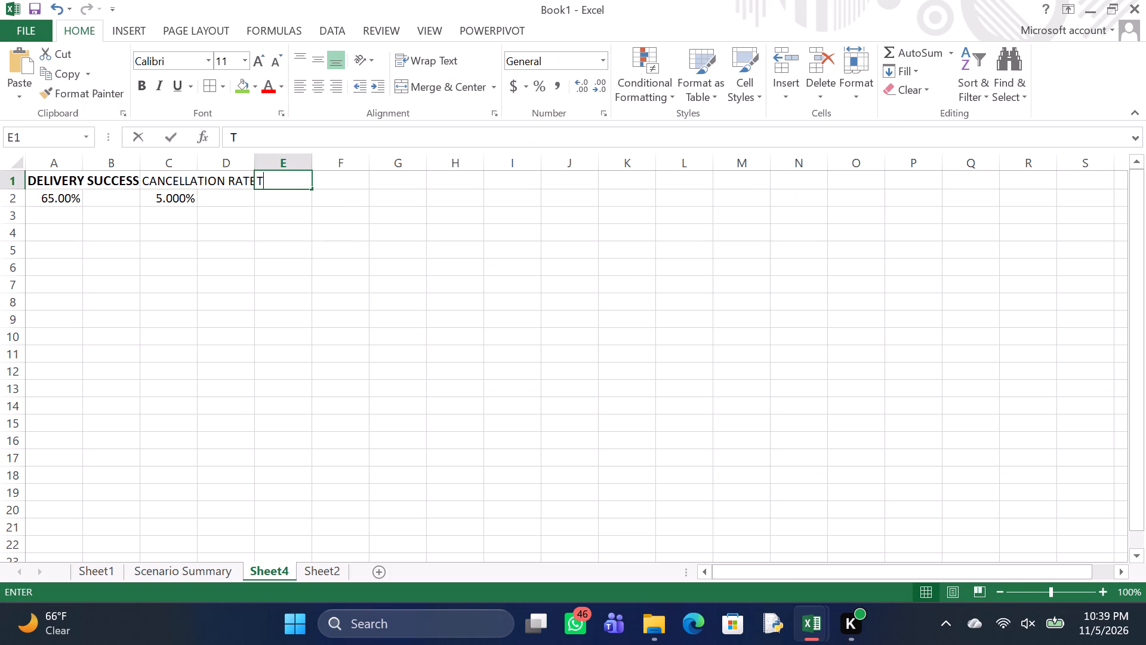
pyautogui.write('OTAL')
pyautogui.press('space')
pyautogui.write('DE')
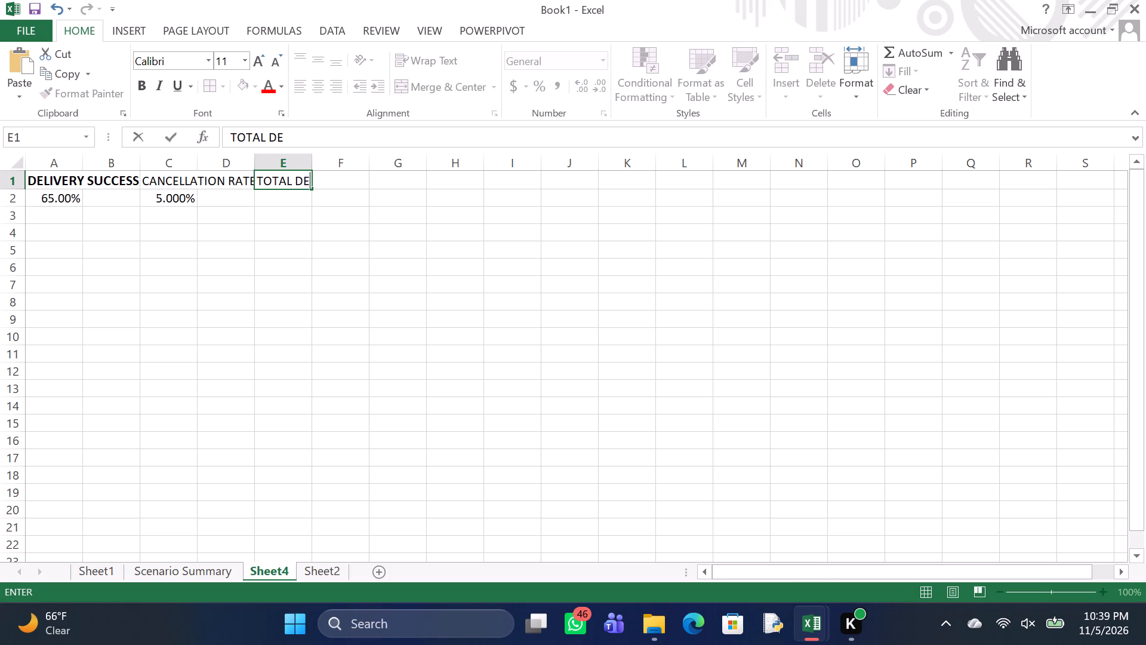
pyautogui.write('LIVERY REVE')
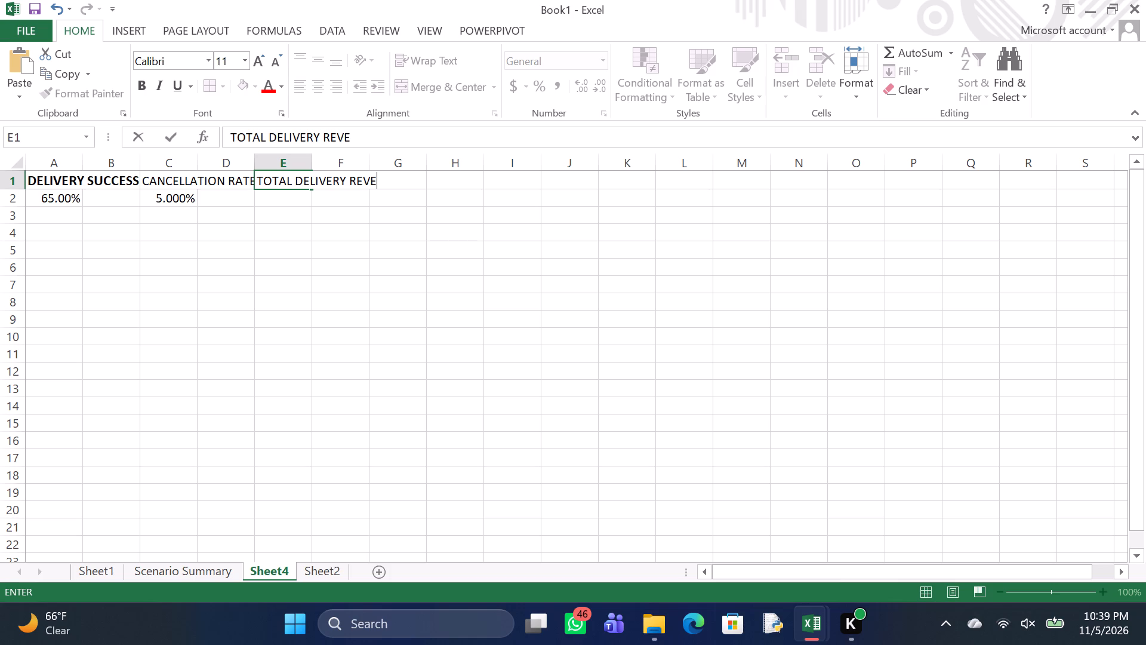
pyautogui.write('NUE')
pyautogui.press('Return')
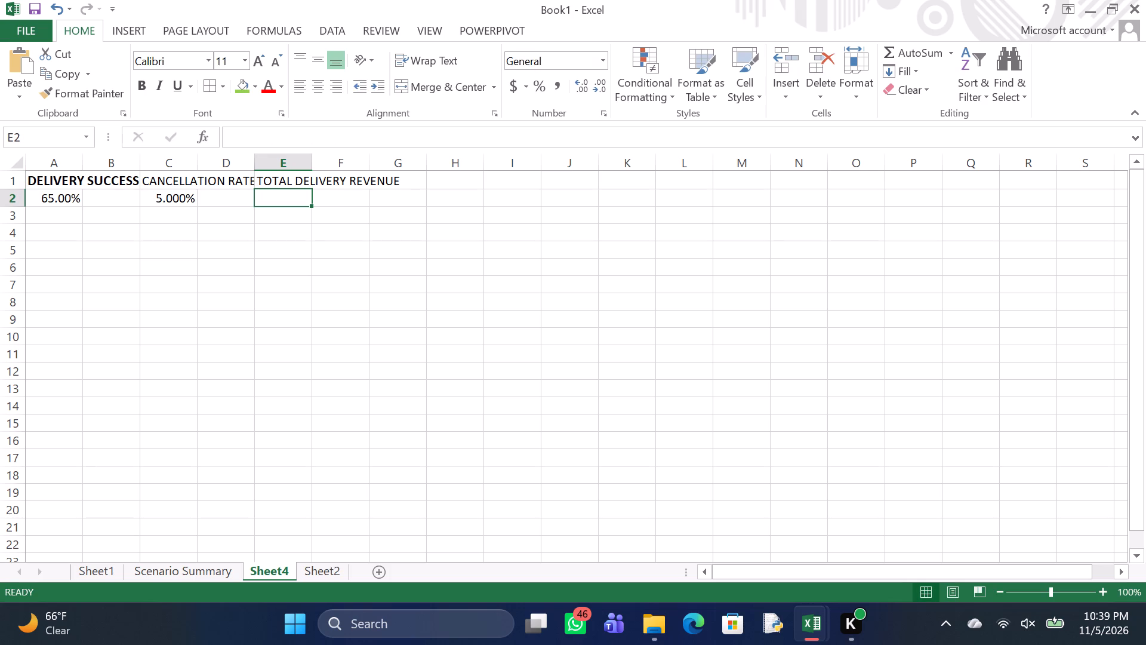
# Calculate the total delivery revenue in cell E2 with =SUM(Sheet1!J2:J101).
pyautogui.press('=')
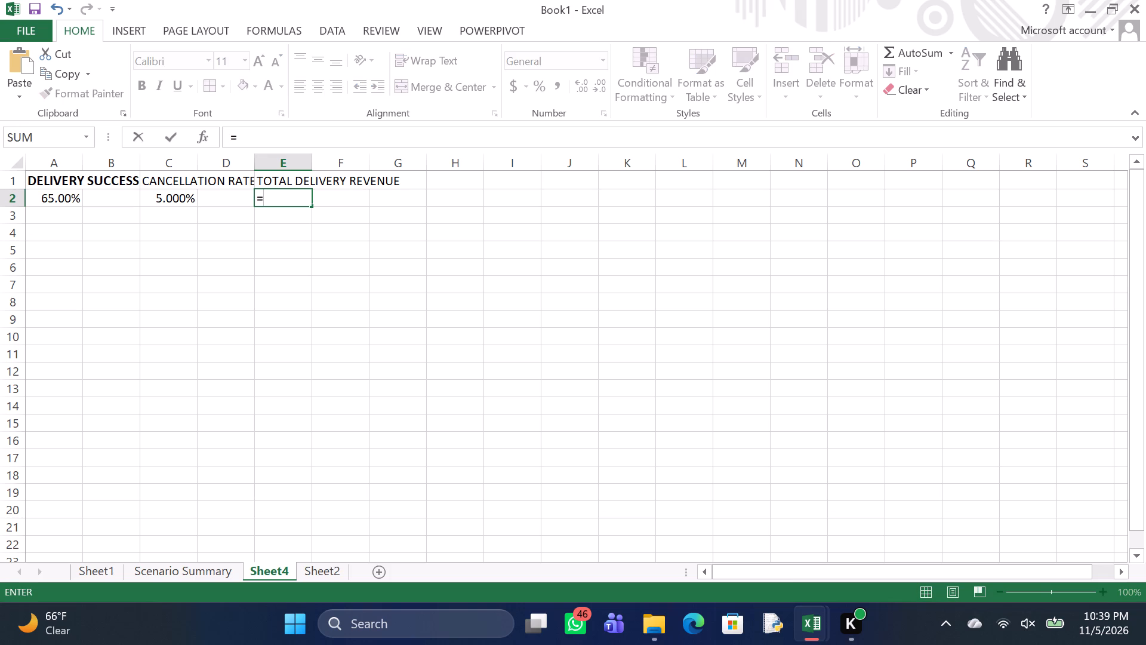
pyautogui.write('SUM')
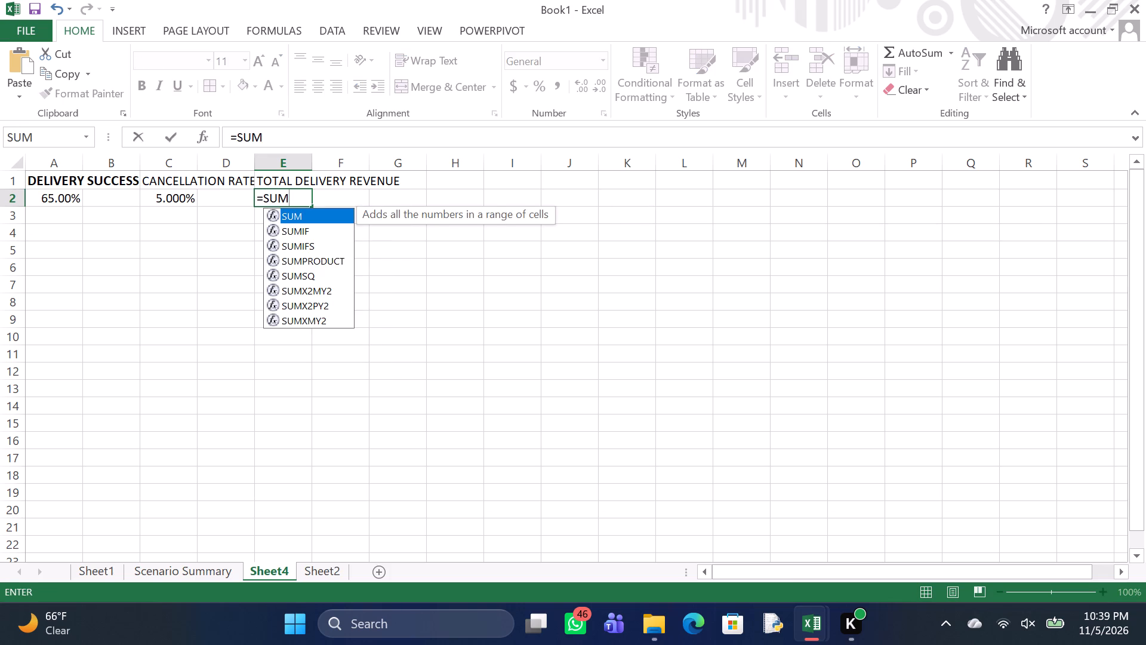
pyautogui.hotkey('shift', '(')
pyautogui.press('s')
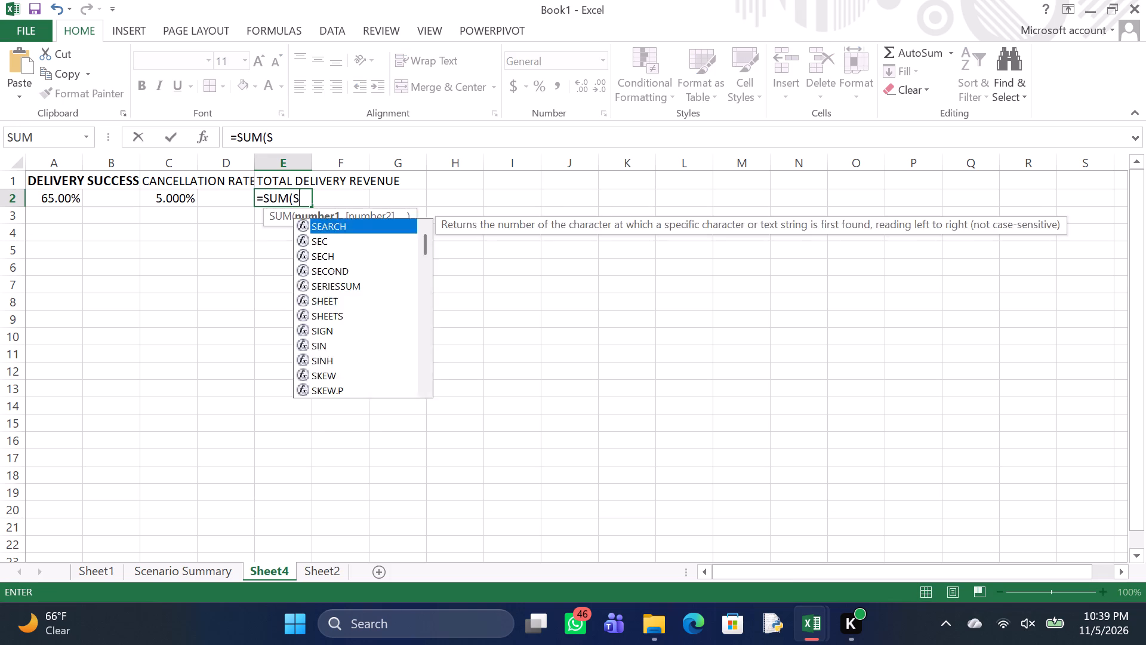
pyautogui.write('heet1')
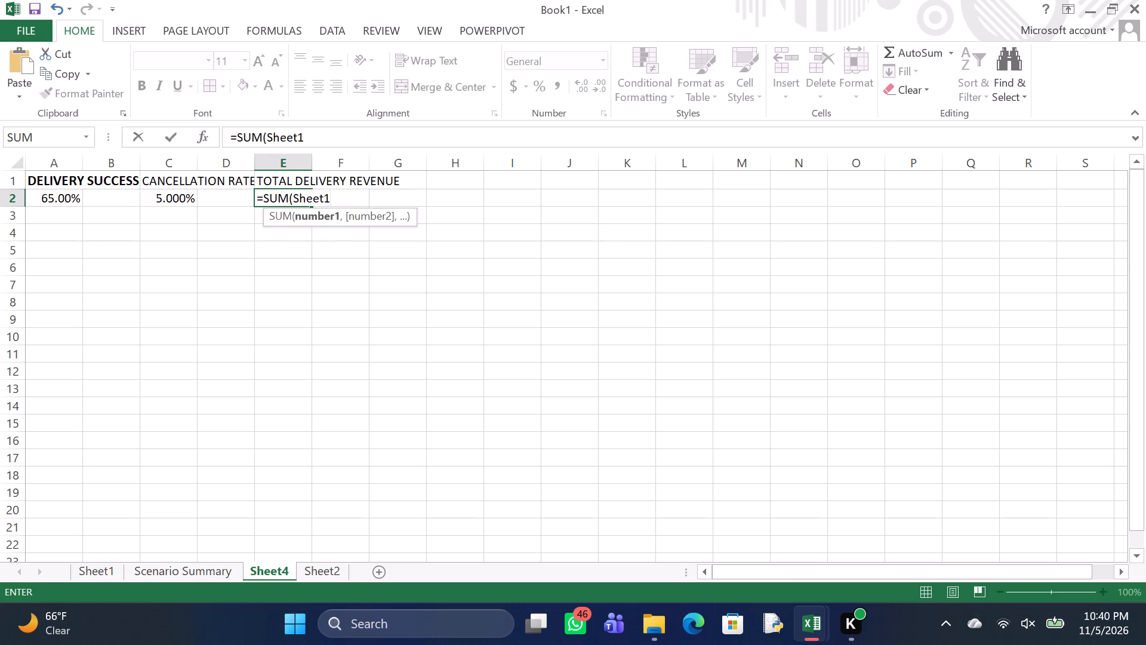
pyautogui.hotkey('shift', '!')
pyautogui.write('J2')
pyautogui.hotkey('shift', ':')
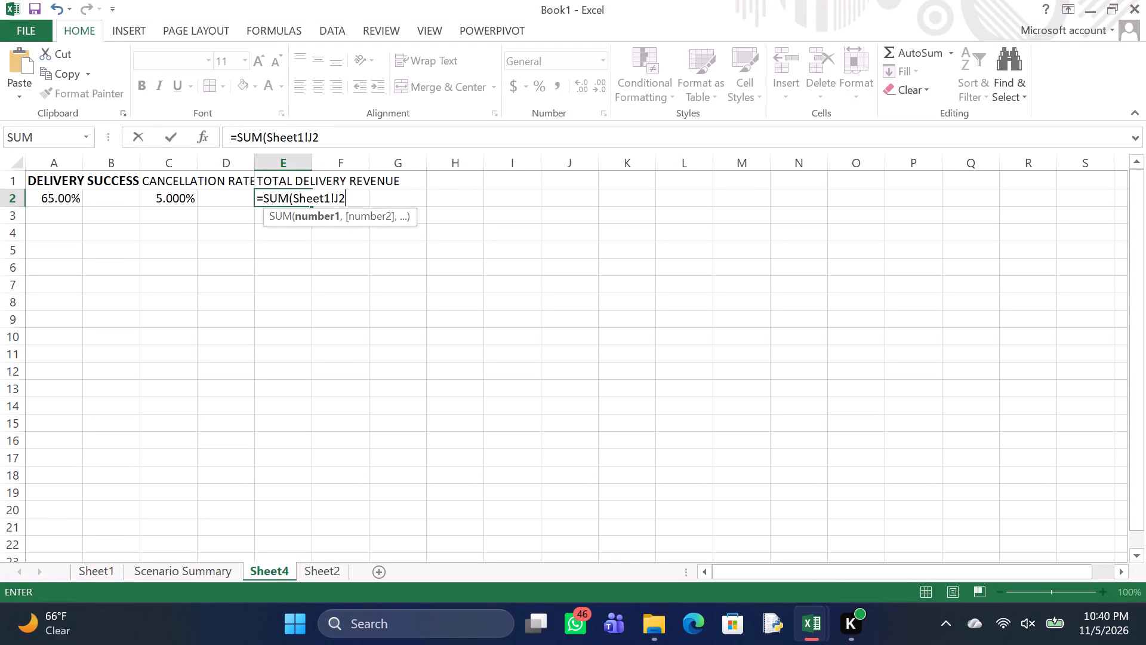
pyautogui.press('j')
pyautogui.press('1')
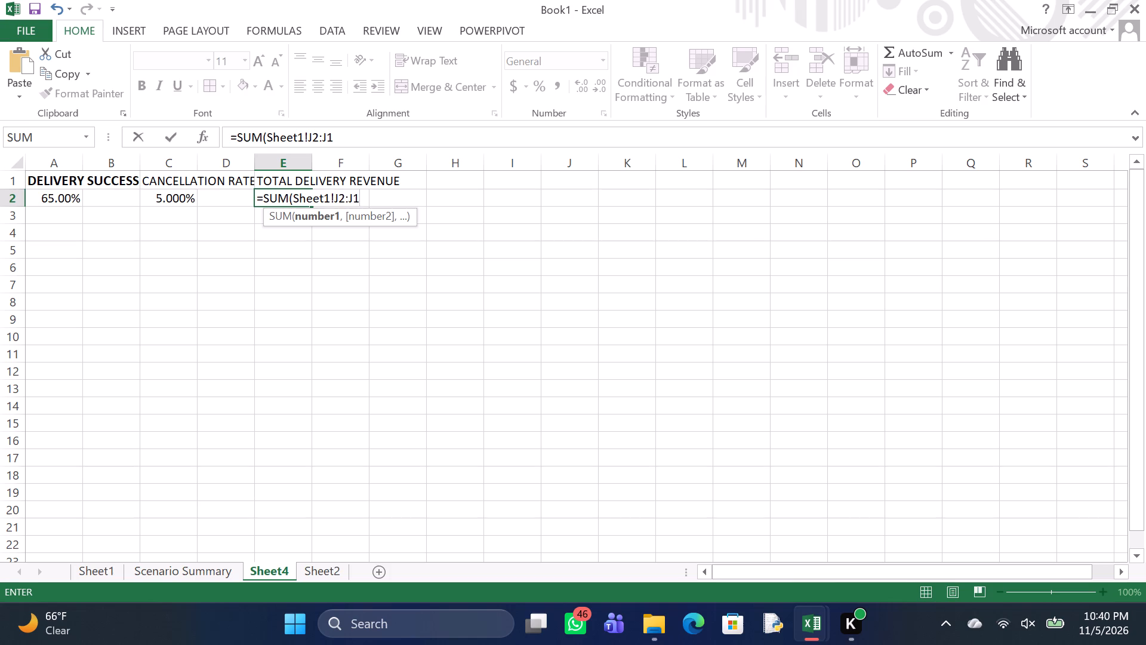
pyautogui.press('0')
pyautogui.press('1')
pyautogui.hotkey('shift', ')')
pyautogui.press('Return')
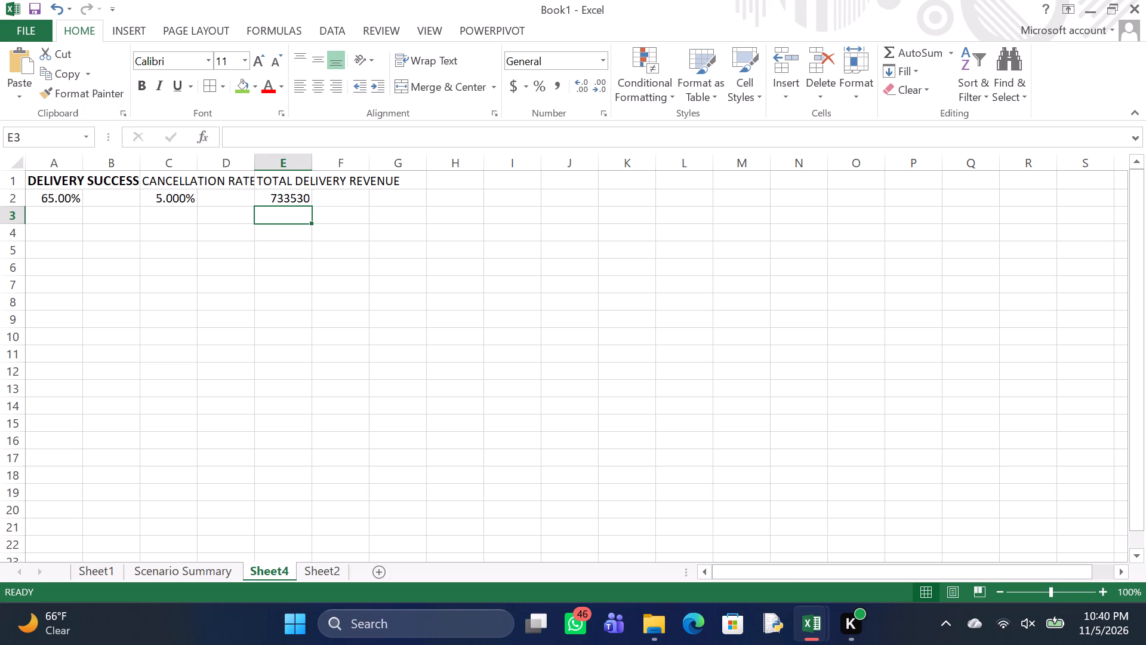
# Format the total revenue in cell E2 as KES currency with two decimal places and negative numbers in red parentheses.
pyautogui.click(233, 198)
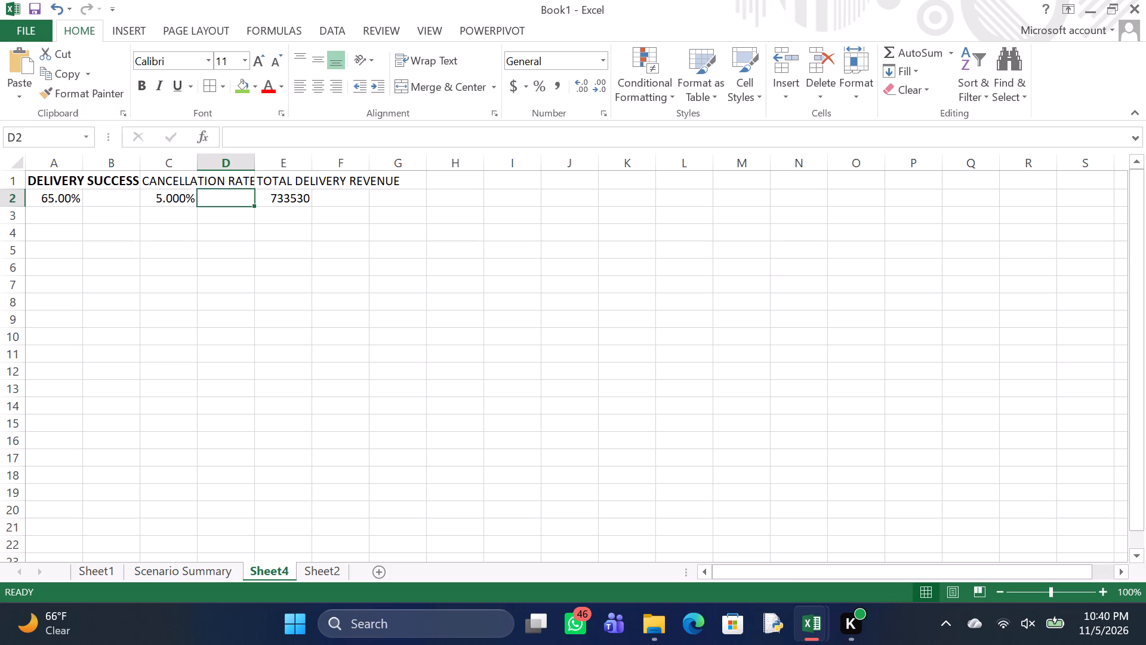
pyautogui.click(275, 193)
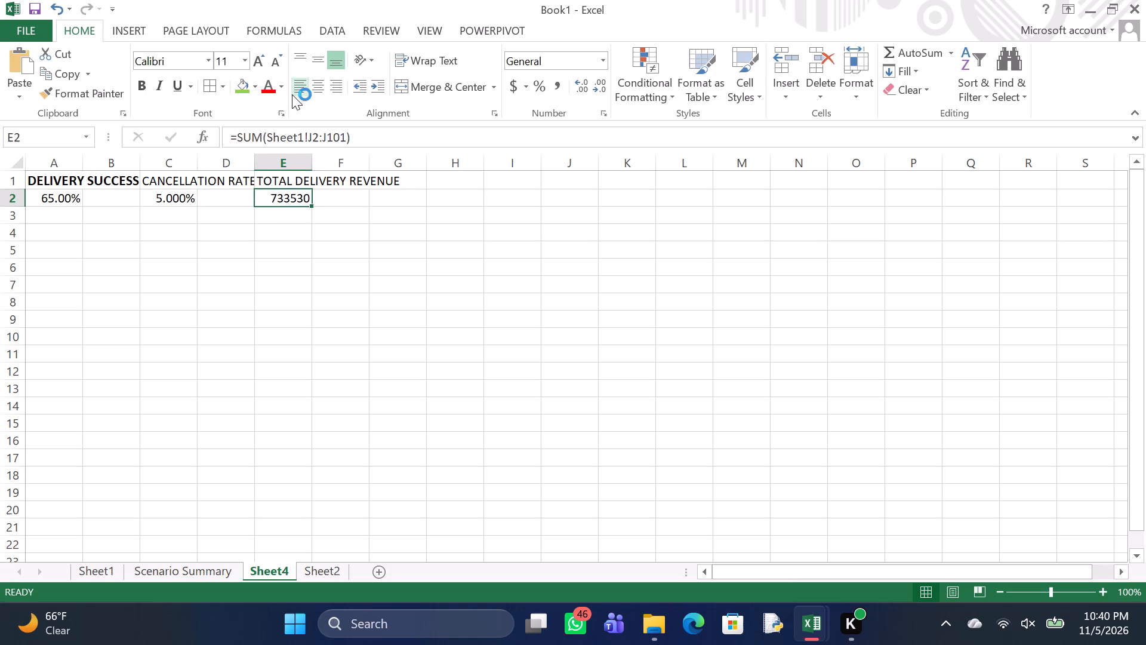
pyautogui.click(529, 82)
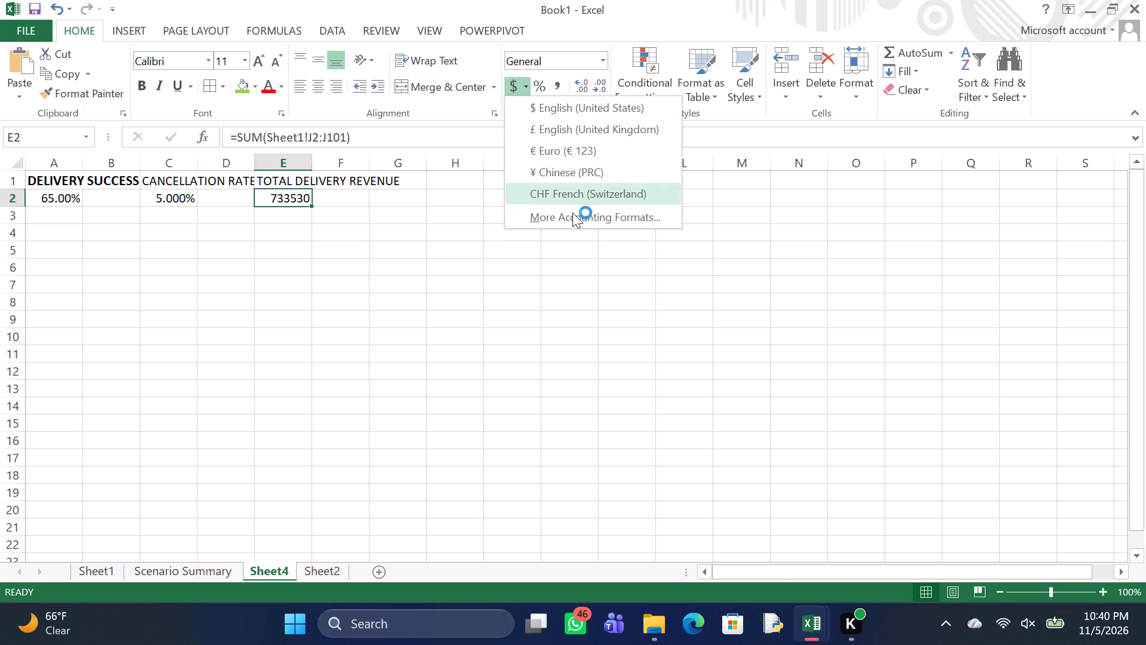
pyautogui.click(572, 208)
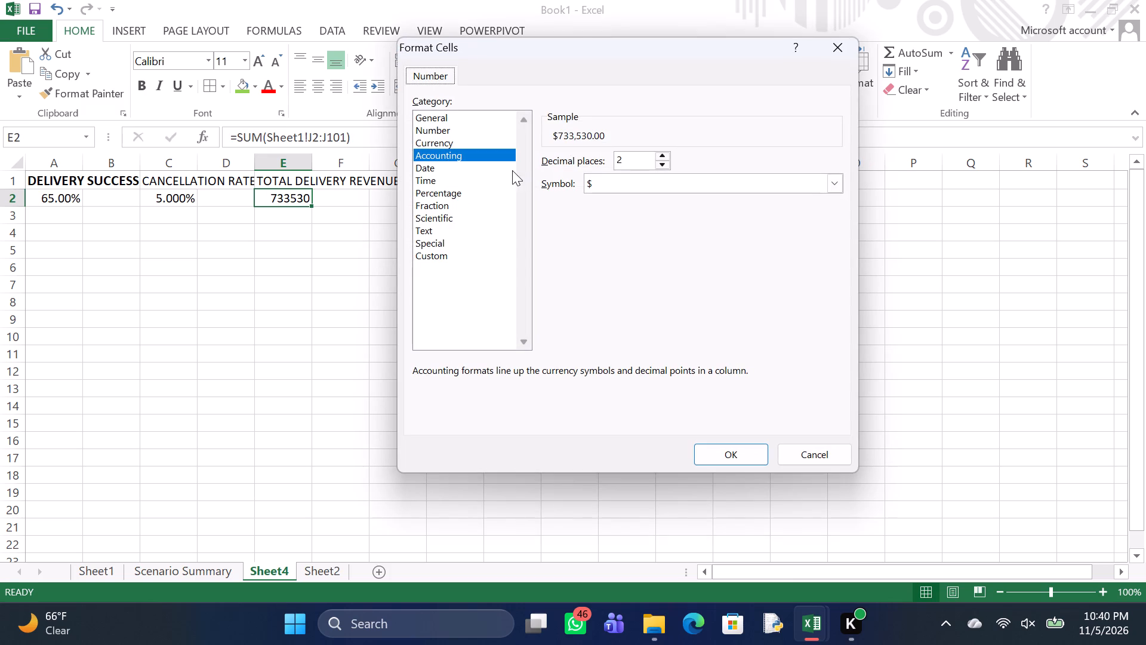
pyautogui.click(484, 140)
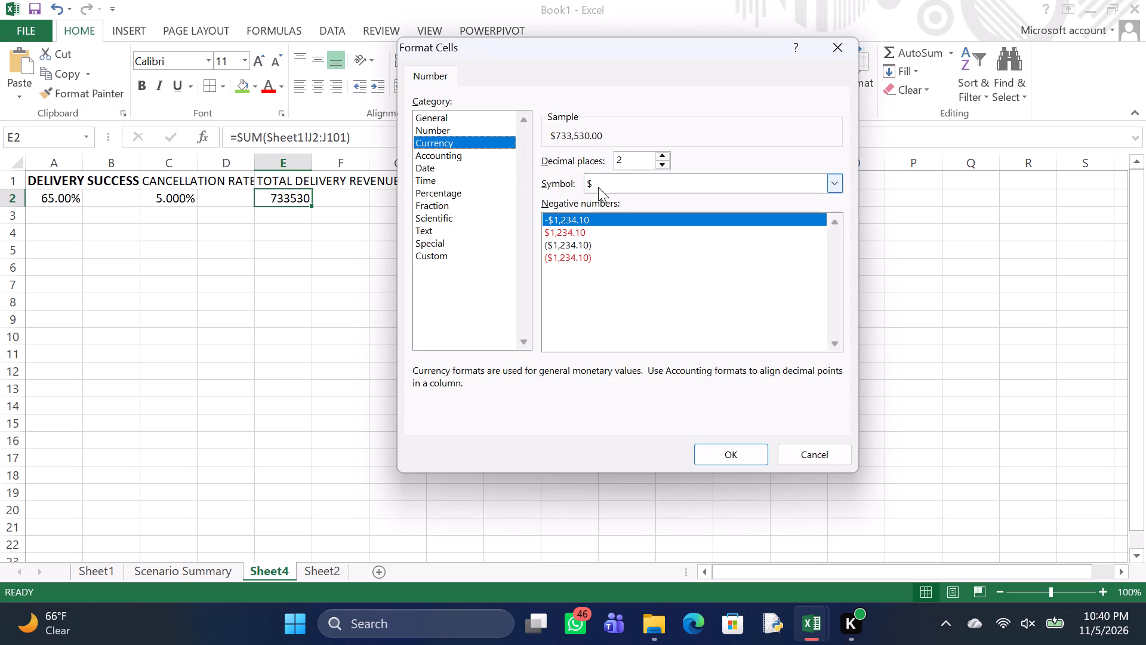
pyautogui.click(629, 174)
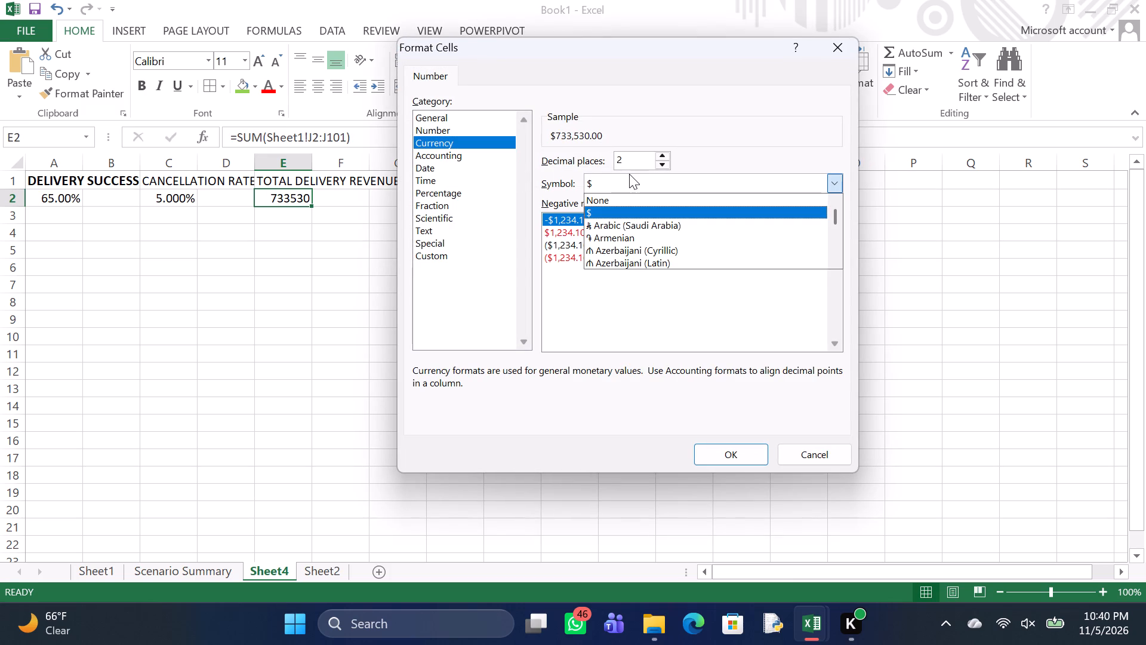
pyautogui.press('k')
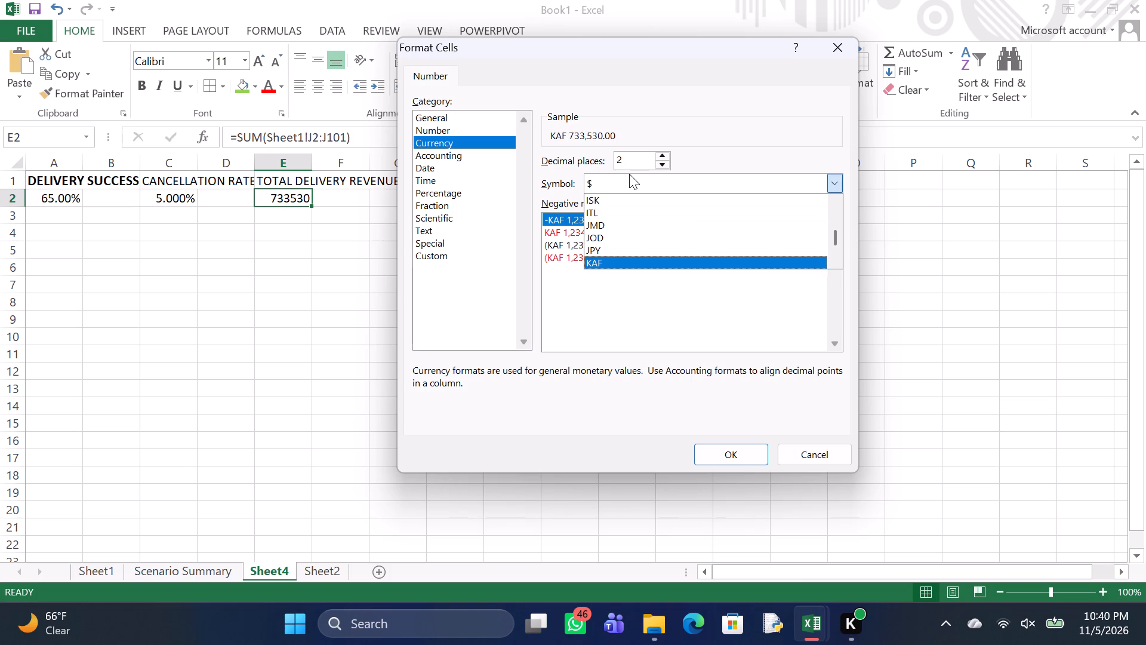
pyautogui.press('Down')
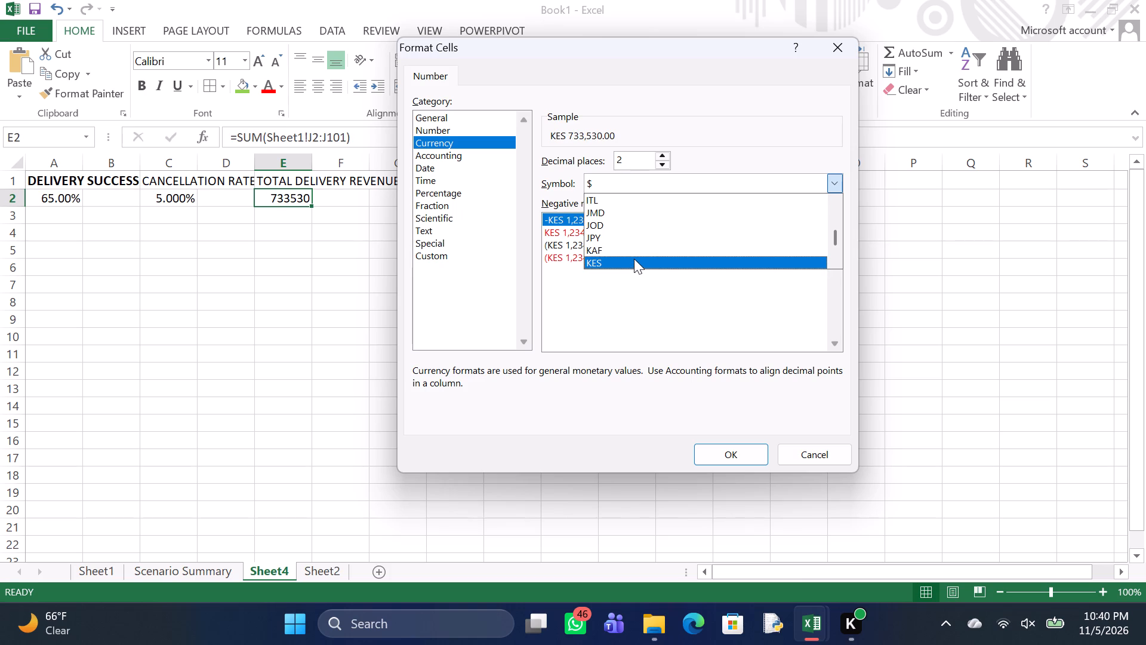
pyautogui.doubleClick(671, 258)
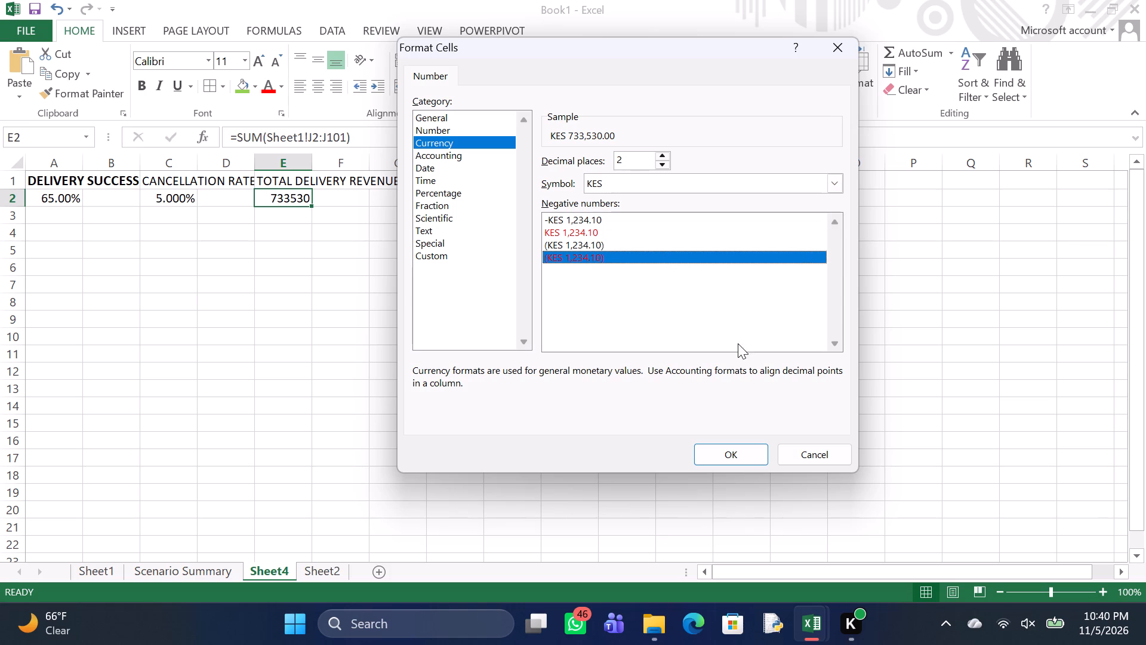
pyautogui.click(737, 450)
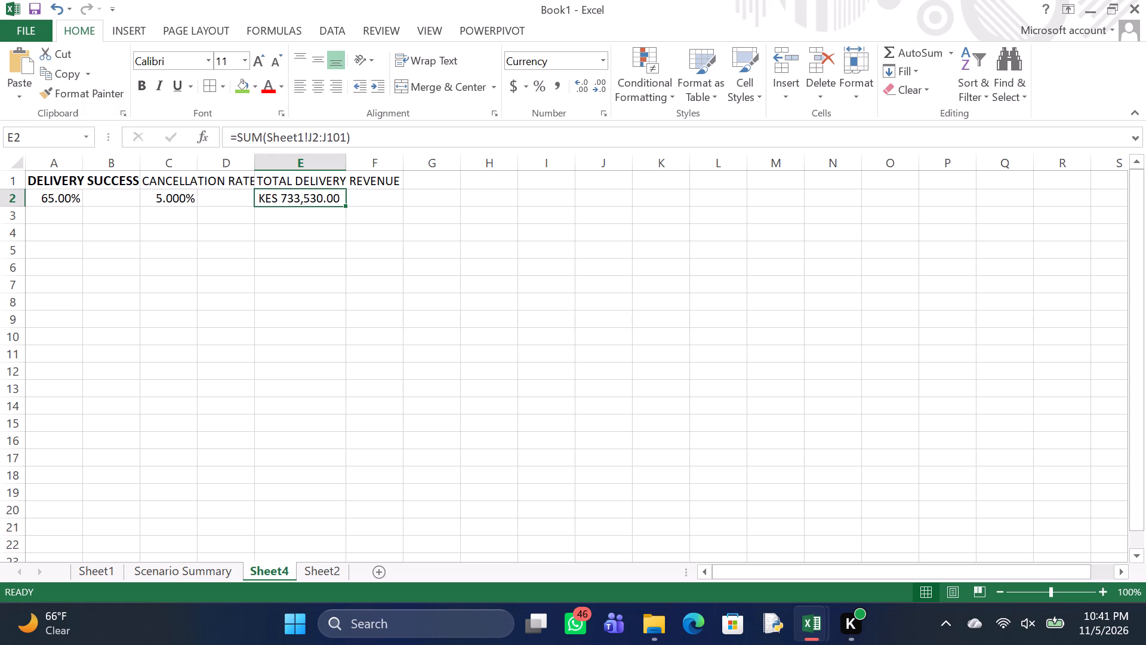
# Make the CANCELLATION RATE heading in C1 and the TOTAL DELIVERY REVENUE heading in E1 bold.
pyautogui.click(178, 179)
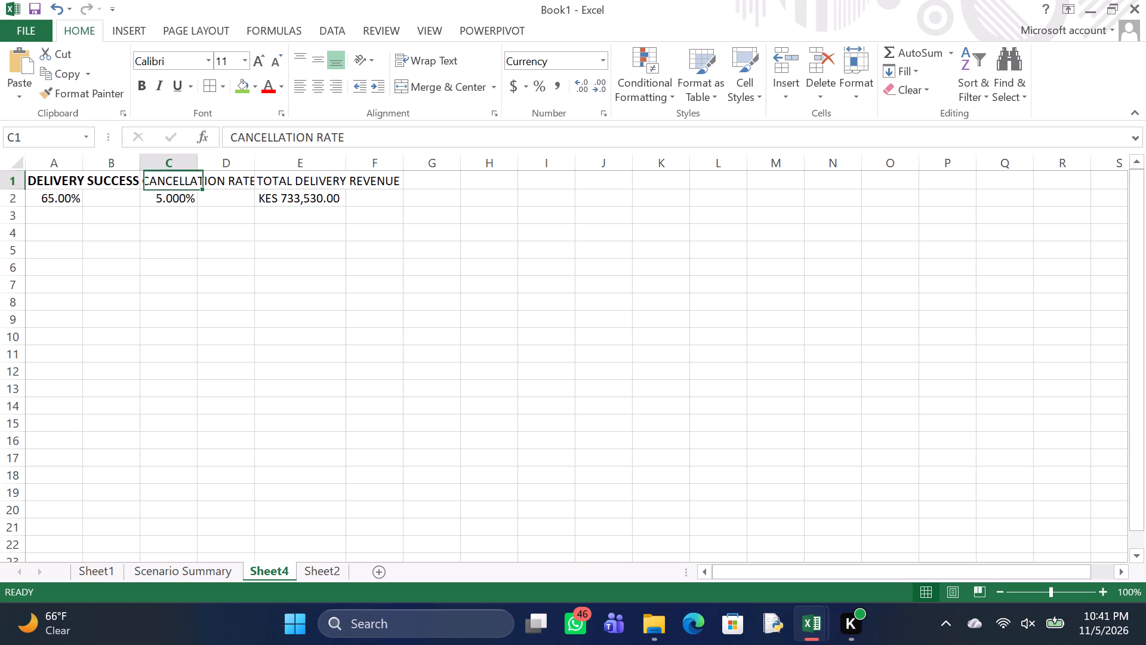
pyautogui.click(137, 82)
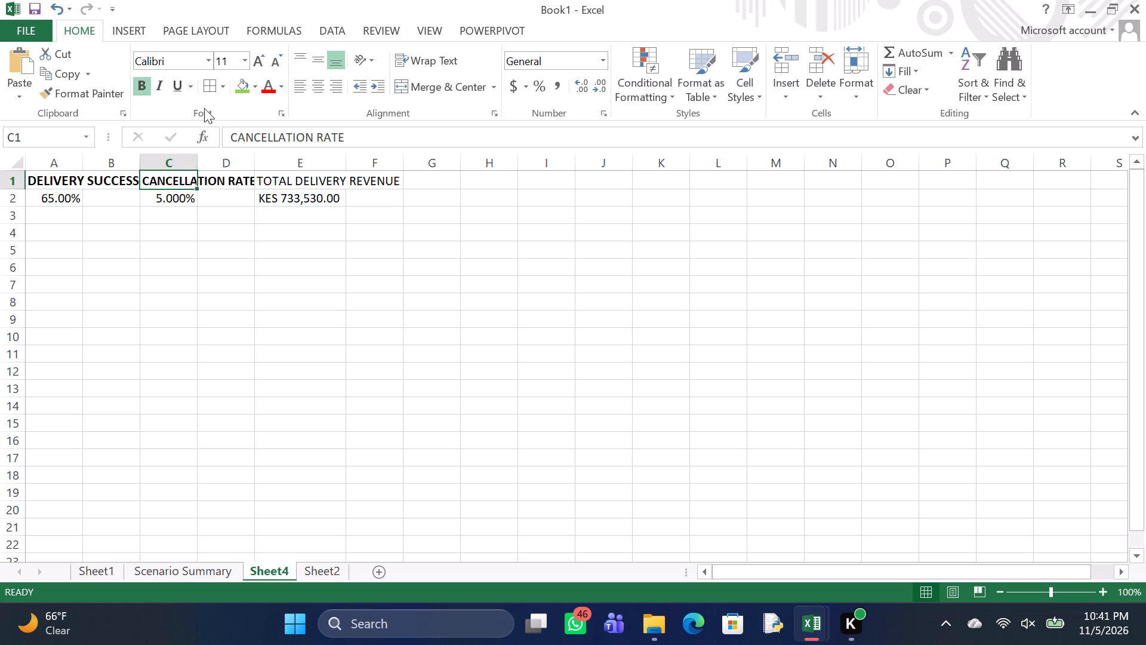
pyautogui.click(292, 182)
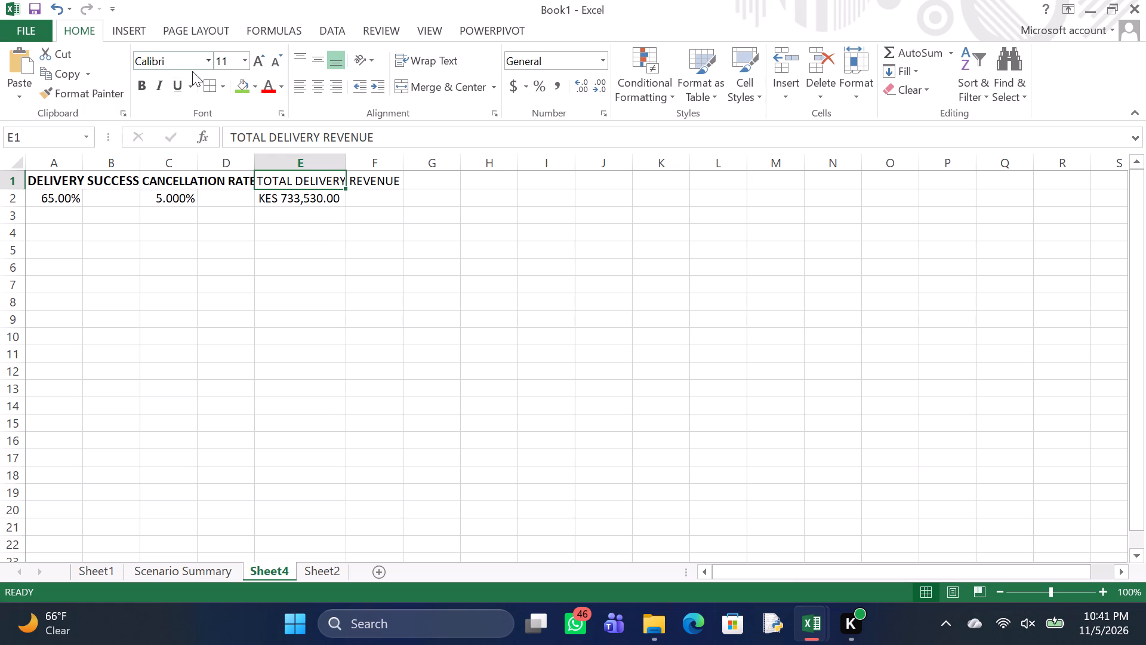
pyautogui.click(138, 86)
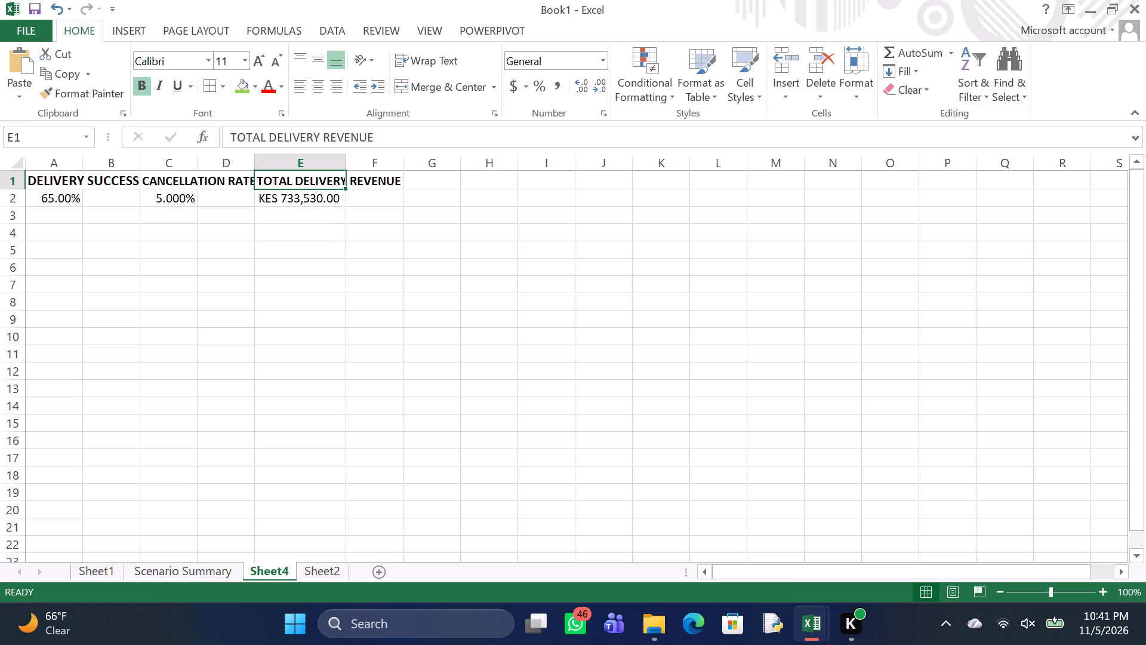
# Apply a bottom border to the delivery success rate cells A1:A2.
pyautogui.moveTo(78, 180); pyautogui.dragTo(73, 199)
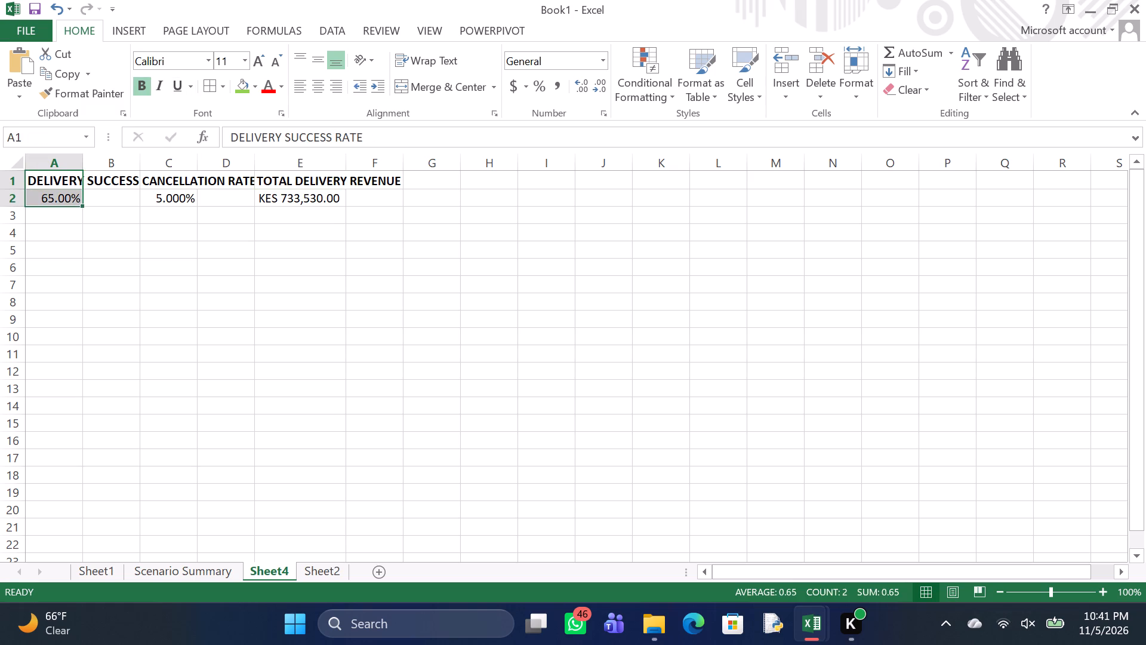
pyautogui.click(207, 89)
# Apply all borders to the three metric blocks A1:B2, C1:D2 and E1:F2.
pyautogui.moveTo(73, 182); pyautogui.dragTo(109, 189)
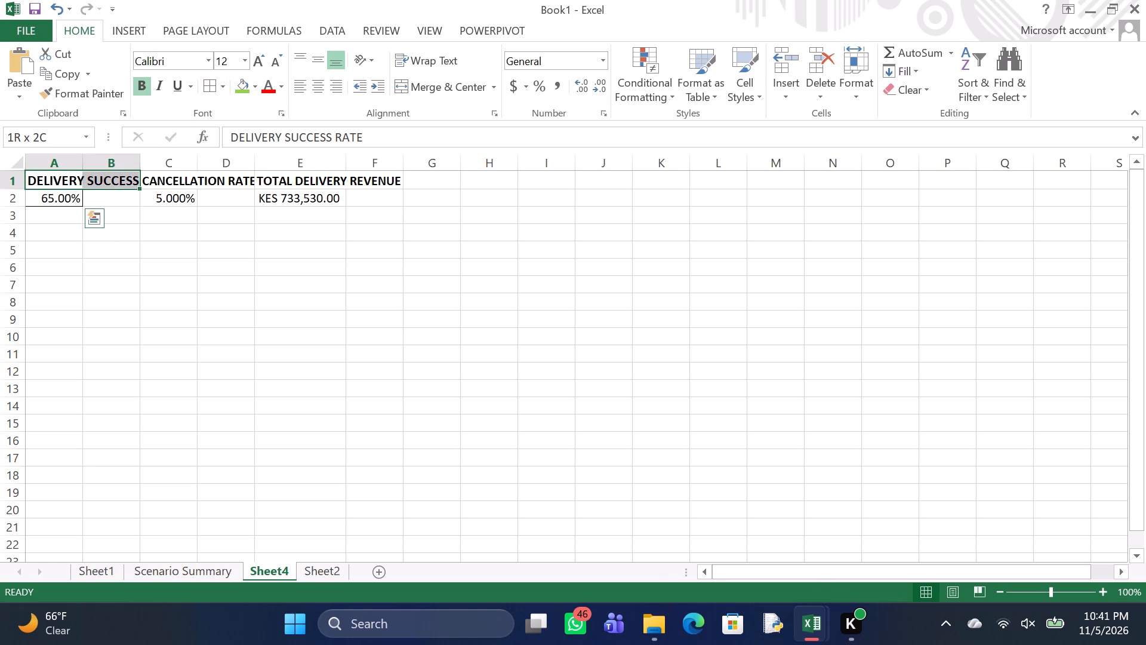
pyautogui.moveTo(109, 189); pyautogui.dragTo(109, 195)
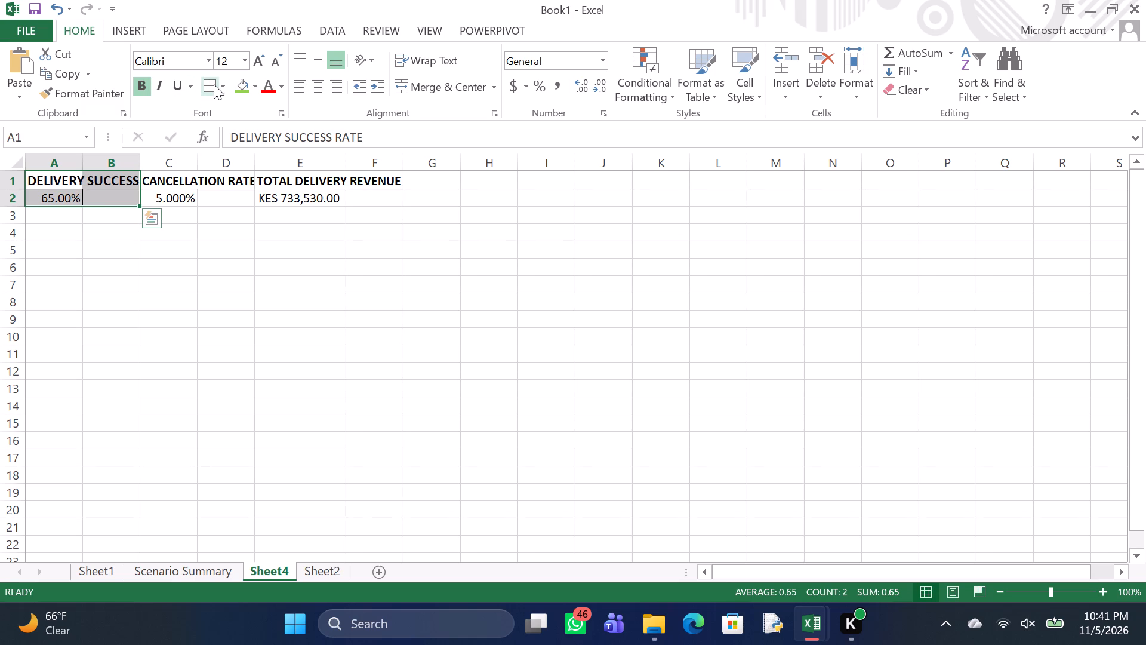
pyautogui.click(214, 84)
pyautogui.moveTo(201, 183); pyautogui.dragTo(187, 188)
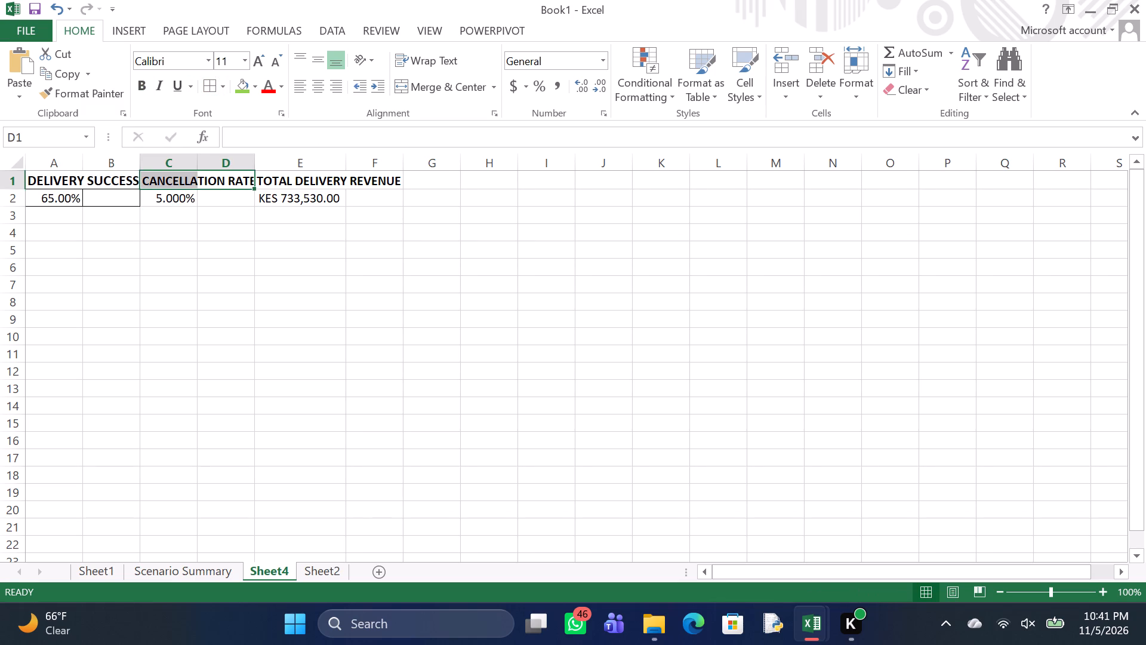
pyautogui.moveTo(193, 186); pyautogui.dragTo(207, 195)
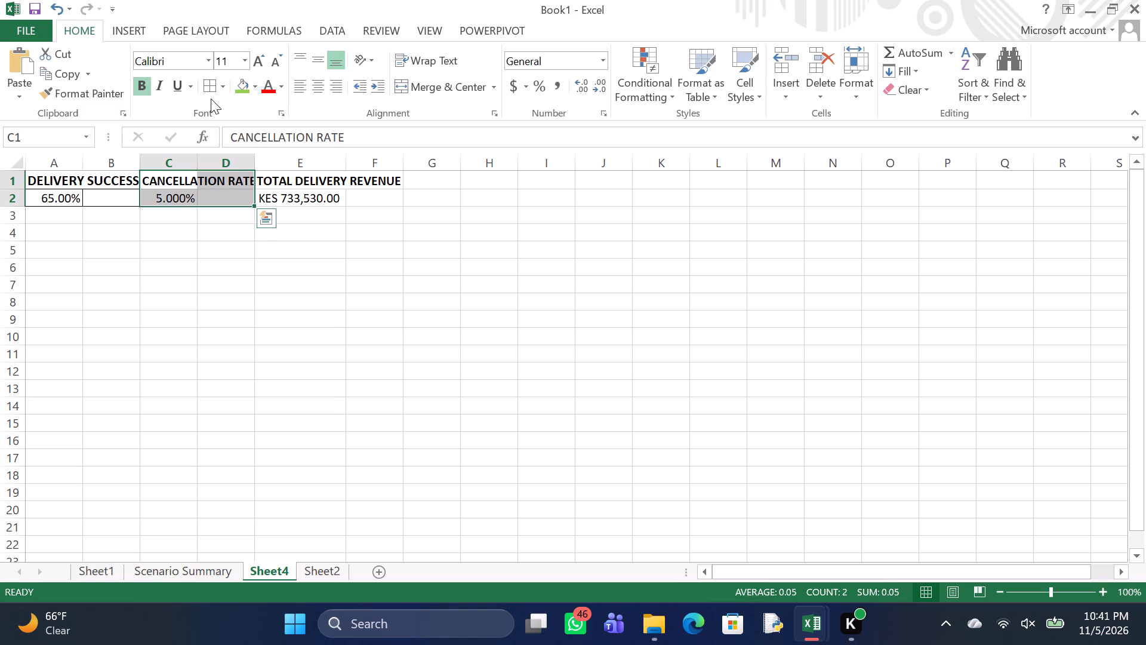
pyautogui.click(211, 91)
pyautogui.moveTo(295, 182); pyautogui.dragTo(296, 202)
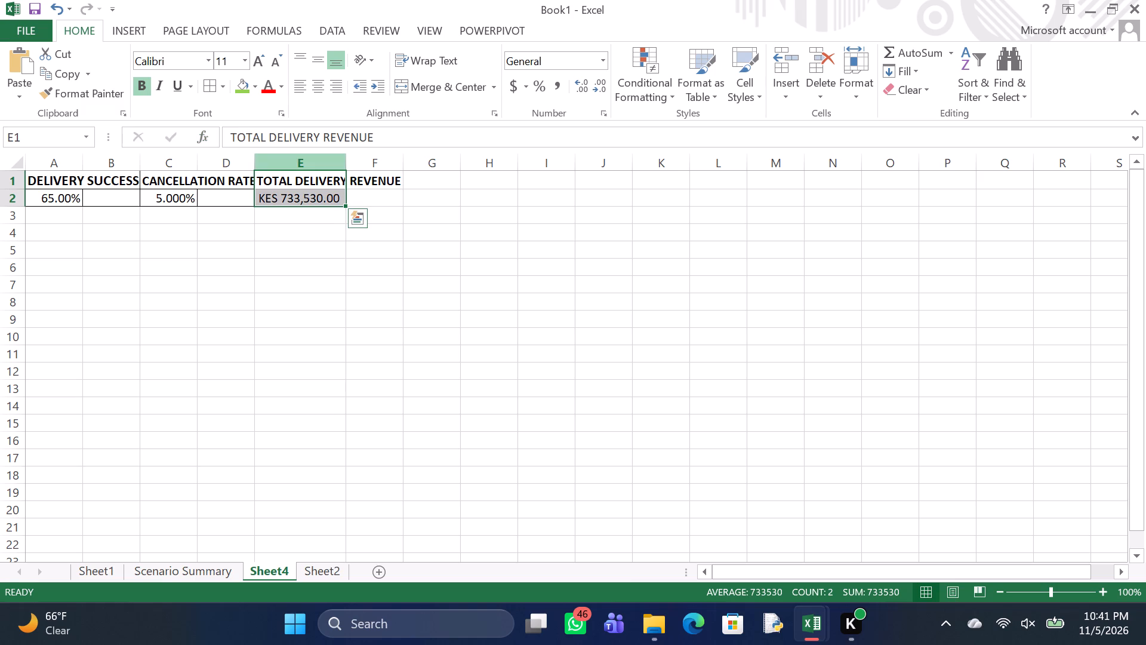
pyautogui.moveTo(318, 183); pyautogui.dragTo(351, 196)
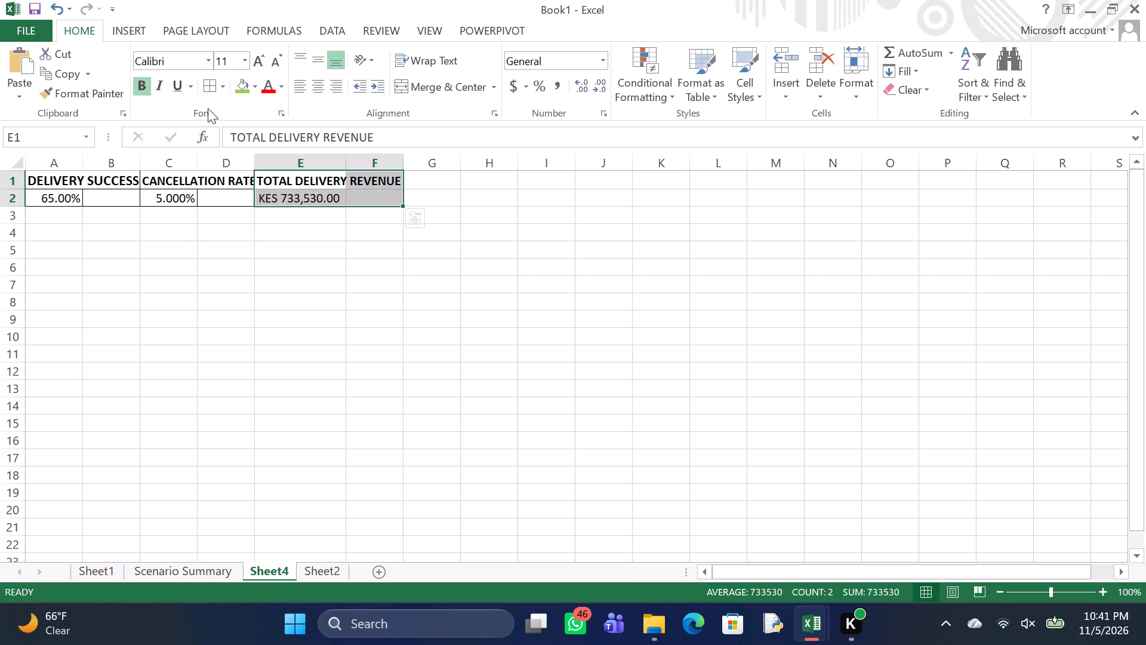
pyautogui.click(205, 90)
pyautogui.click(335, 291)
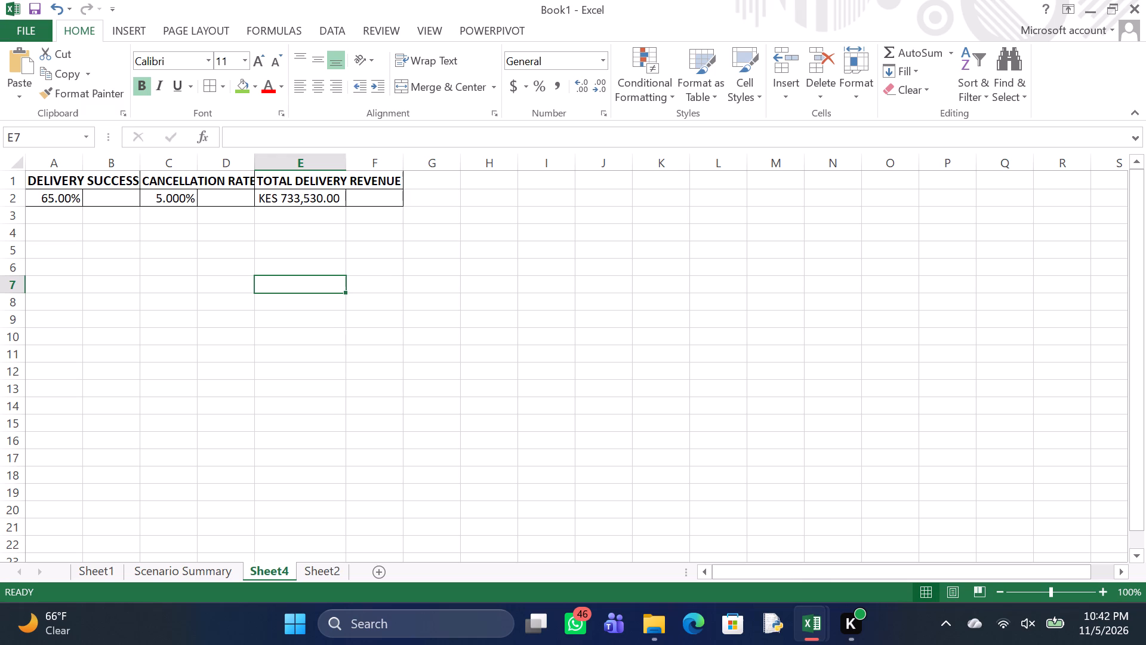
# Add the heading TOTAL NET PROFIT in cell G1 and make it bold.
pyautogui.click(430, 182)
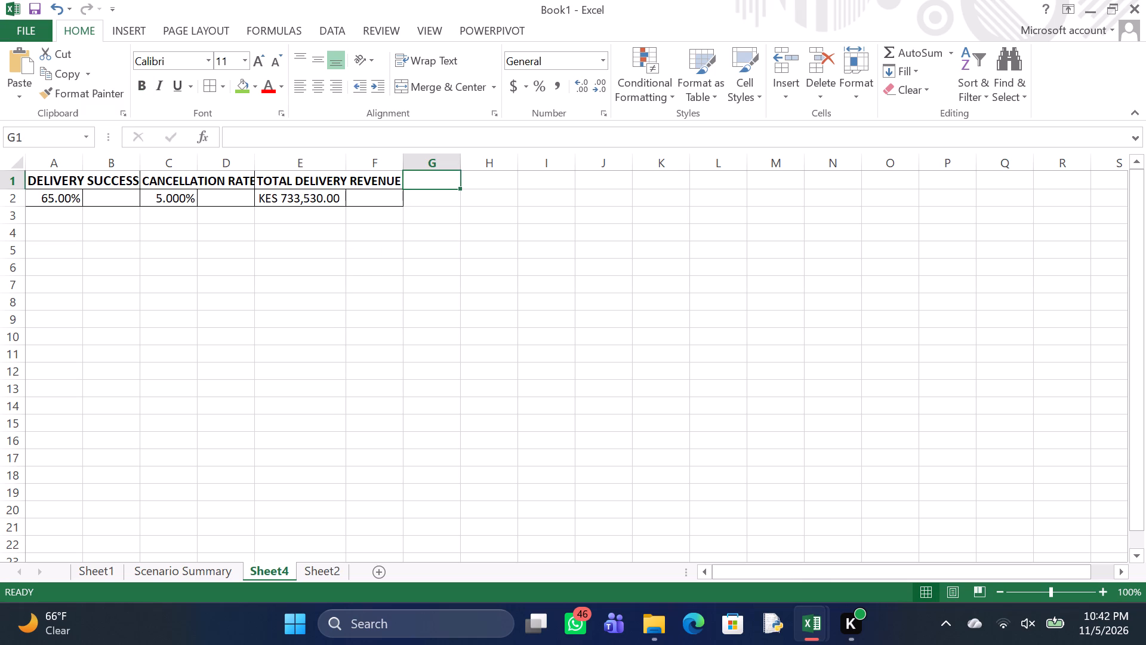
pyautogui.write('TOTAL NET')
pyautogui.press('space')
pyautogui.write('PR')
pyautogui.write('OFIT')
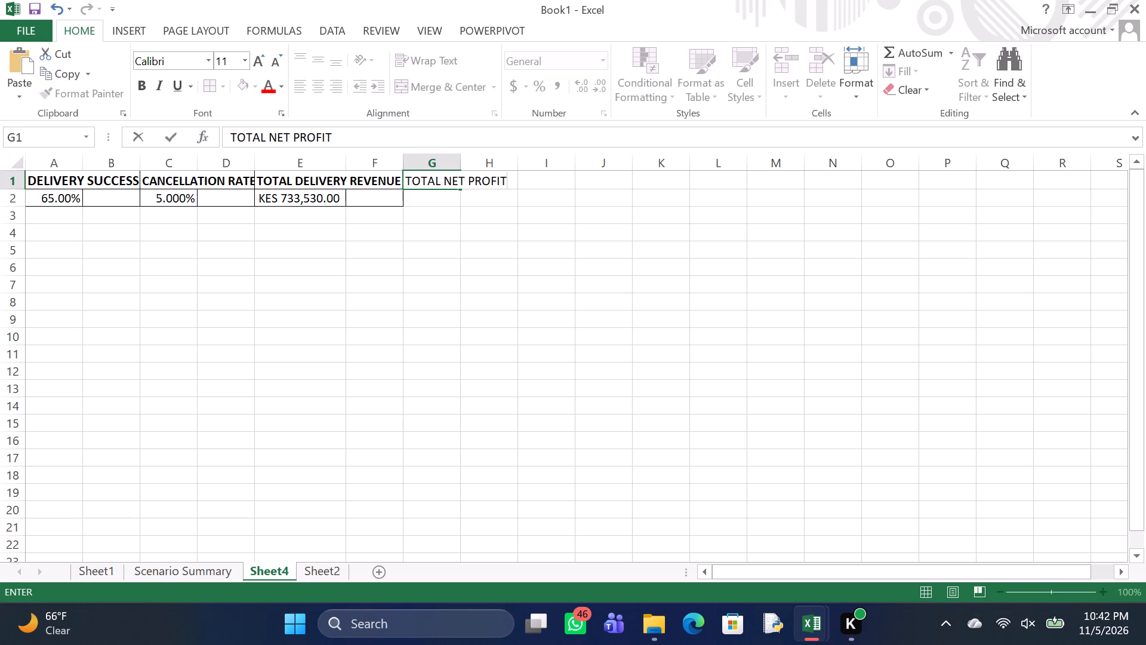
pyautogui.press('Return')
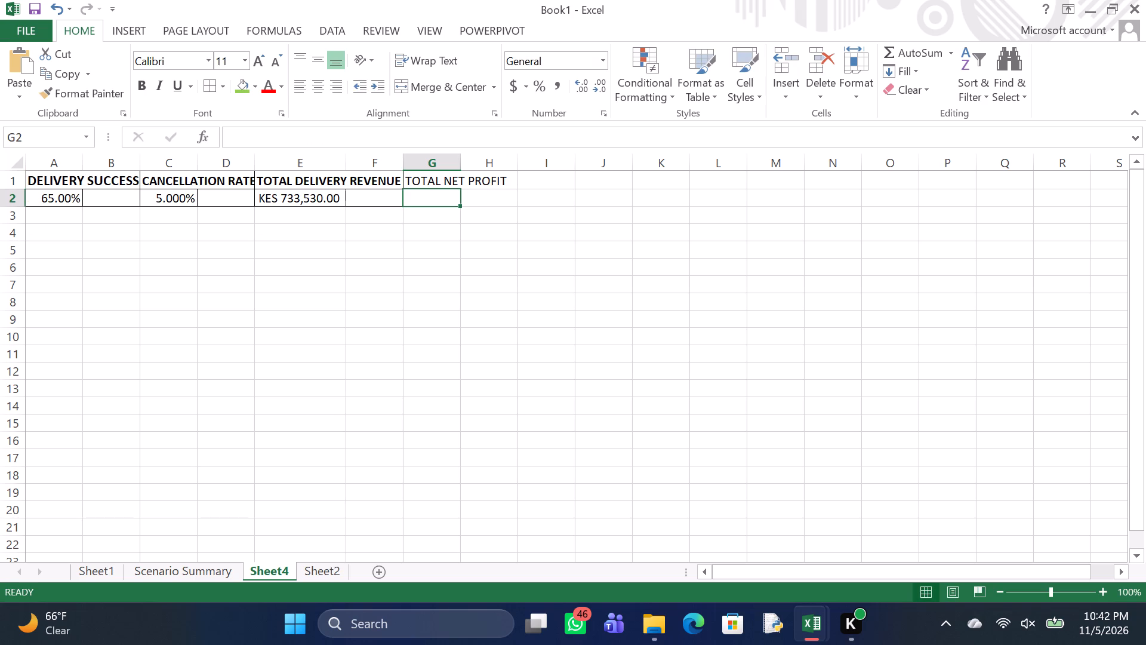
pyautogui.click(430, 182)
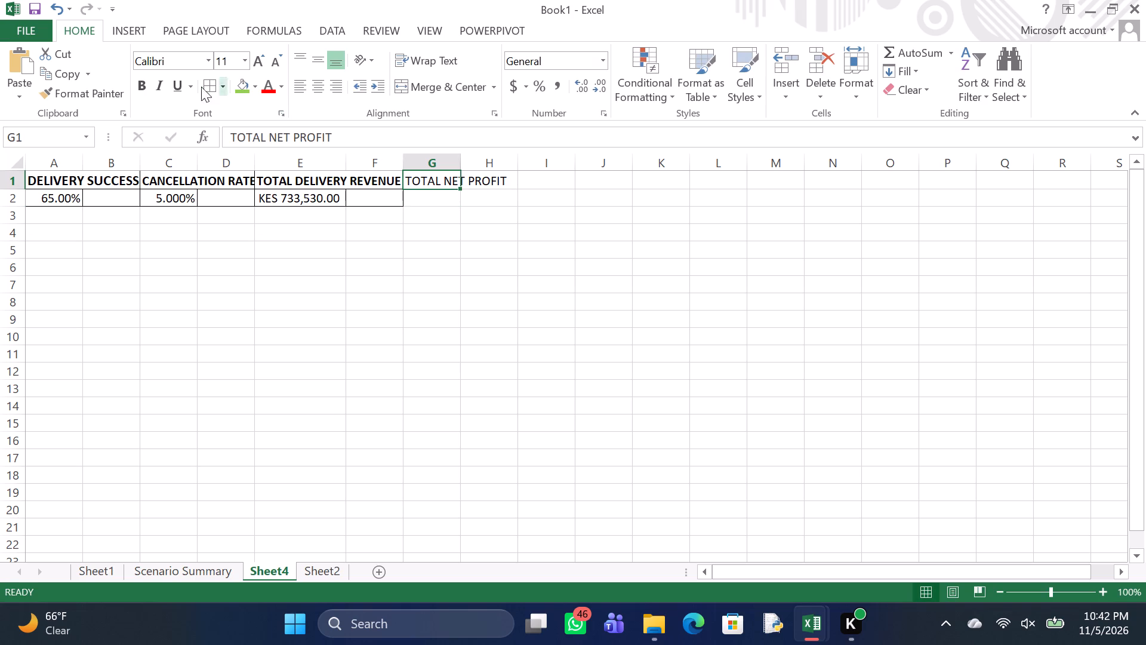
pyautogui.click(147, 84)
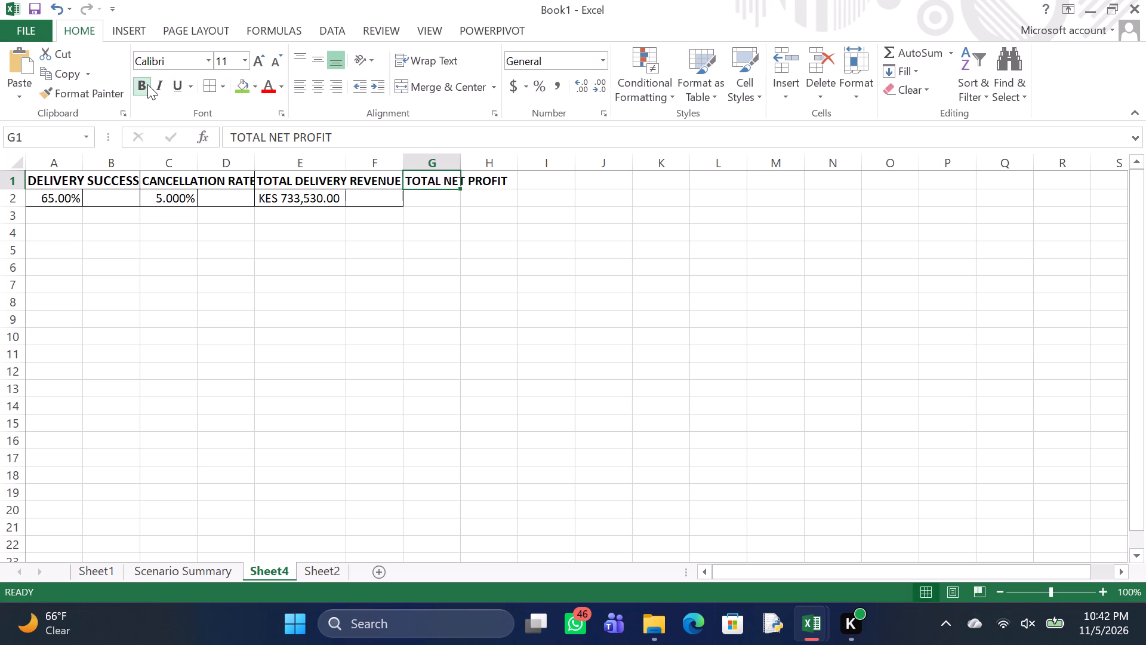
# Calculate the total net profit in cell G2 with =SUM(Sheet1!T2:T101).
pyautogui.click(424, 201)
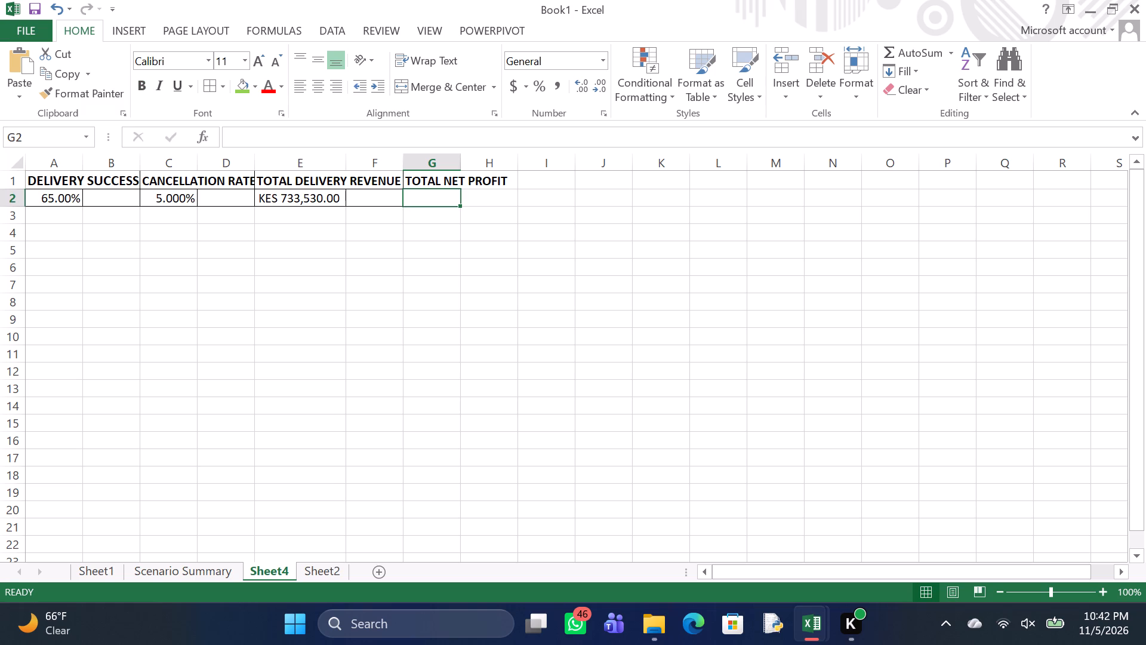
pyautogui.press('=')
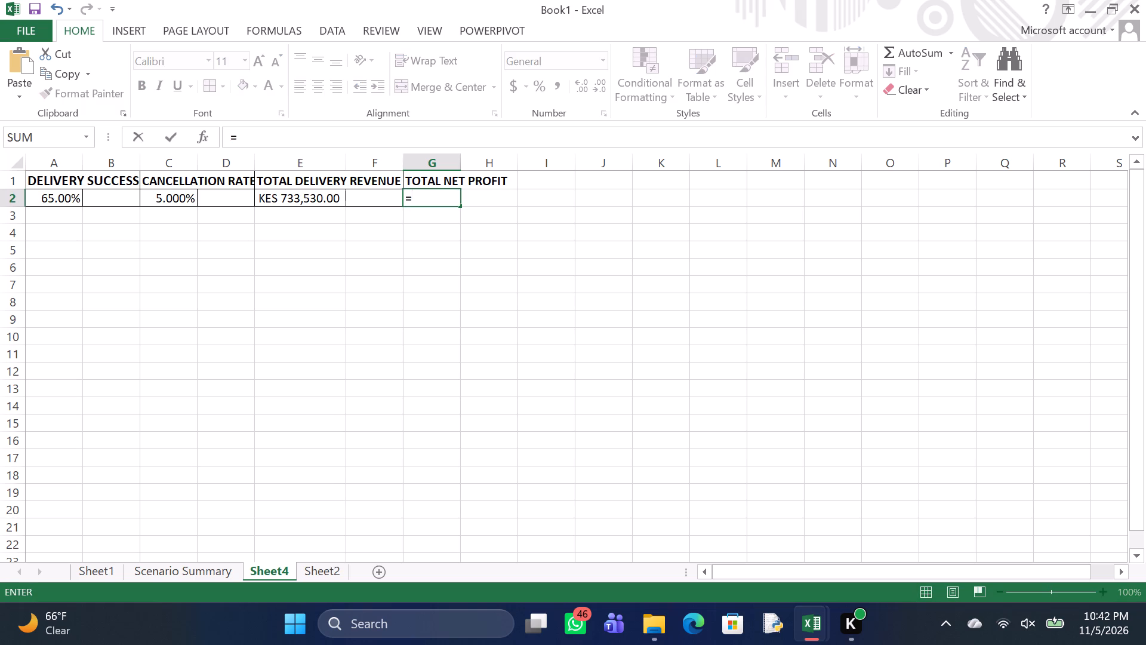
pyautogui.press('s')
pyautogui.write('UM')
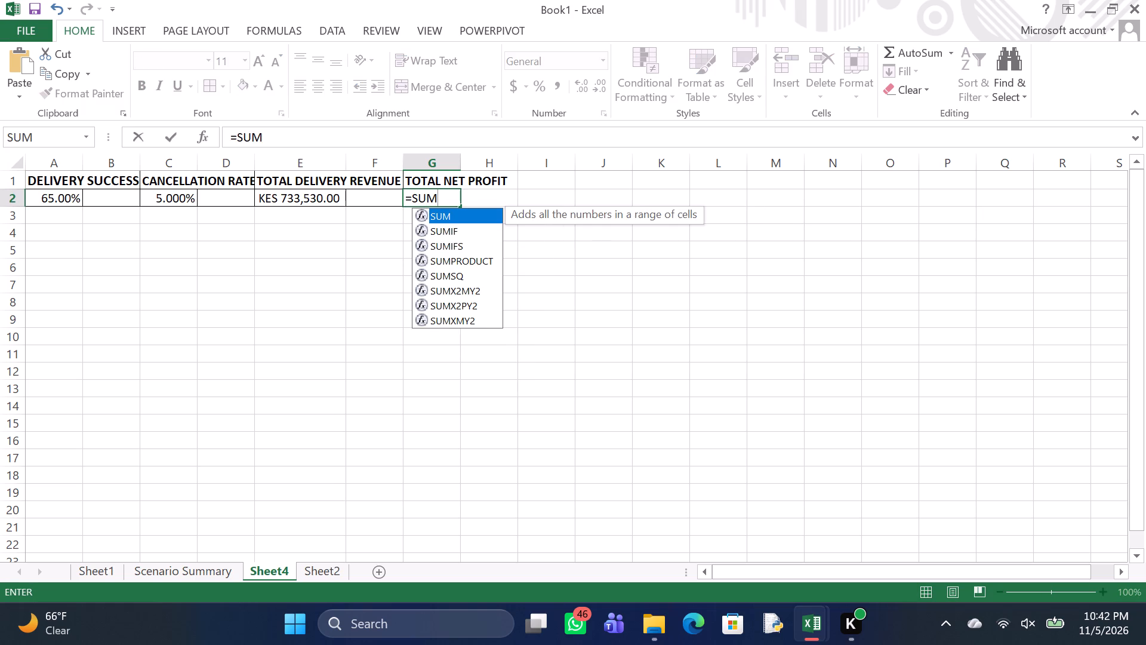
pyautogui.press('Return')
pyautogui.press('Return')
pyautogui.press('Return')
pyautogui.press('9')
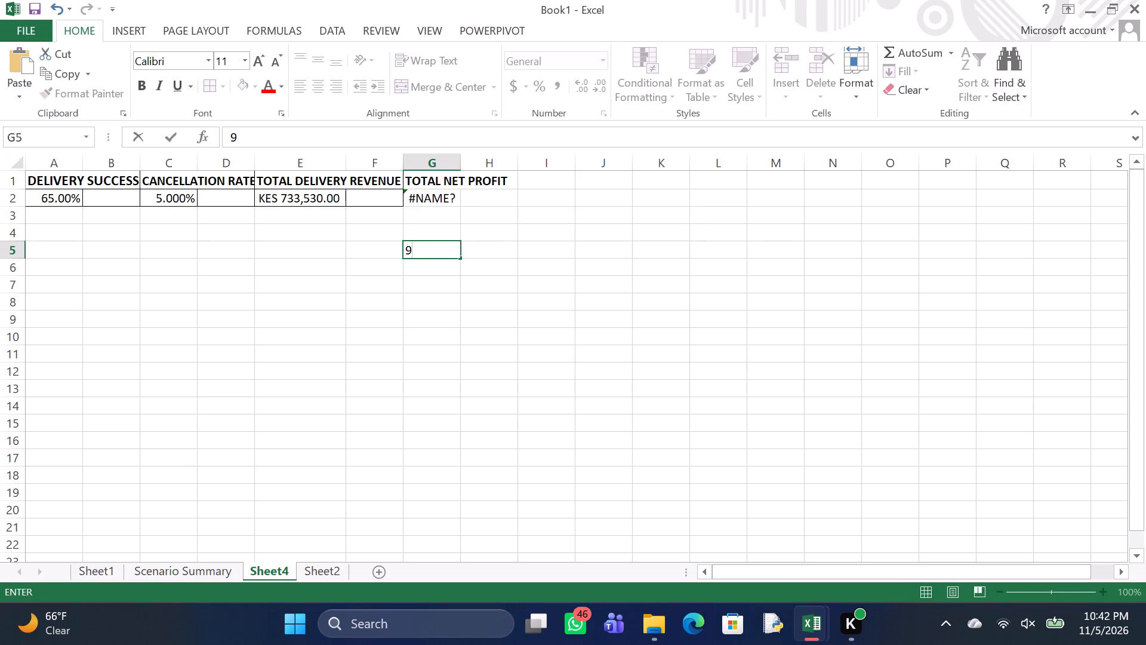
pyautogui.click(424, 201)
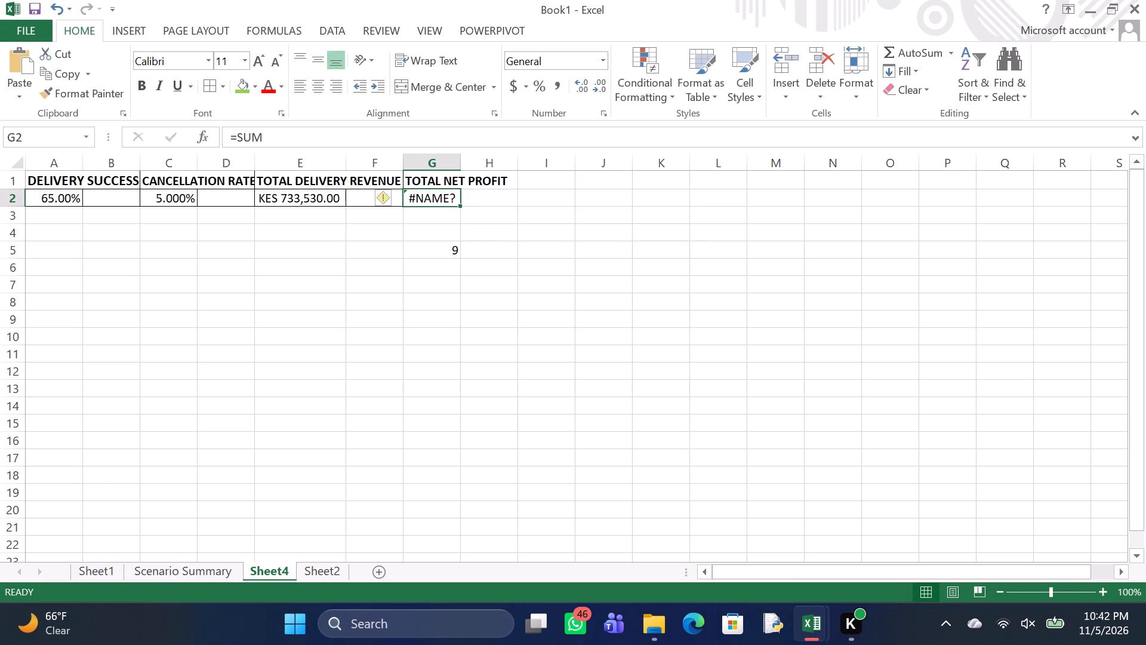
pyautogui.click(281, 140)
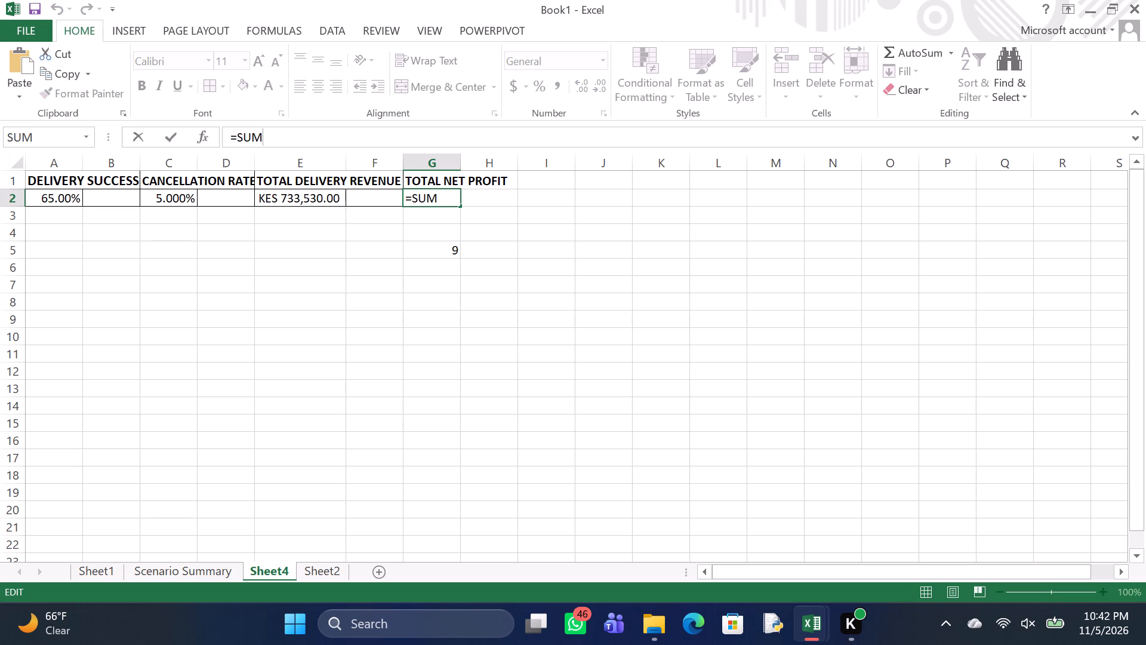
pyautogui.hotkey('shift', '(')
pyautogui.press('s')
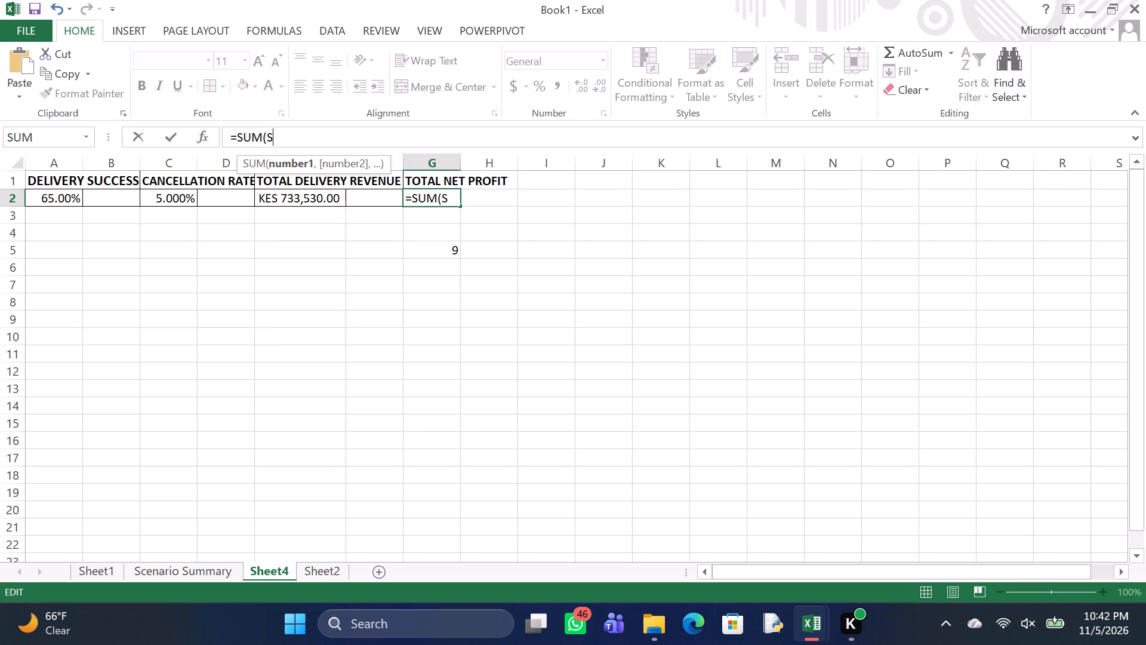
pyautogui.write('hee')
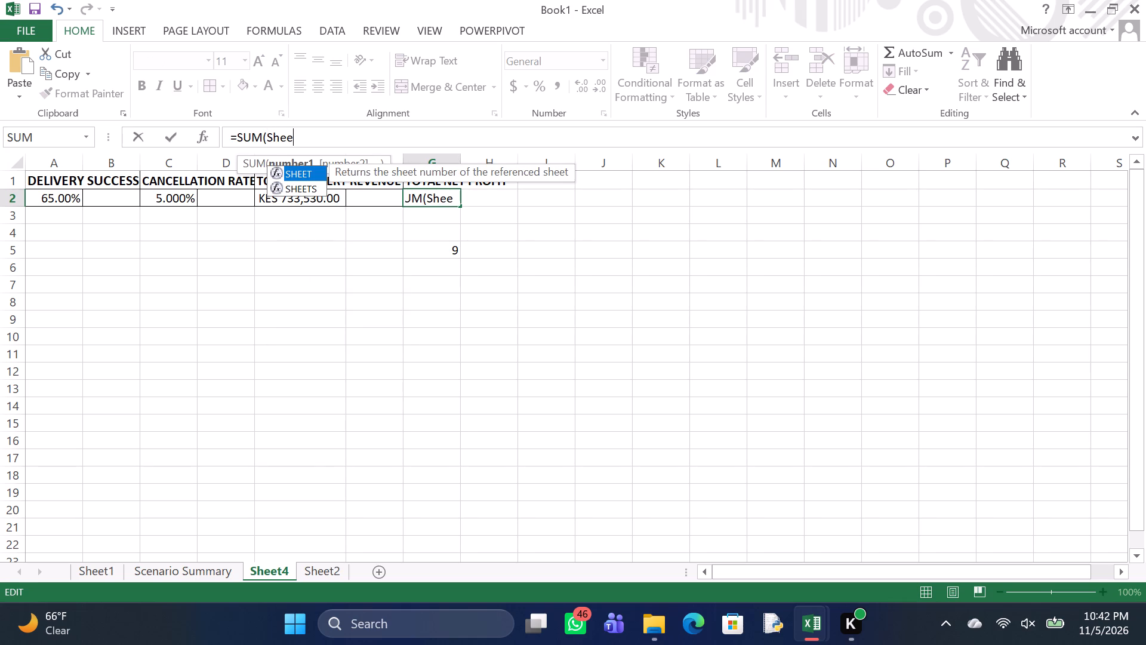
pyautogui.press('t')
pyautogui.press('1')
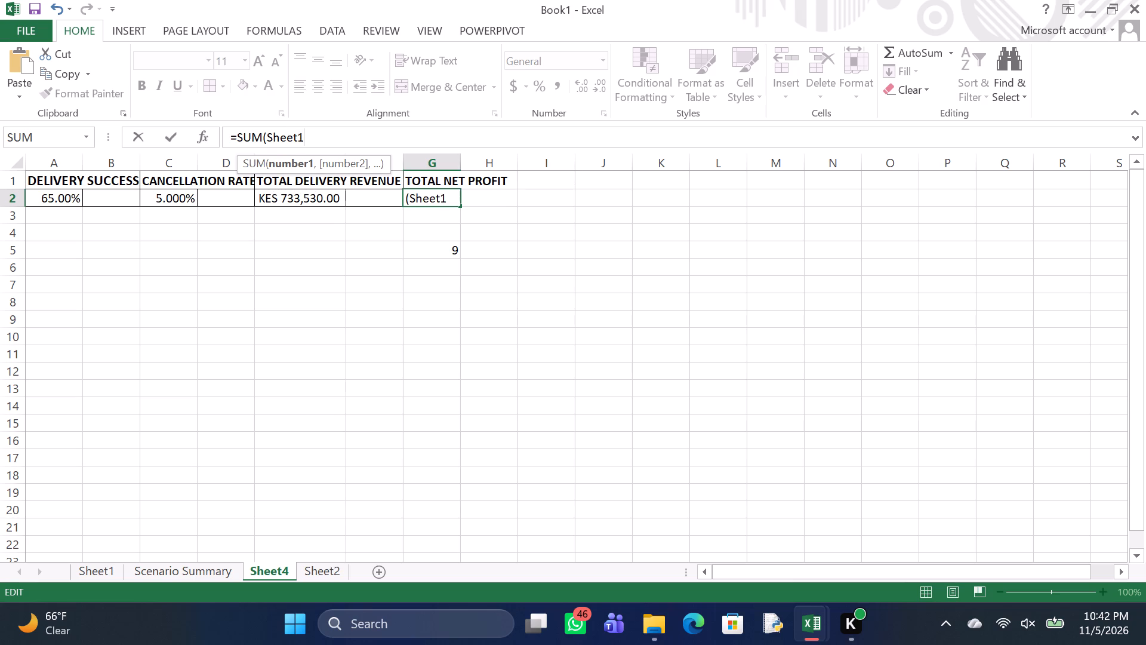
pyautogui.hotkey('shift', '!')
pyautogui.hotkey('shift', '(')
pyautogui.press('BackSpace')
pyautogui.press('t')
pyautogui.press('2')
pyautogui.hotkey('shift', ':')
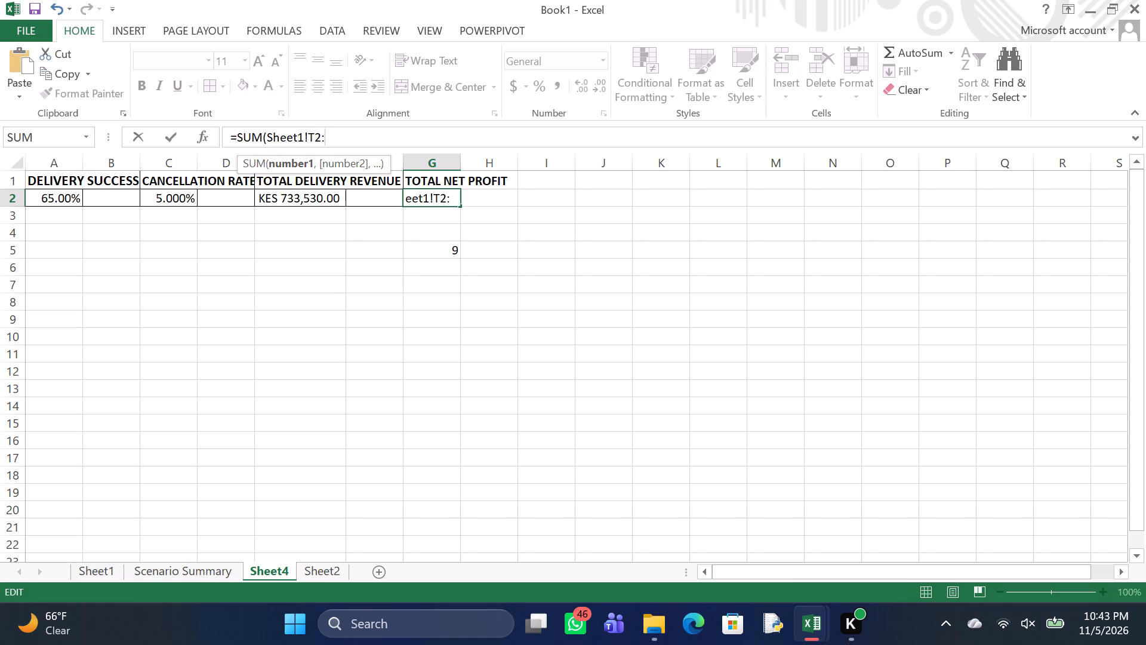
pyautogui.write('T1')
pyautogui.press('0')
pyautogui.press('1')
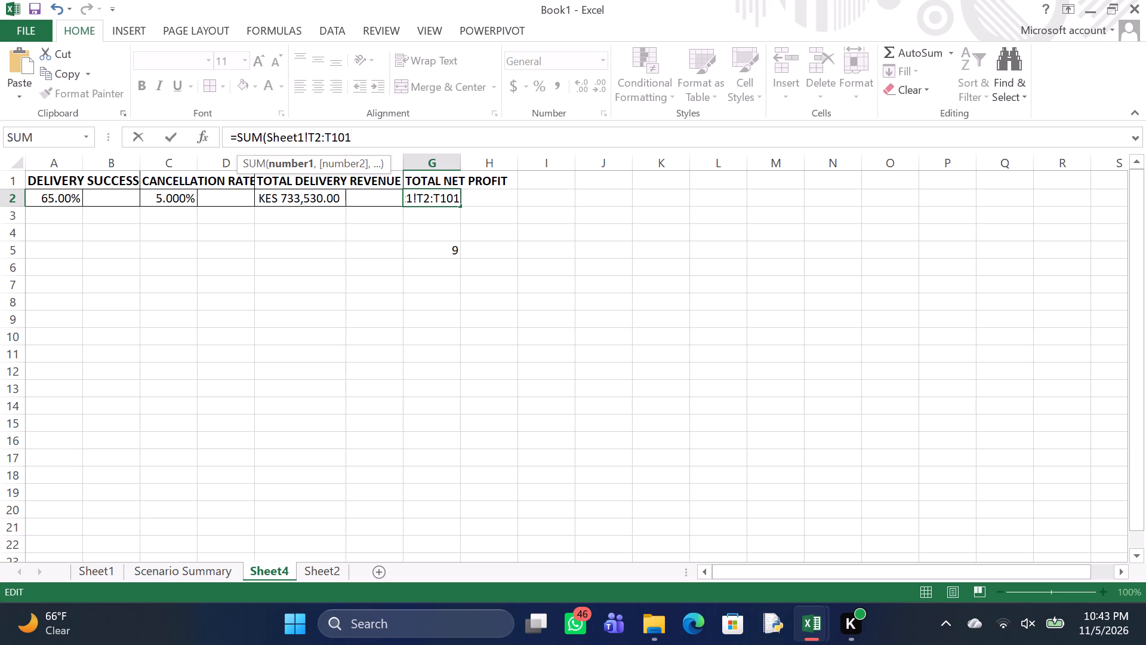
pyautogui.hotkey('shift', ')')
pyautogui.press('Return')
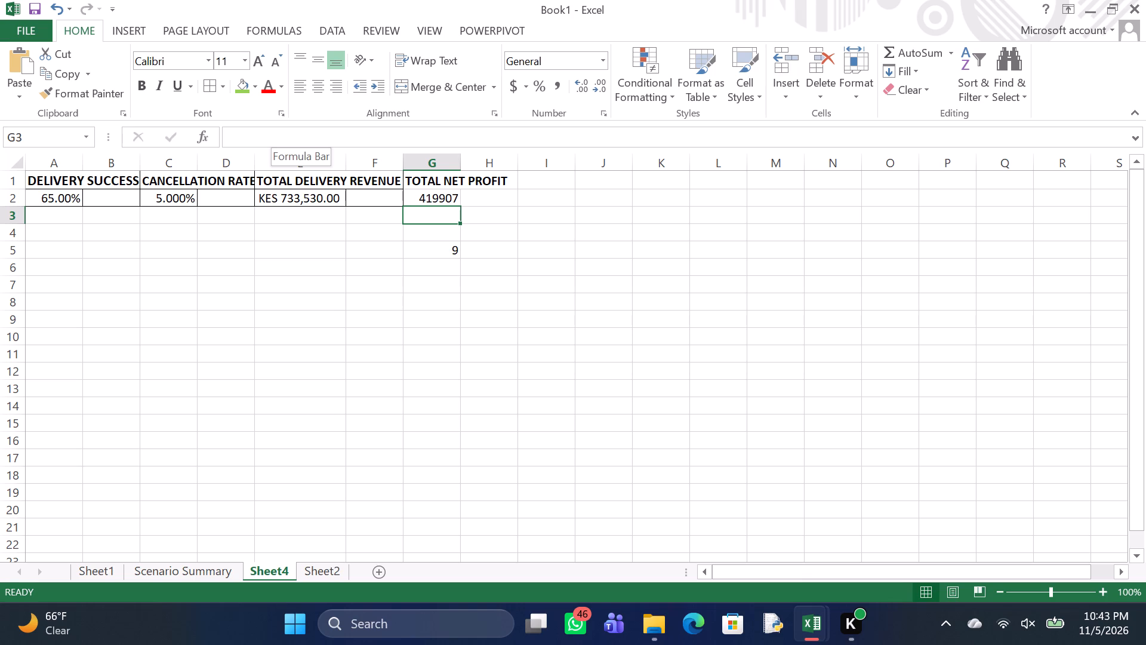
# Delete the stray 9 from cell G5.
pyautogui.press('Return')
pyautogui.press('Return')
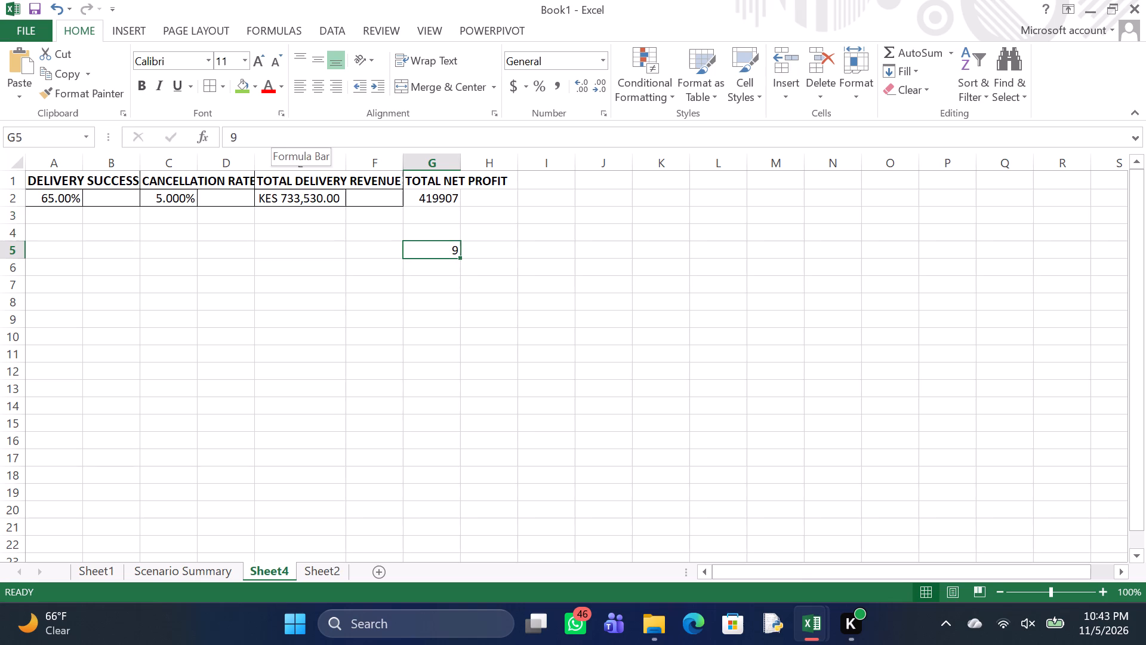
pyautogui.press('Delete')
# Apply all borders to the total net profit block G1:H2.
pyautogui.click(432, 182)
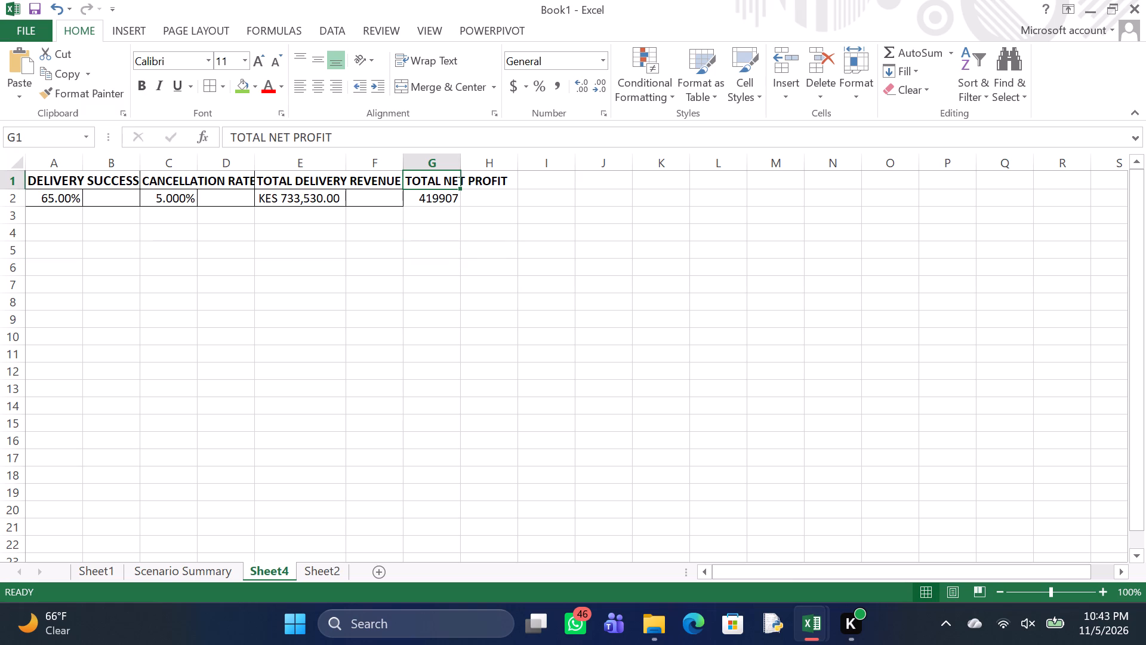
pyautogui.moveTo(440, 180); pyautogui.dragTo(454, 194)
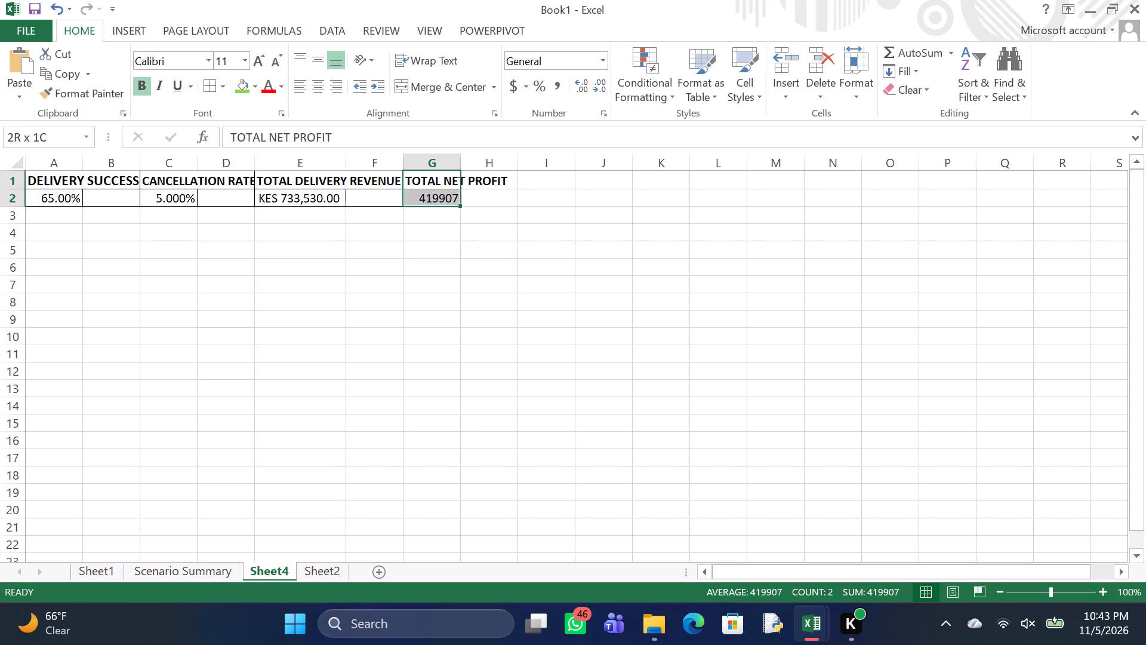
pyautogui.moveTo(454, 194); pyautogui.dragTo(466, 196)
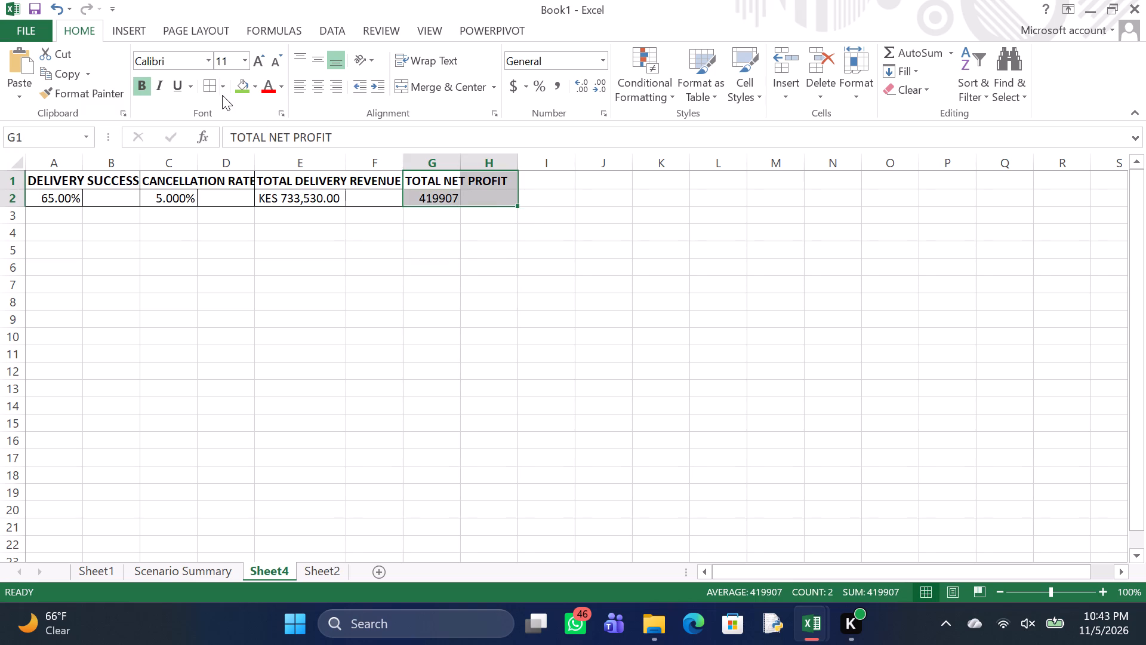
pyautogui.click(217, 85)
pyautogui.click(263, 274)
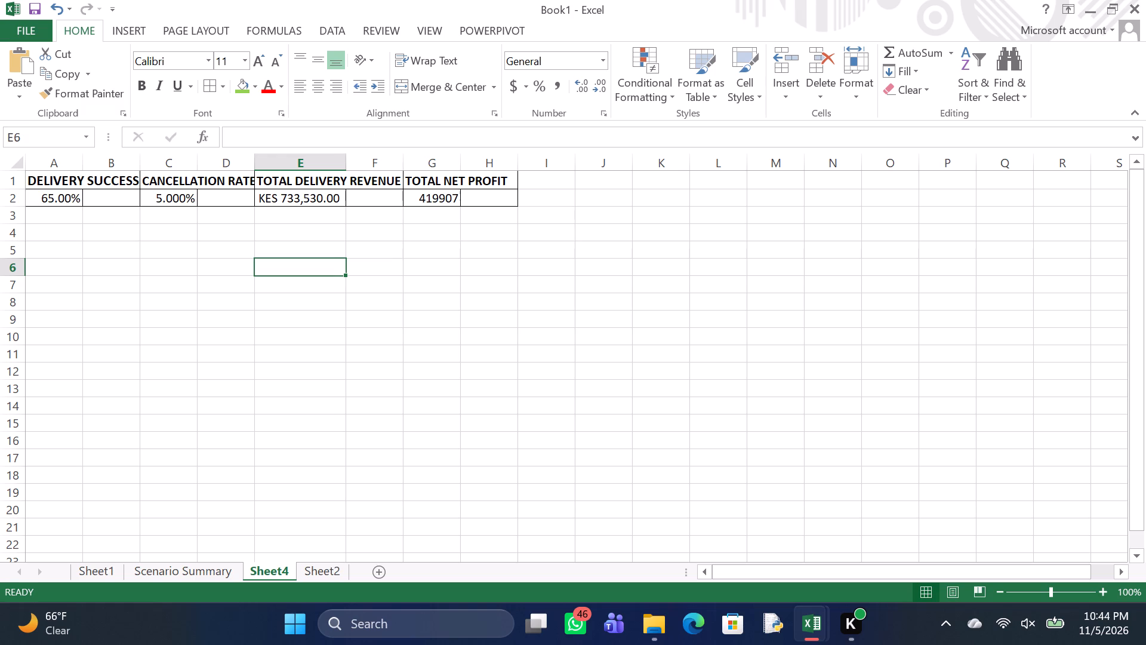
# Add the heading AVERAGE CUSTOMER RATING in cell I1.
pyautogui.click(551, 185)
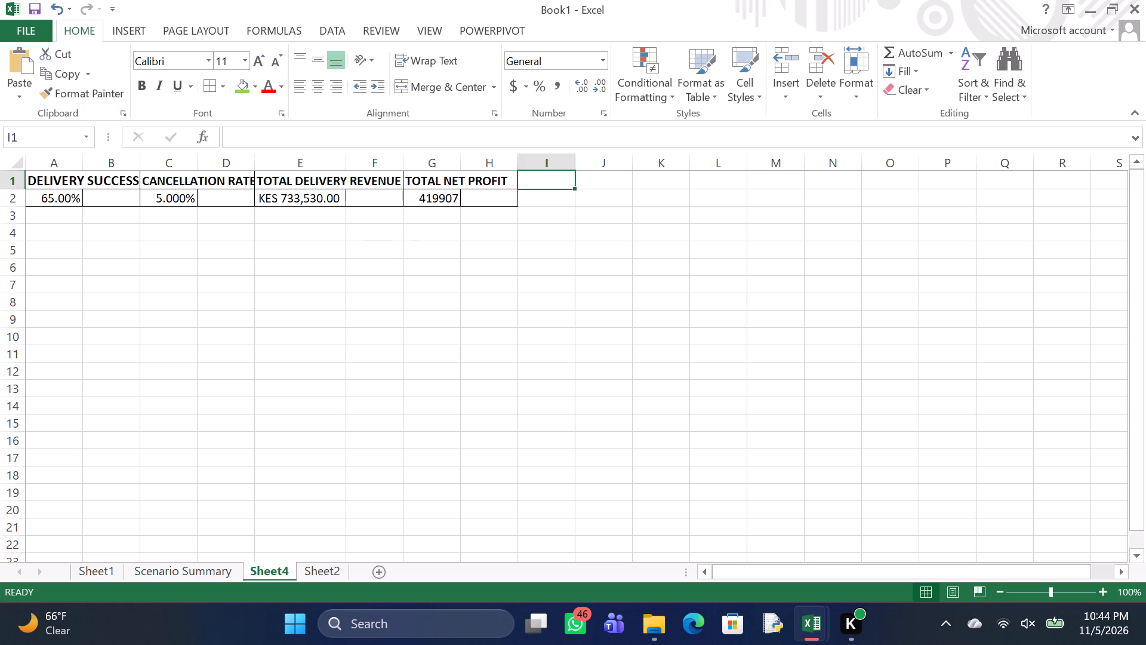
pyautogui.write('AVERA')
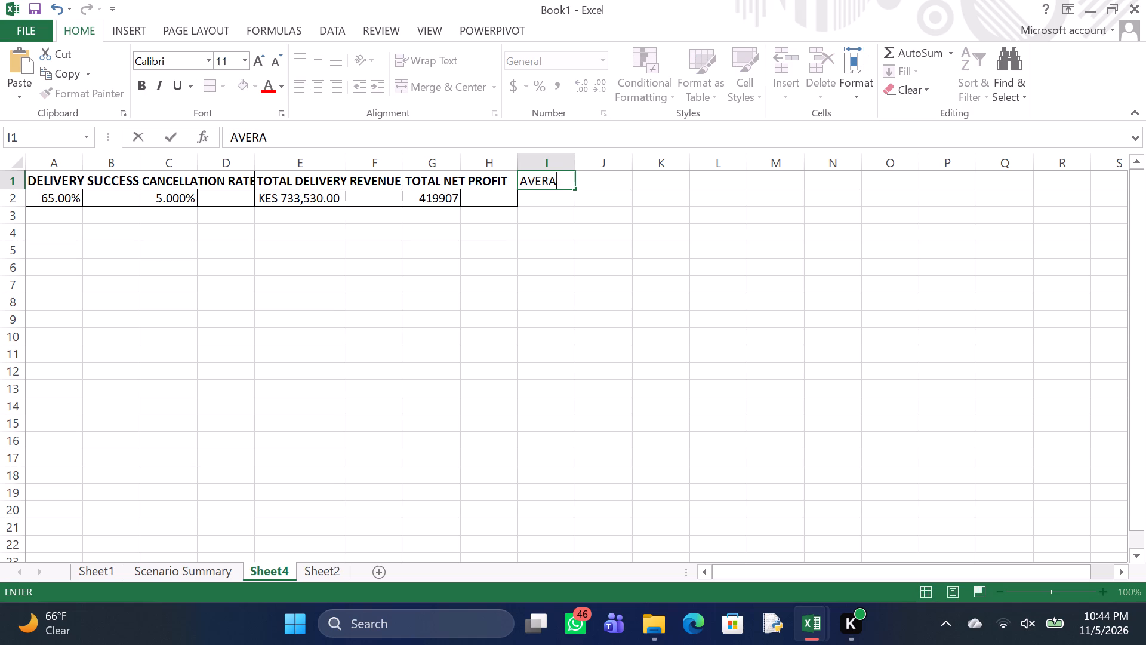
pyautogui.press('g')
pyautogui.write('E CU')
pyautogui.press('s')
pyautogui.press('t')
pyautogui.write('OMER')
pyautogui.press('space')
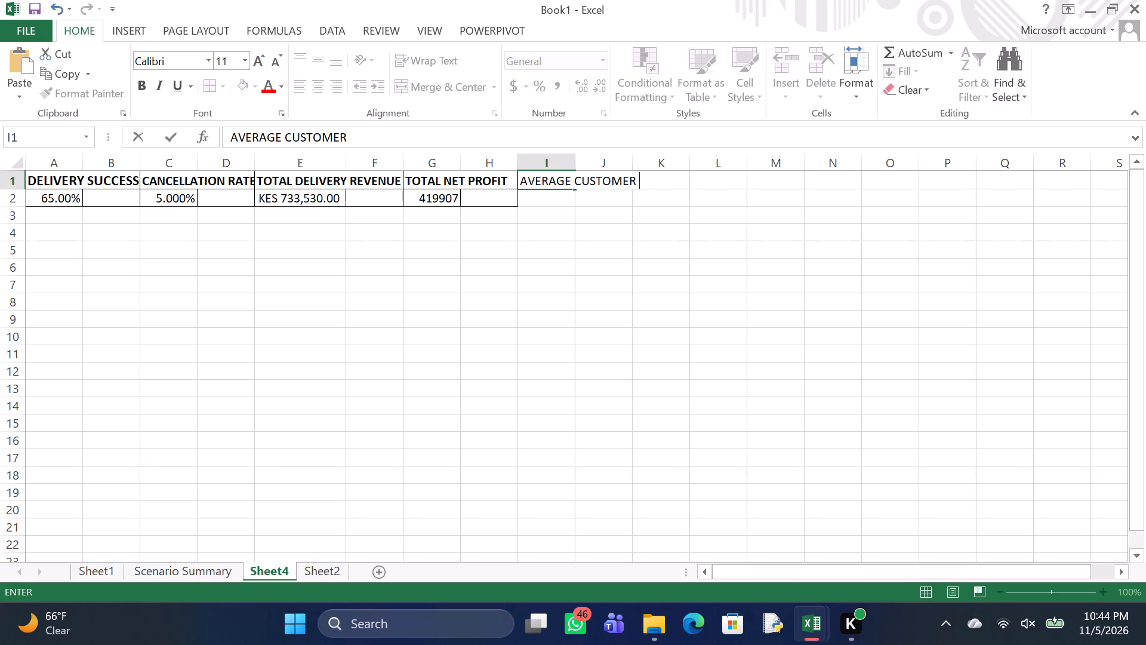
pyautogui.press('r')
pyautogui.press('a')
pyautogui.write('TING')
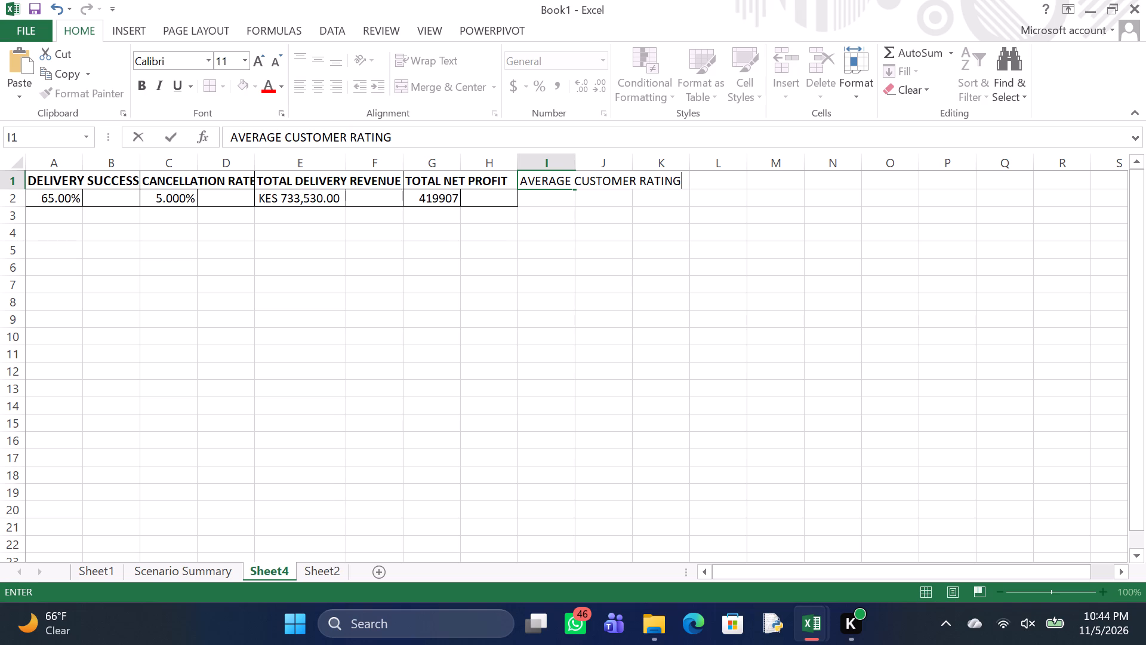
pyautogui.press('Return')
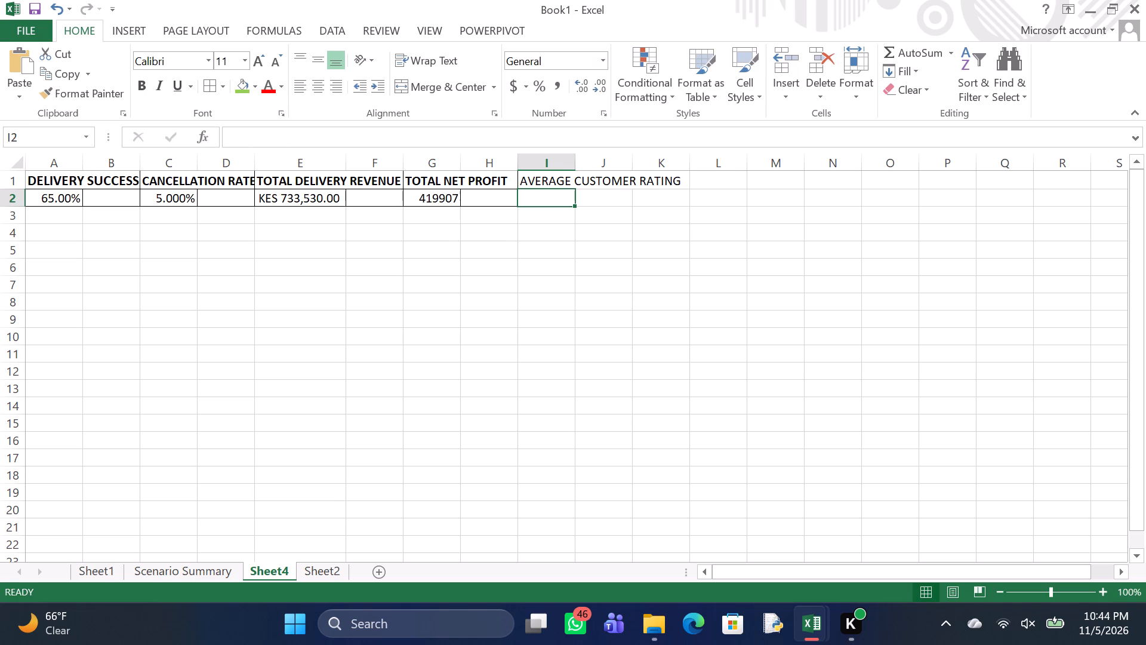
# Calculate the average customer rating in cell I2 with =IFERROR(AVERAGE(Sheet1!O2:O101),0).
pyautogui.press('=')
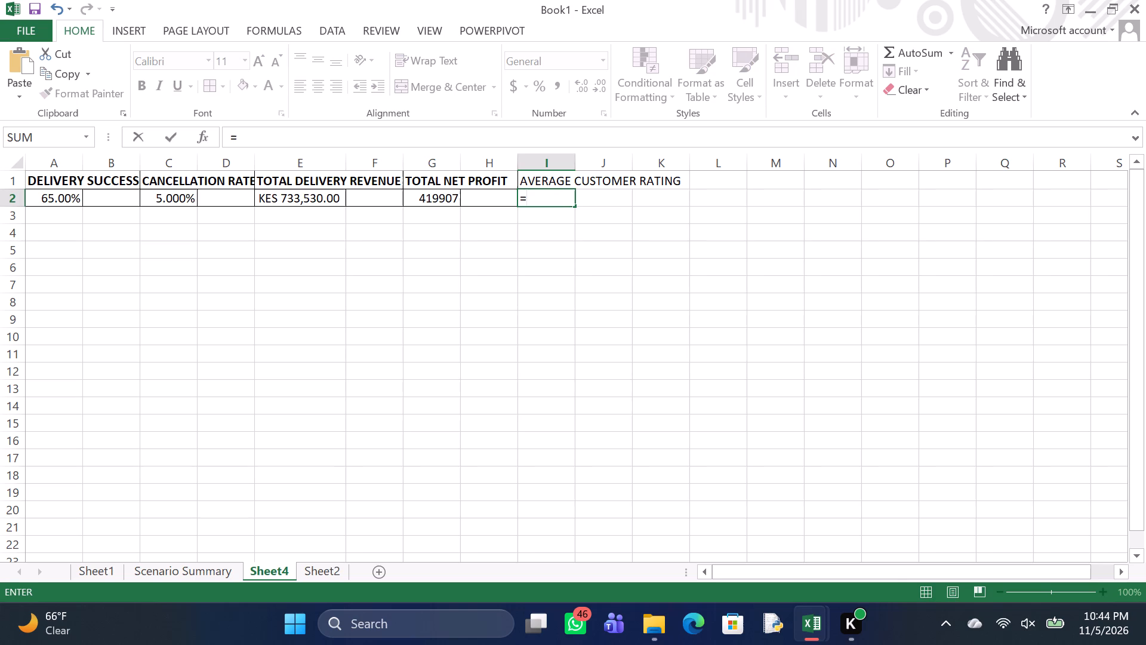
pyautogui.write('IFERR')
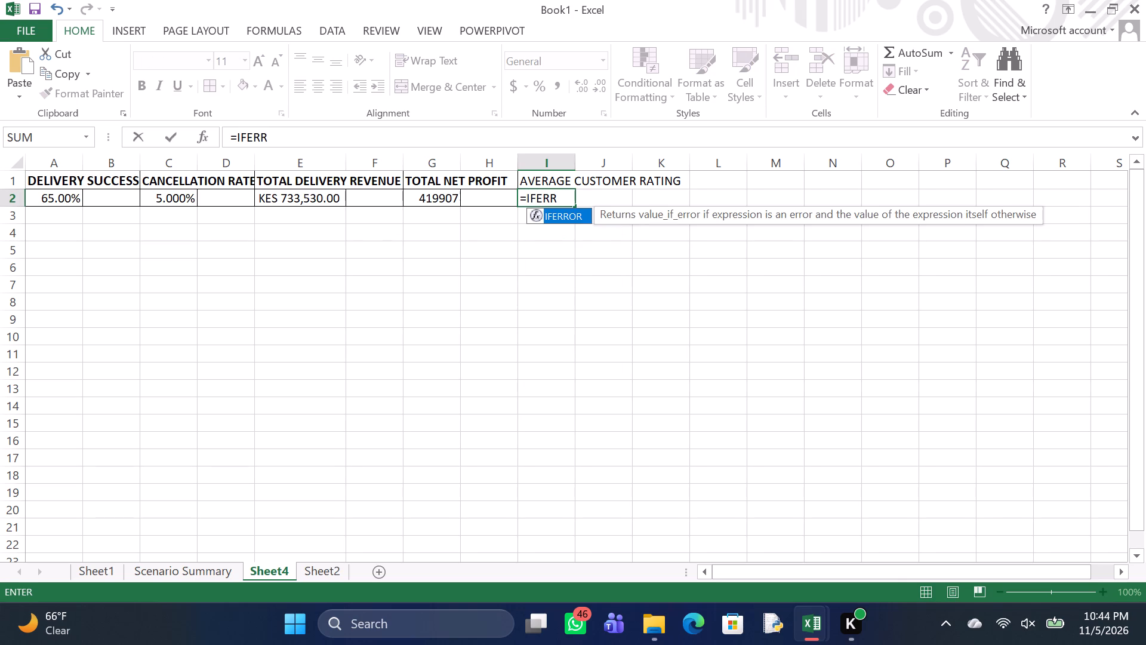
pyautogui.write('OR')
pyautogui.hotkey('shift', '(')
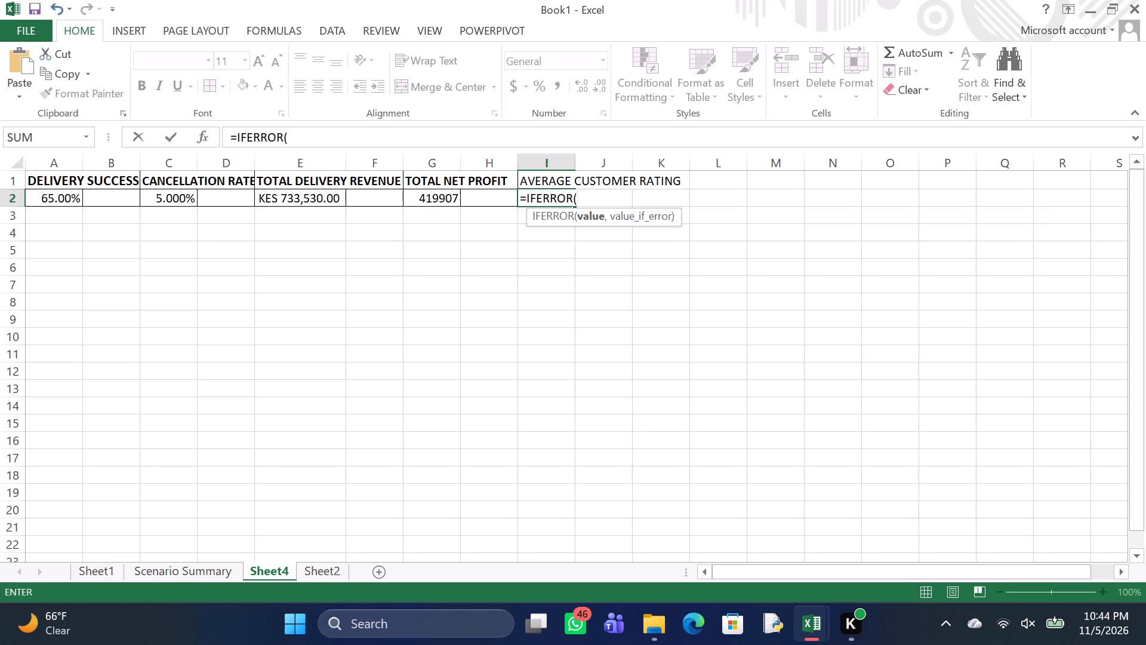
pyautogui.press('a')
pyautogui.write('VERAG')
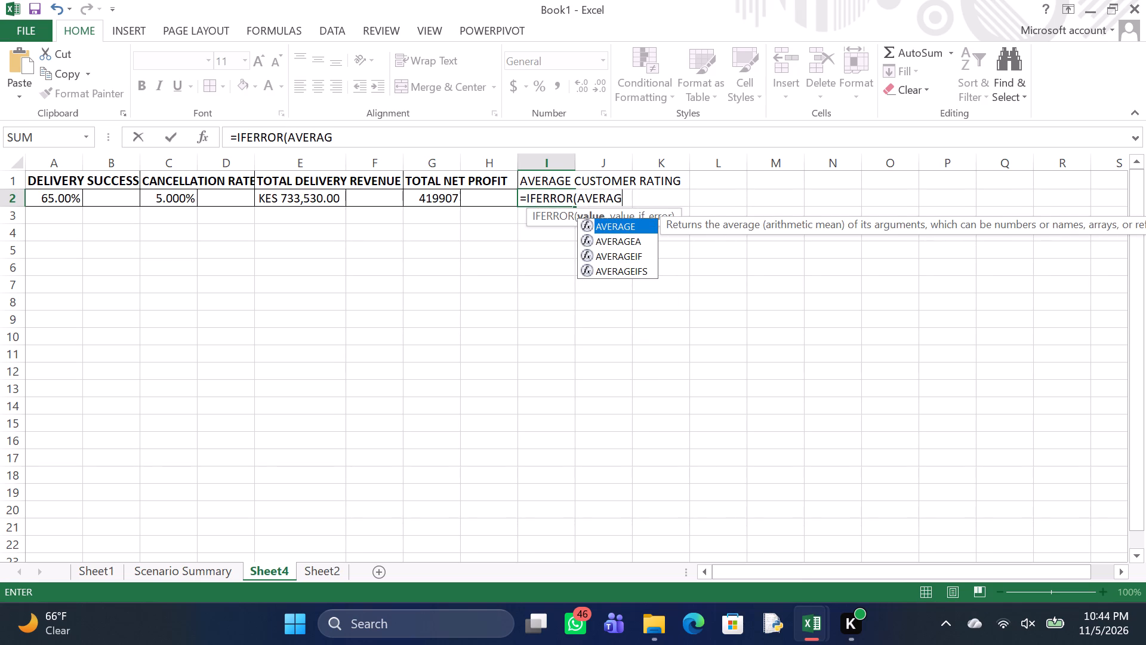
pyautogui.press('e')
pyautogui.hotkey('shift', '(')
pyautogui.press('s')
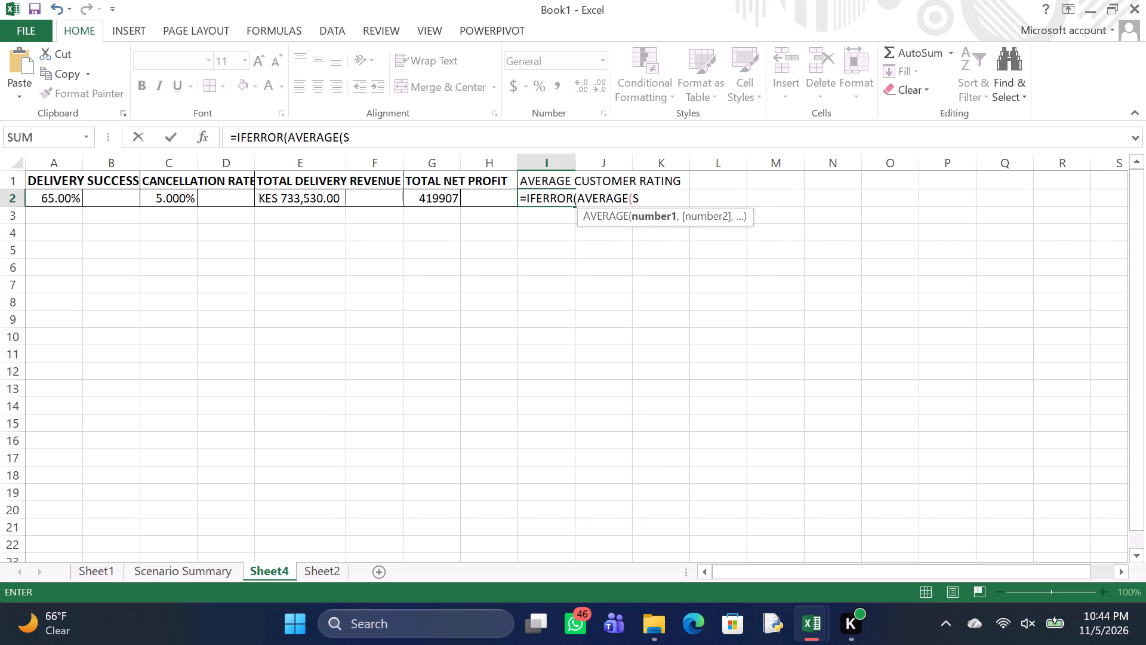
pyautogui.write('heet')
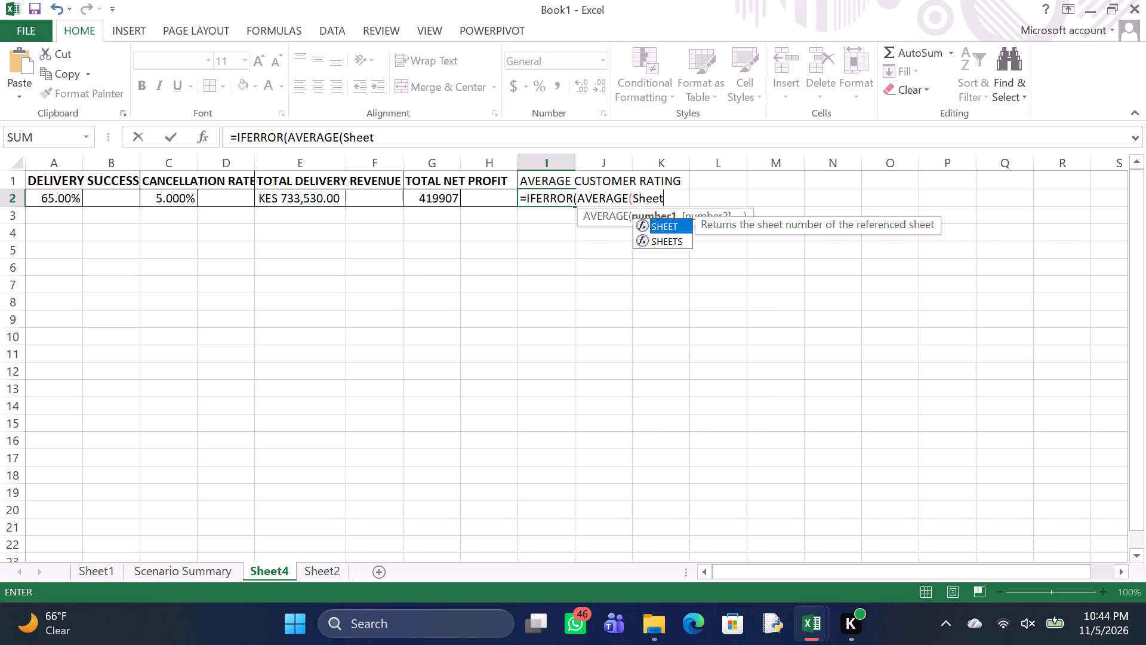
pyautogui.press('1')
pyautogui.hotkey('shift', '!')
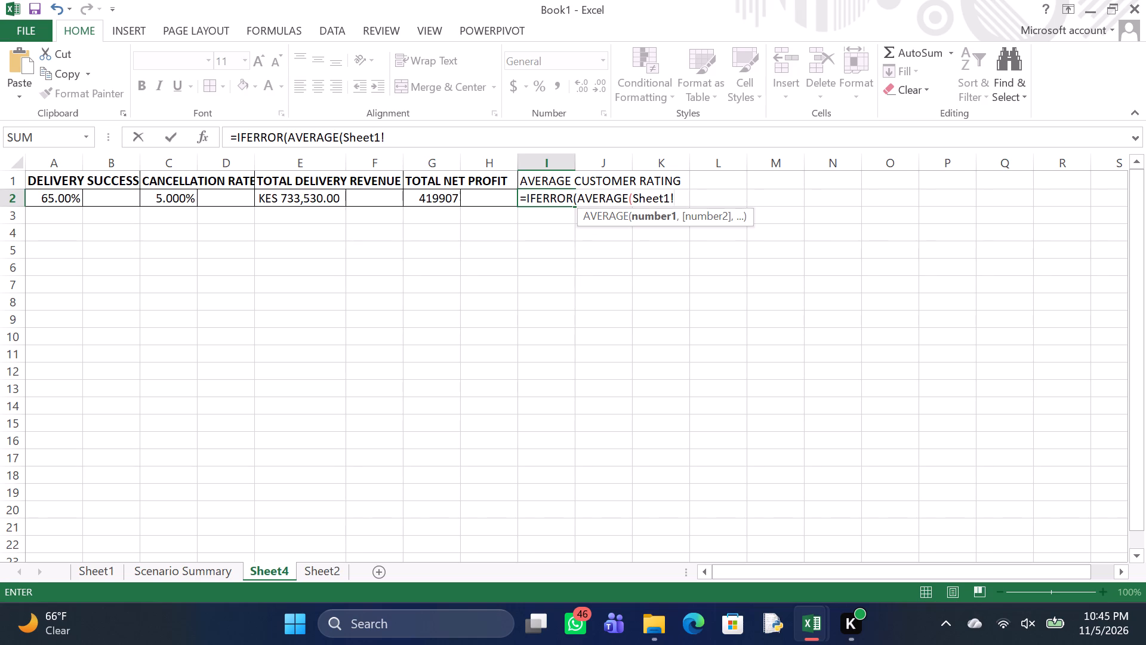
pyautogui.write('O2')
pyautogui.hotkey('shift', ':')
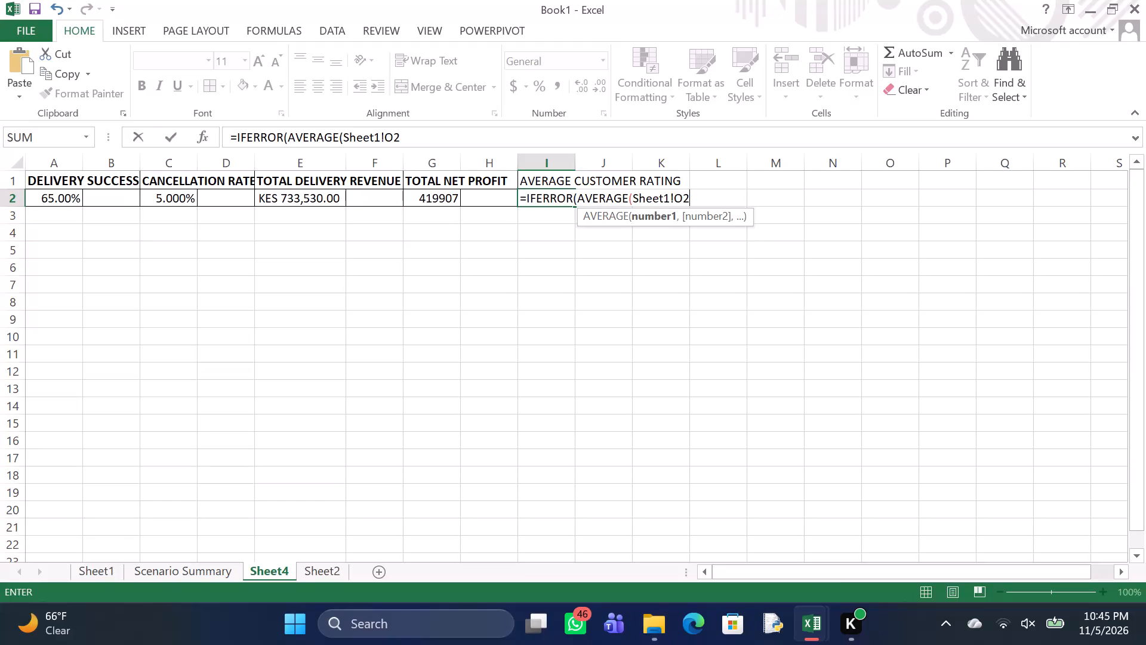
pyautogui.press('o')
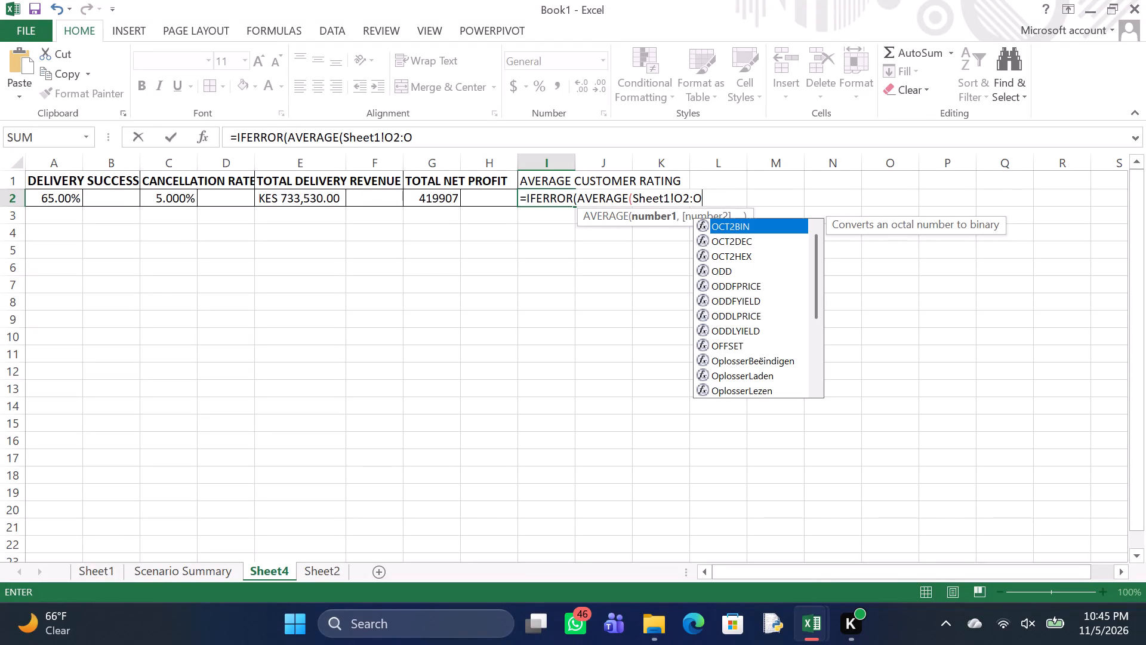
pyautogui.press('1')
pyautogui.press('0')
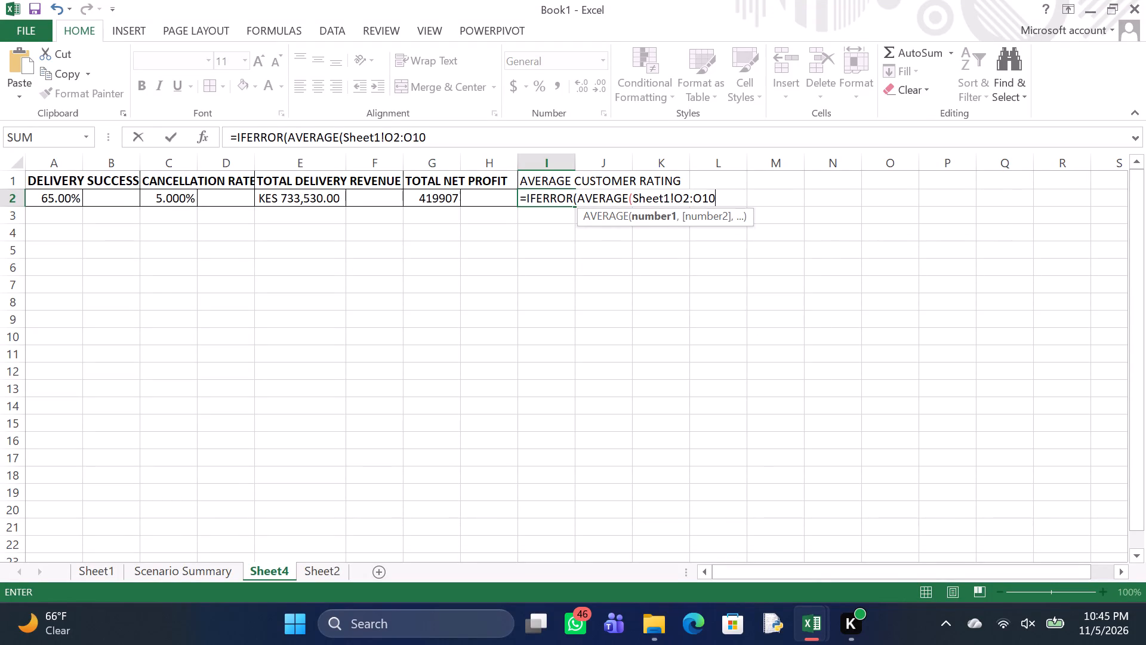
pyautogui.press('1')
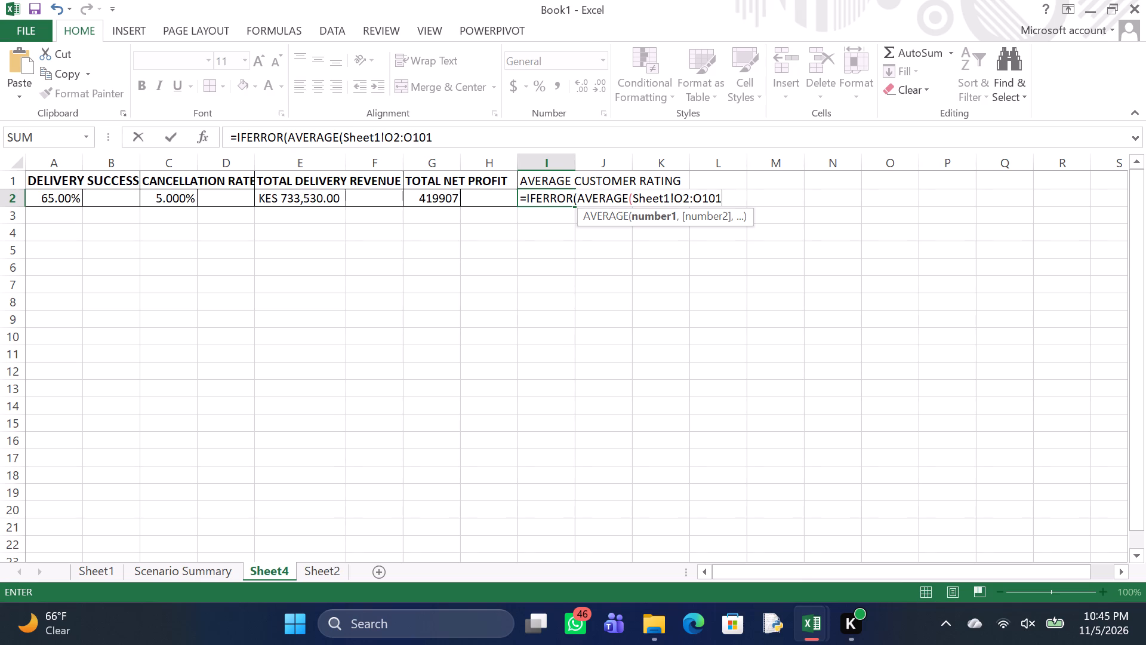
pyautogui.hotkey('shift', ')')
pyautogui.press(',')
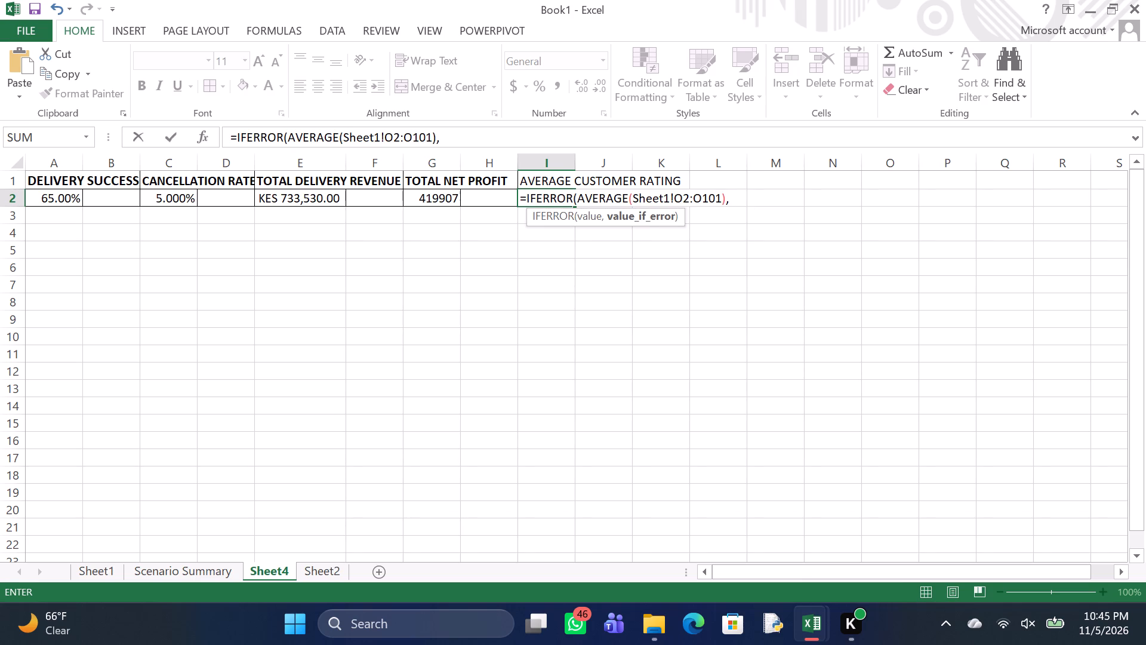
pyautogui.press('0')
pyautogui.hotkey('shift', ')')
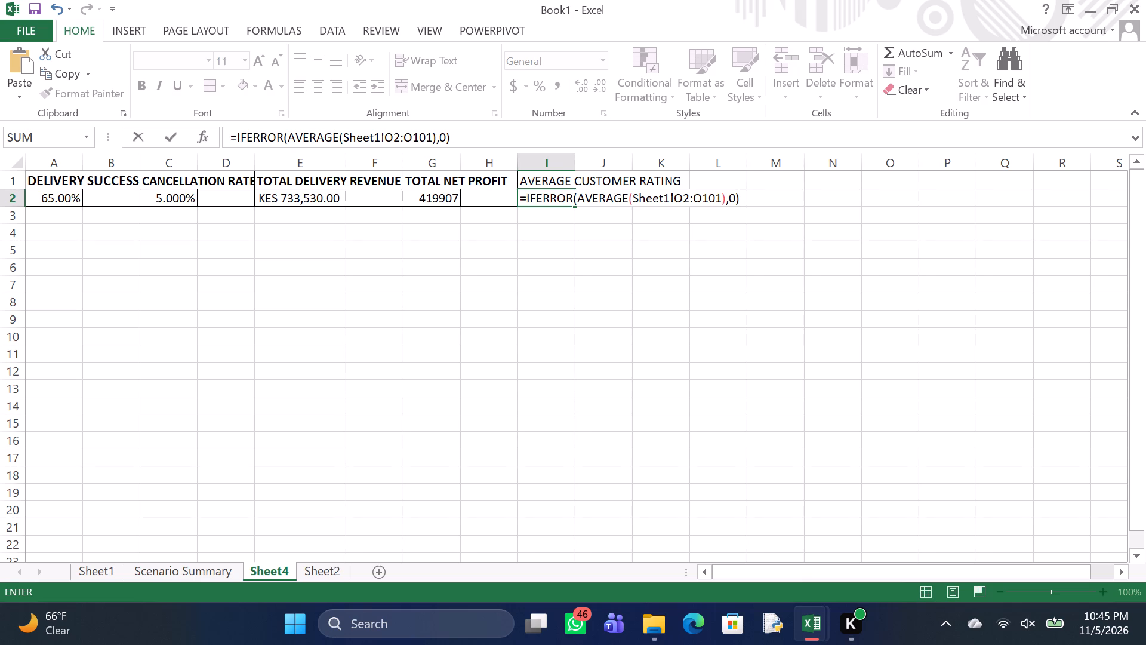
pyautogui.press('Return')
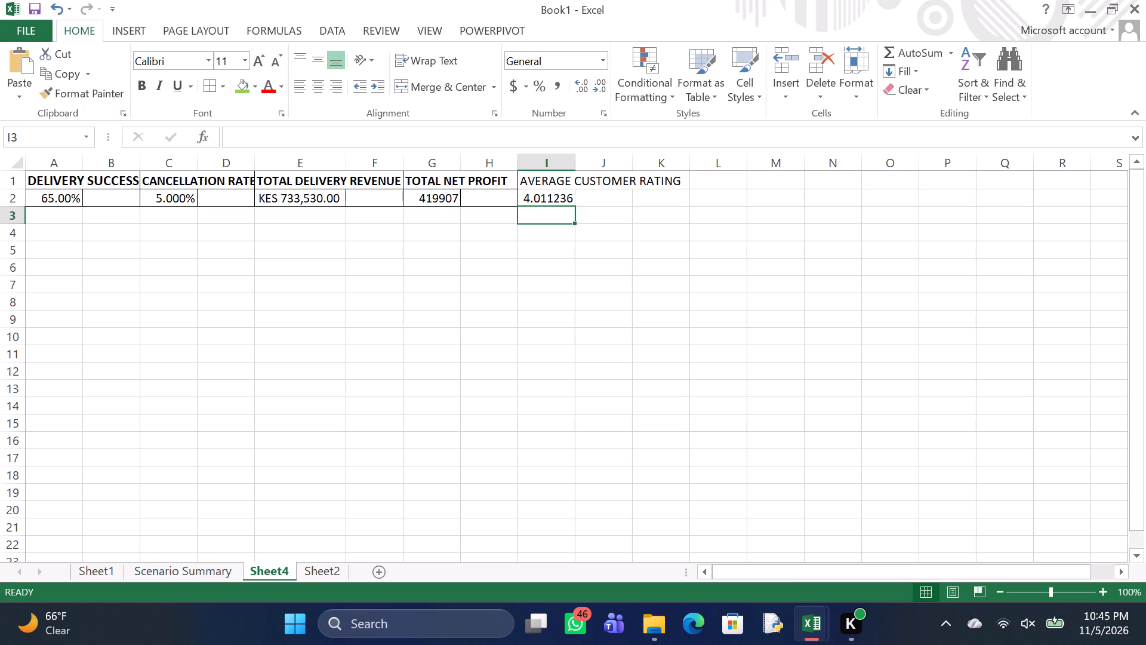
pyautogui.click(692, 273)
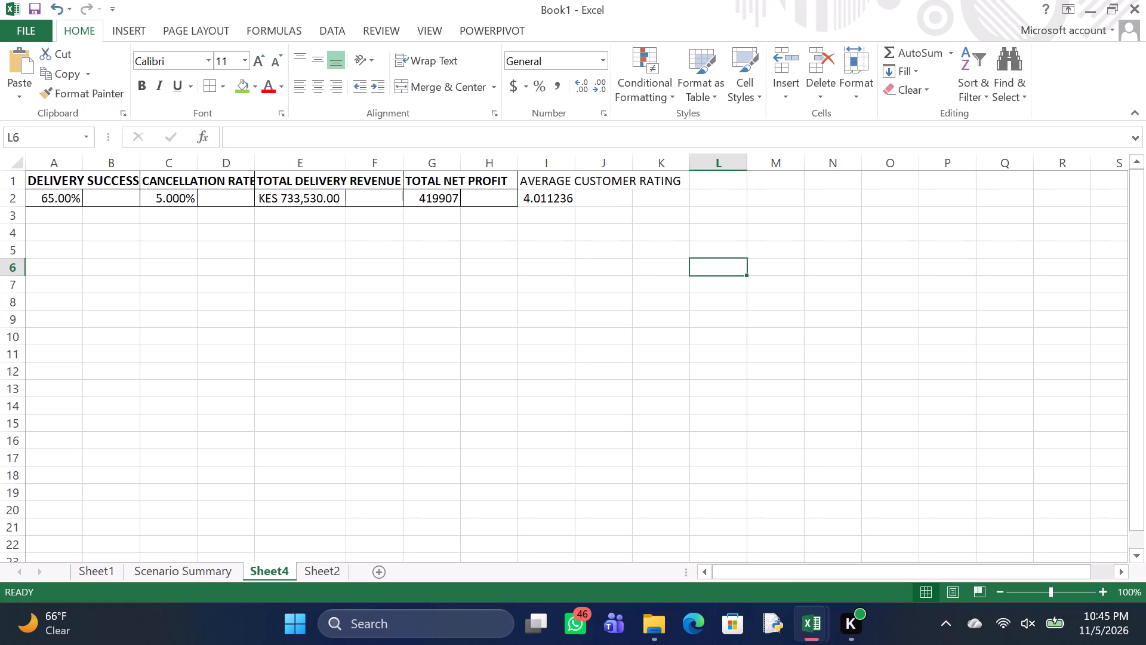
# Make the AVERAGE CUSTOMER RATING heading in cell I1 bold.
pyautogui.click(557, 178)
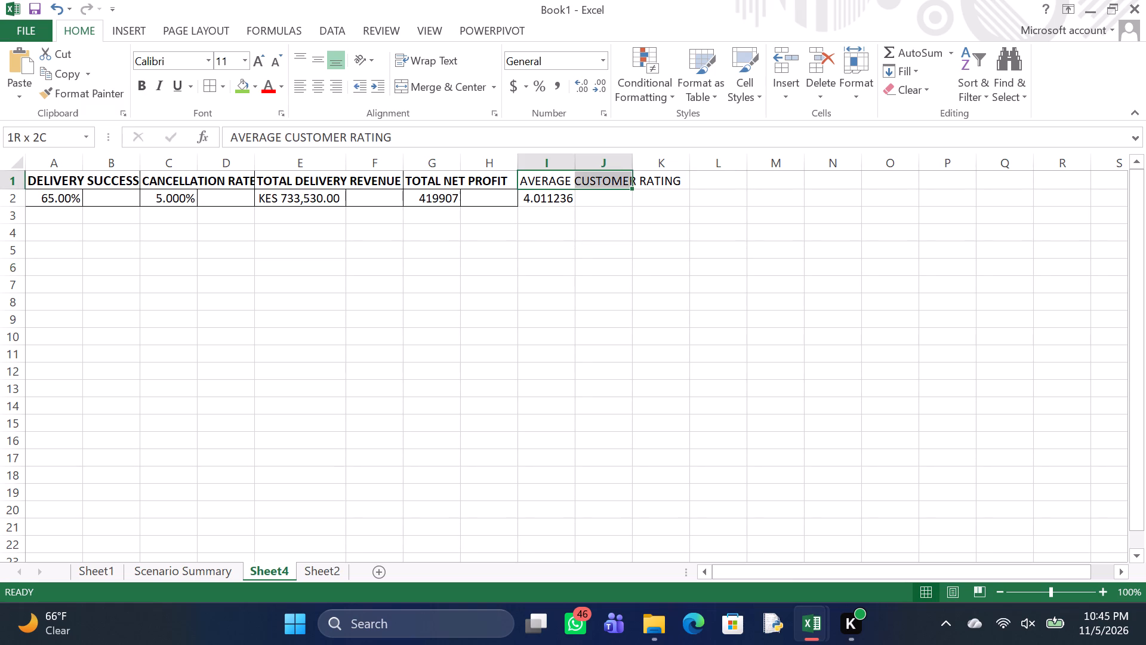
pyautogui.click(145, 82)
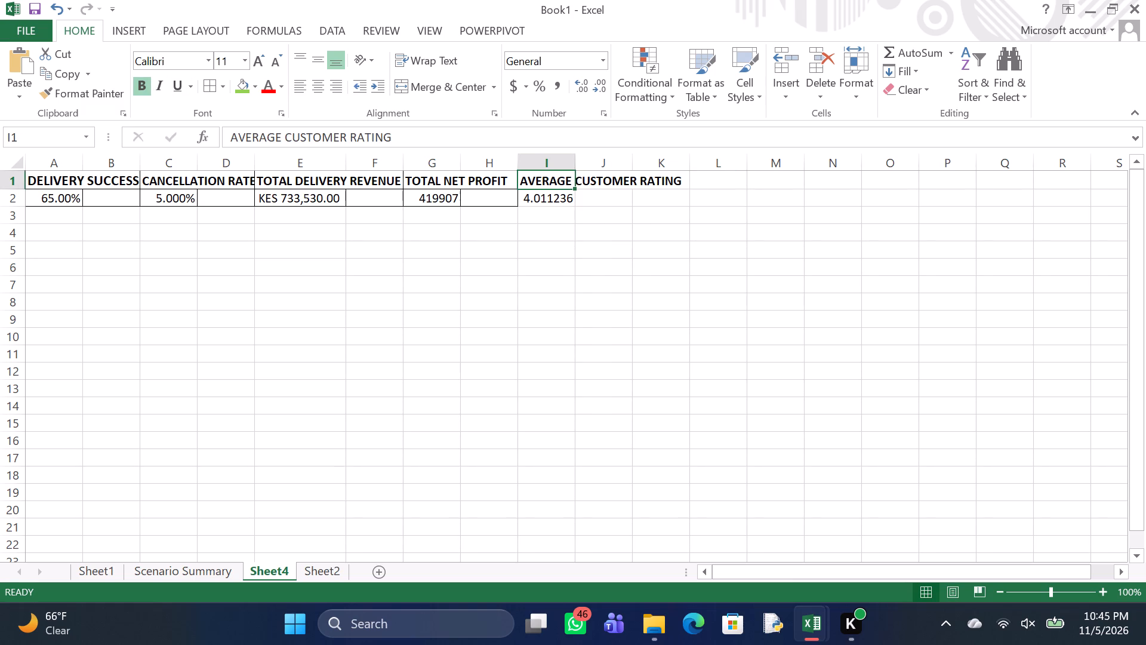
# Apply all borders to the average customer rating block I1:K2.
pyautogui.moveTo(537, 182); pyautogui.dragTo(579, 196)
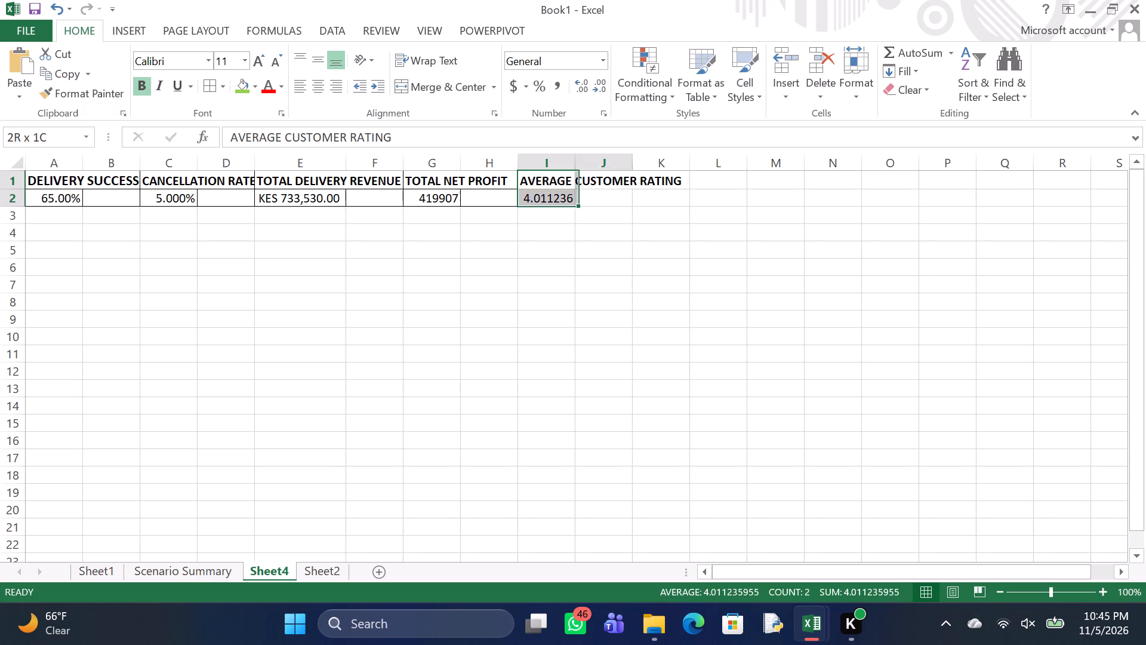
pyautogui.moveTo(579, 196); pyautogui.dragTo(679, 194)
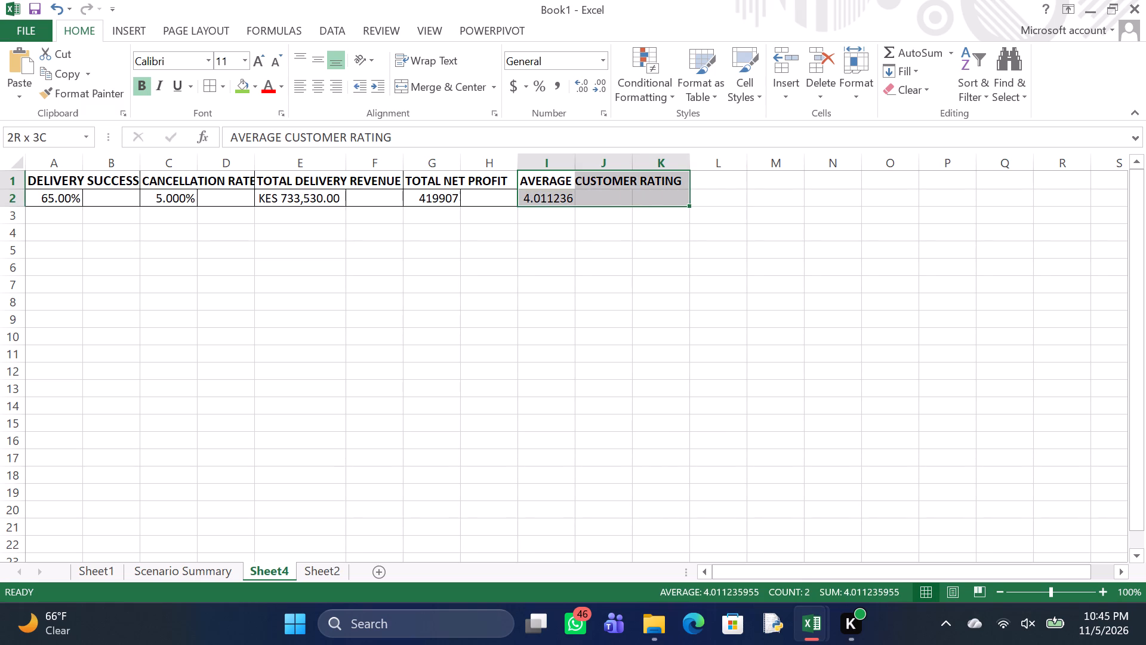
pyautogui.moveTo(679, 194); pyautogui.dragTo(676, 194)
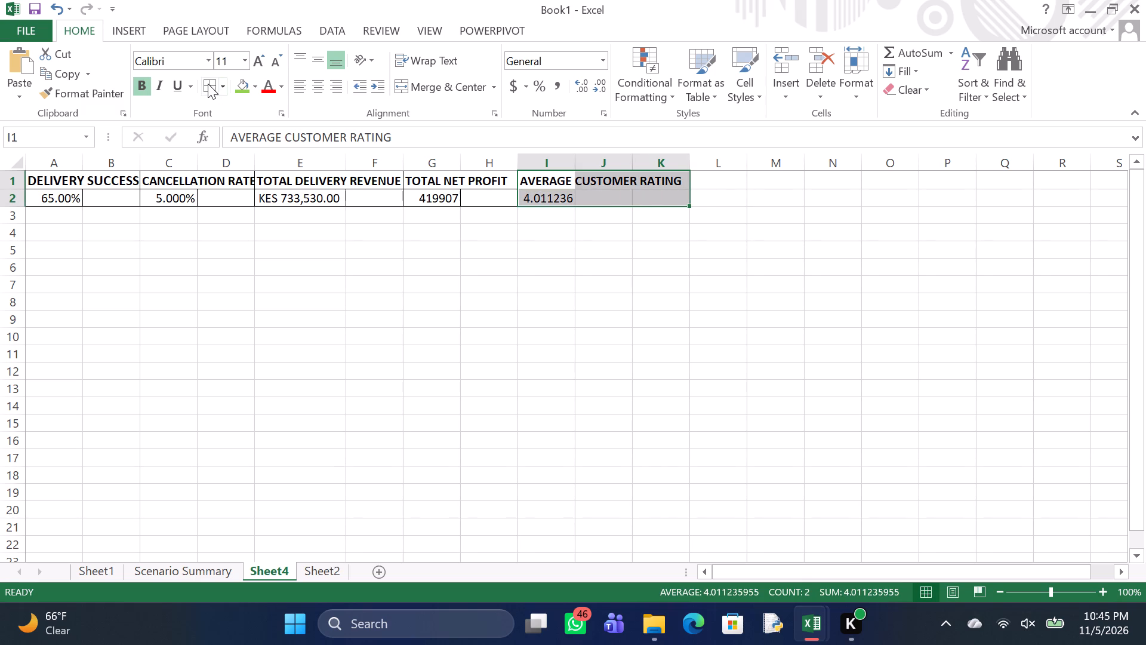
pyautogui.click(208, 84)
# Format the average customer rating in cell I2 as Accounting with the $ symbol and 2 decimal places.
pyautogui.click(532, 201)
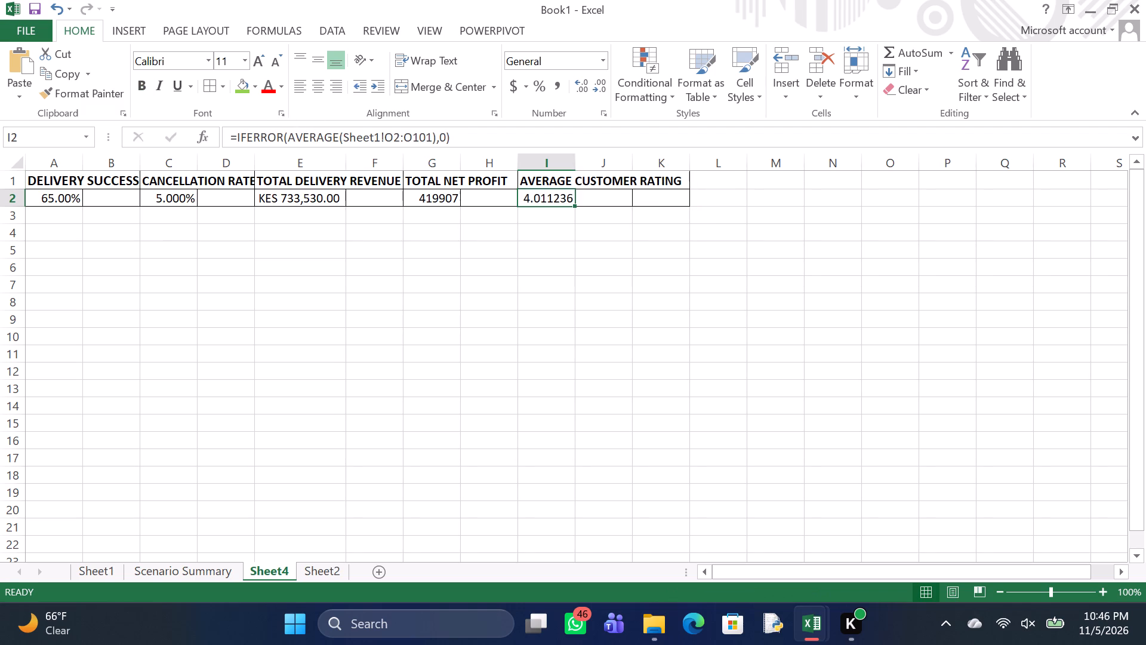
pyautogui.click(525, 90)
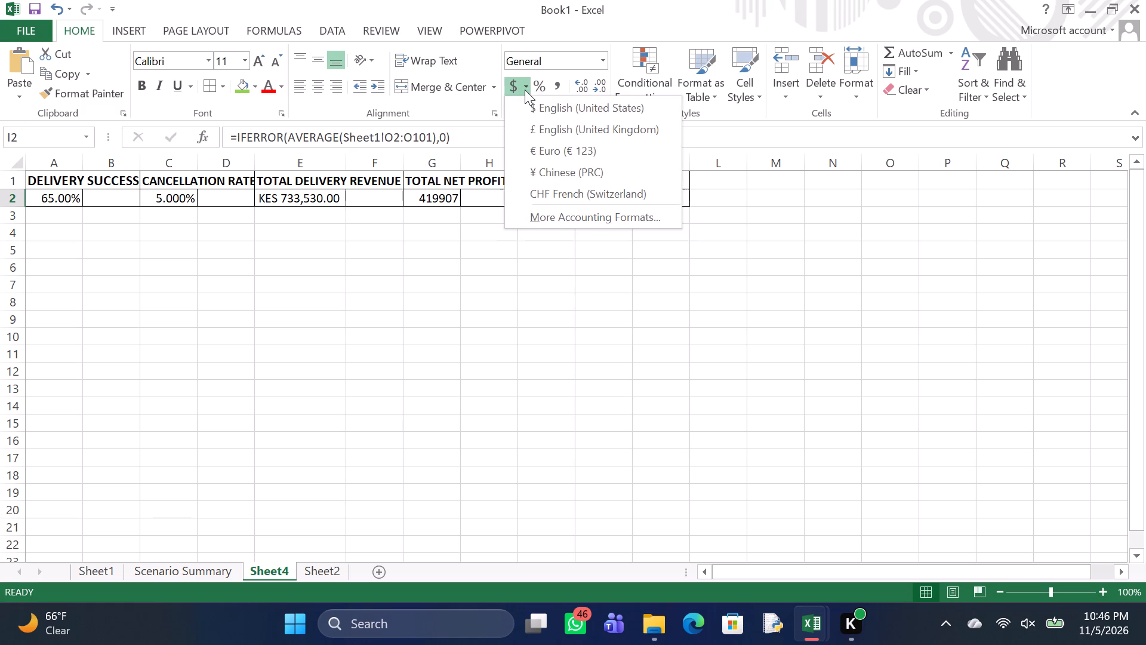
pyautogui.click(557, 223)
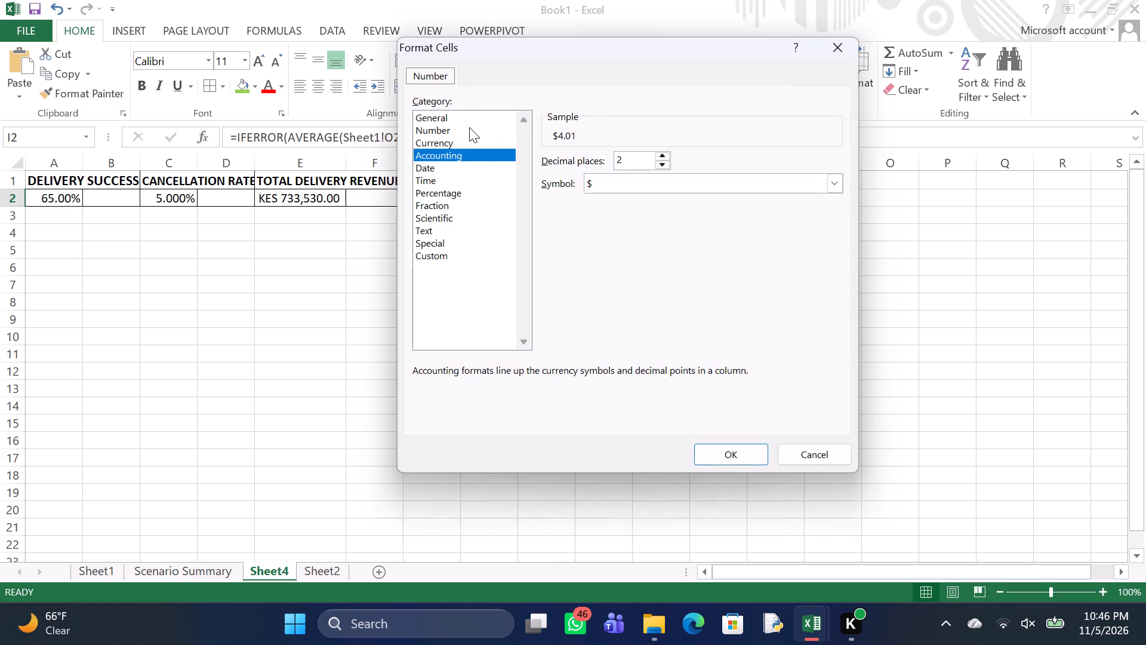
pyautogui.click(660, 164)
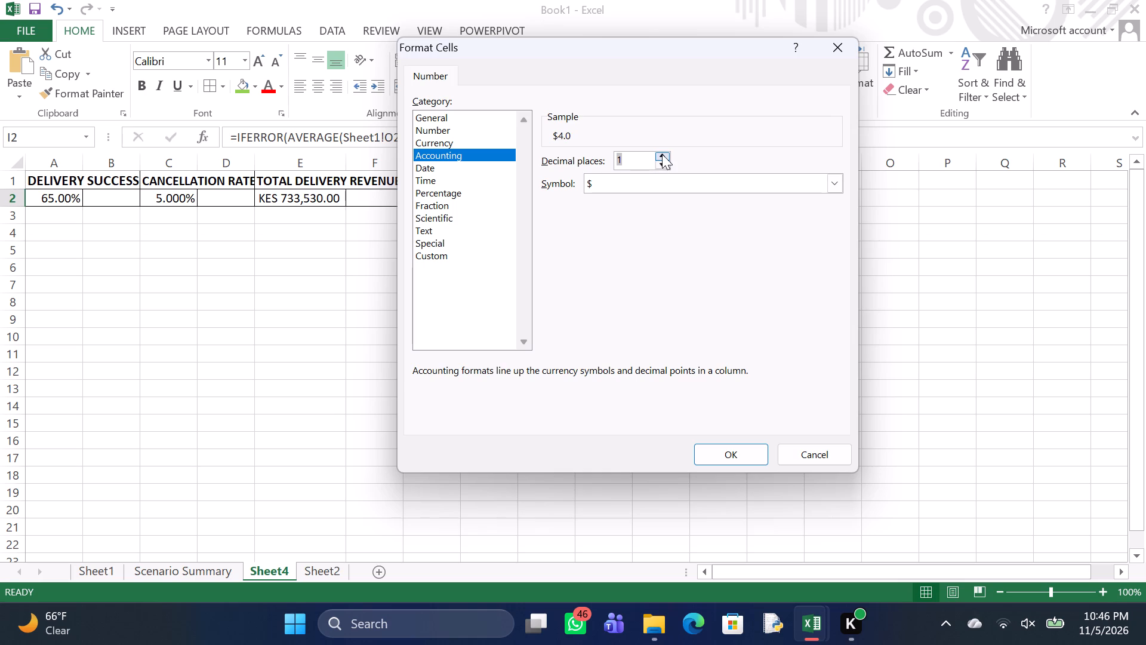
pyautogui.click(662, 154)
pyautogui.click(714, 453)
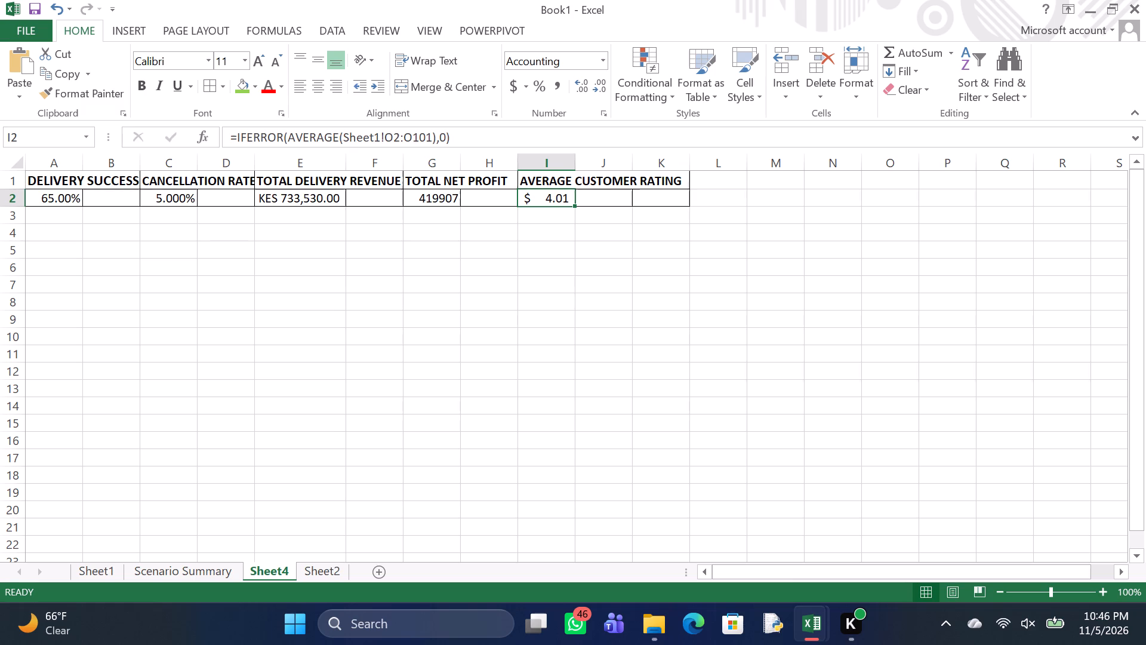
# Add the heading AVERAGE COST PER KM in cell K1.
pyautogui.click(677, 178)
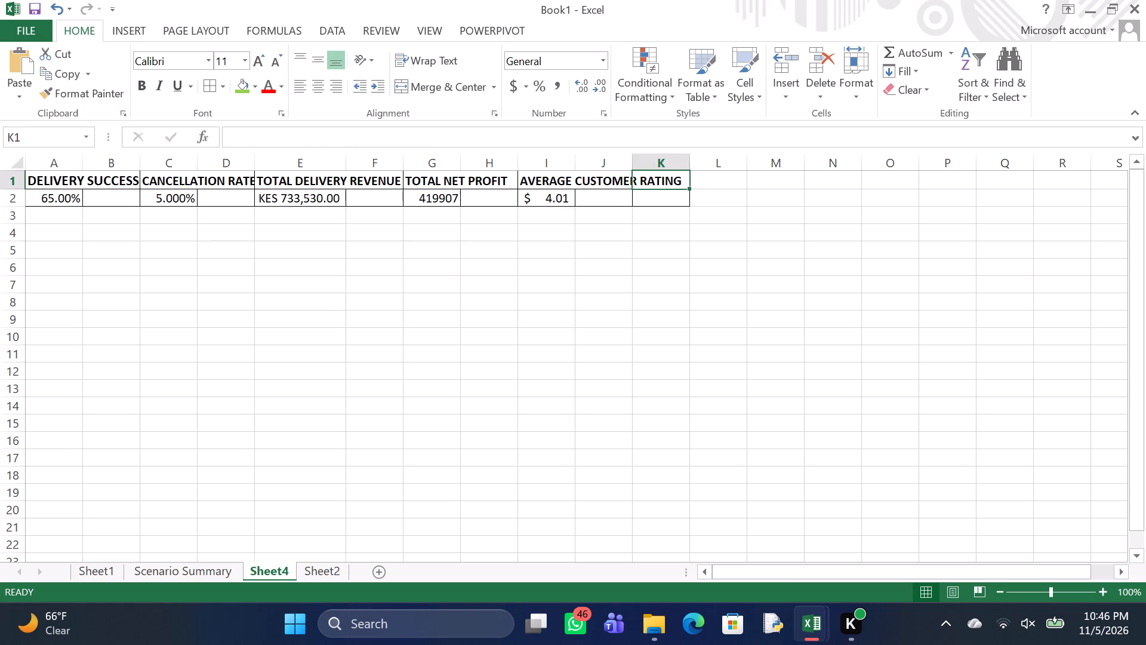
pyautogui.write('AVER')
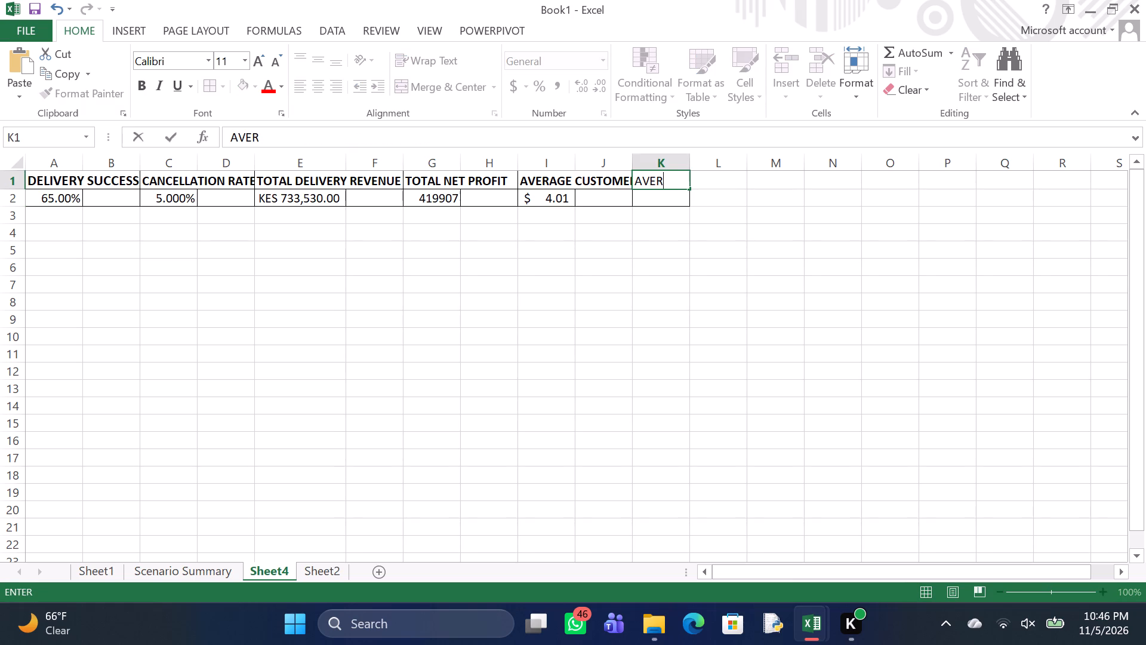
pyautogui.press('a')
pyautogui.write('GE C')
pyautogui.press('o')
pyautogui.press('s')
pyautogui.press('t')
pyautogui.press('space')
pyautogui.press('p')
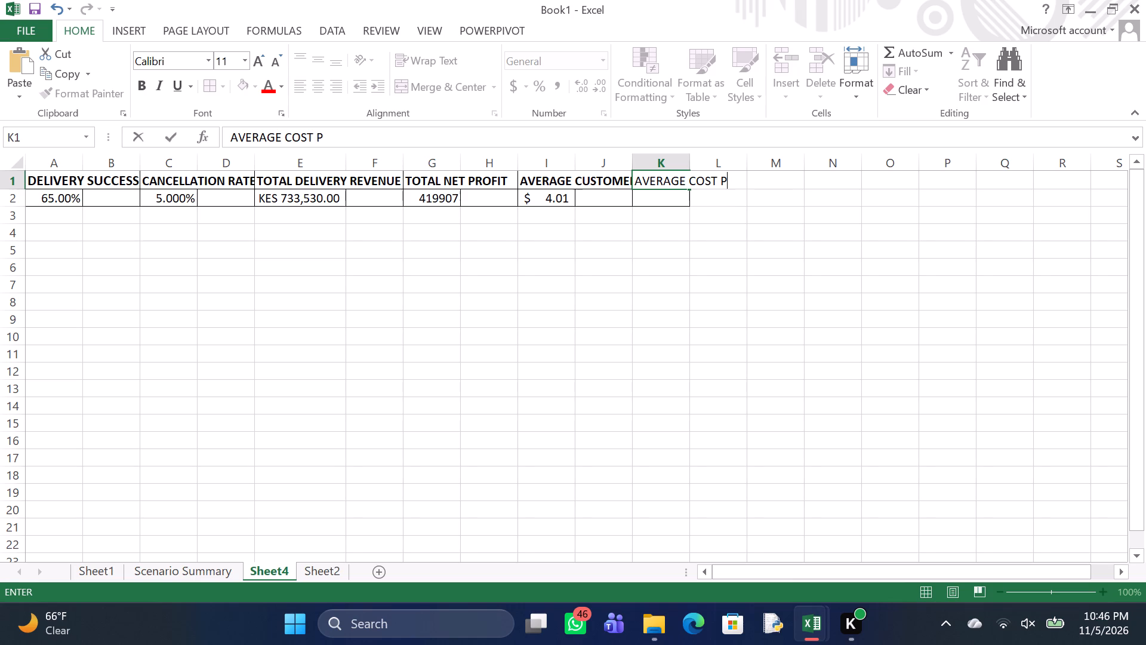
pyautogui.write('ER')
pyautogui.press('space')
pyautogui.write('KM')
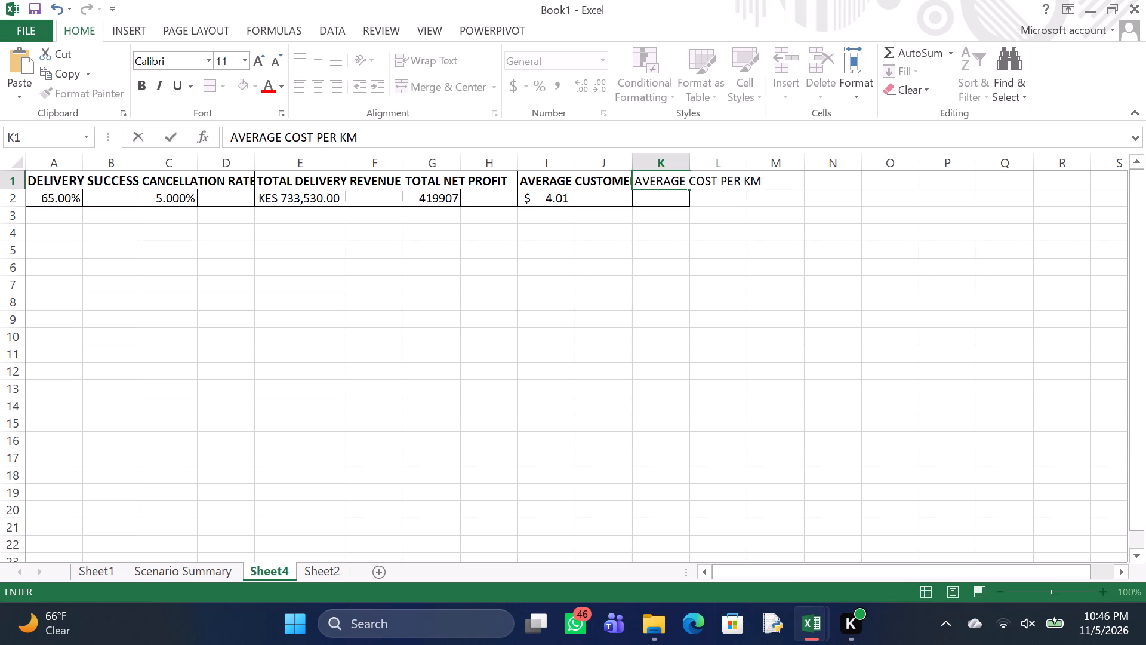
pyautogui.press('Return')
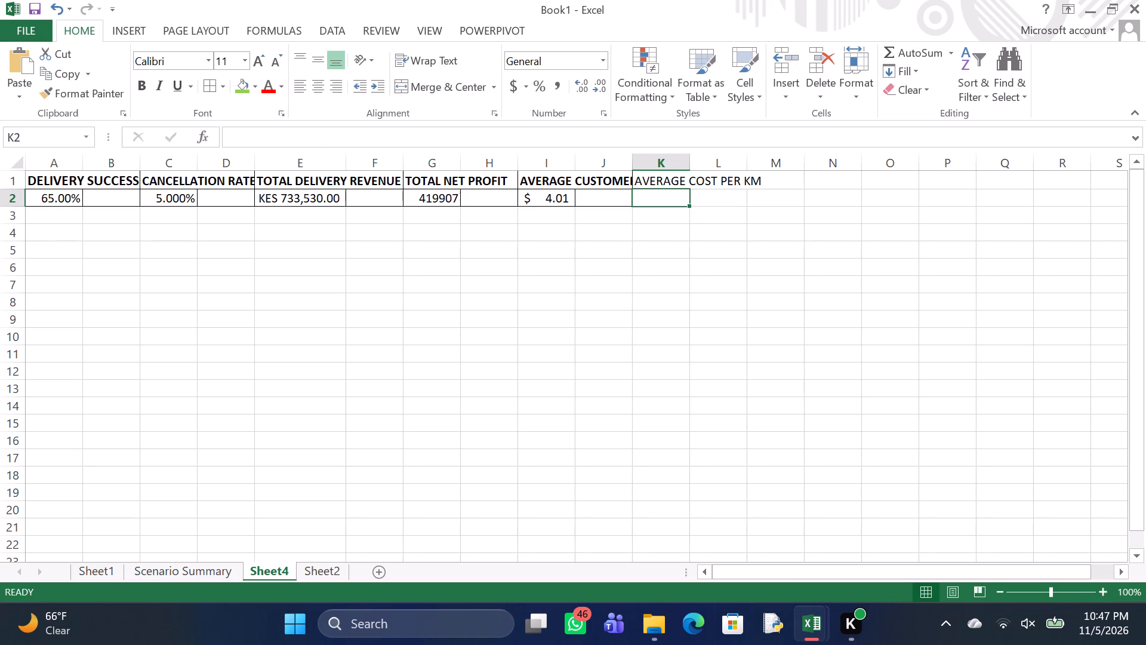
# Calculate the average cost per km in cell K2 with =IFERROR(SUM(Sheet1!S2:S101)/SUM(Sheet1!I2:I101),0).
pyautogui.press('=')
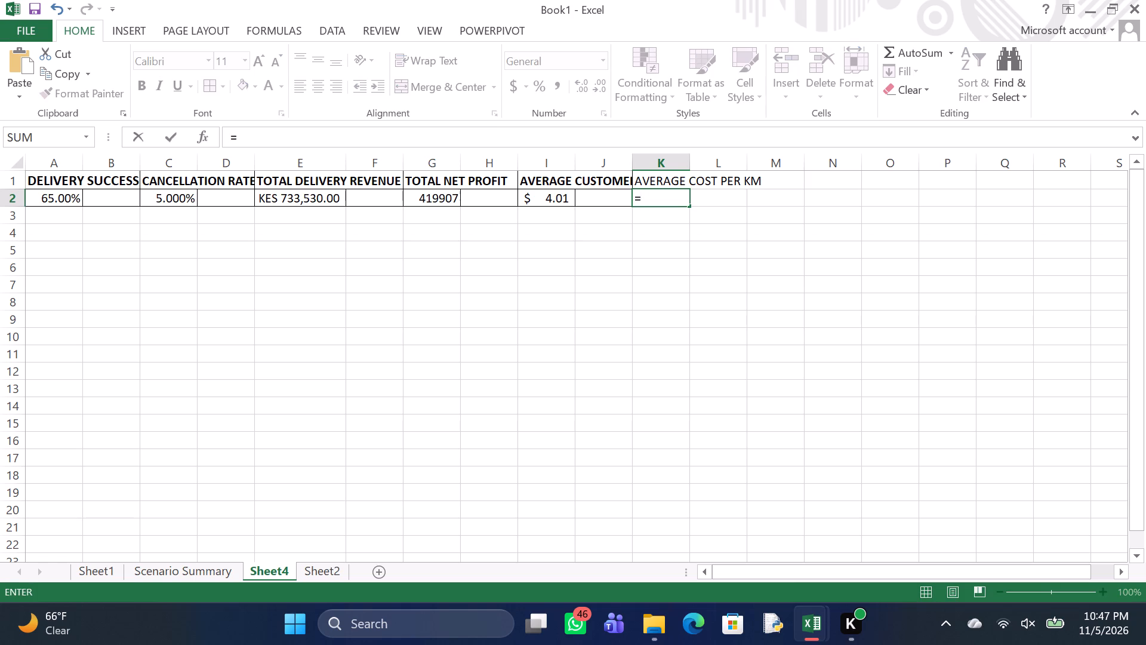
pyautogui.write('IFERRO')
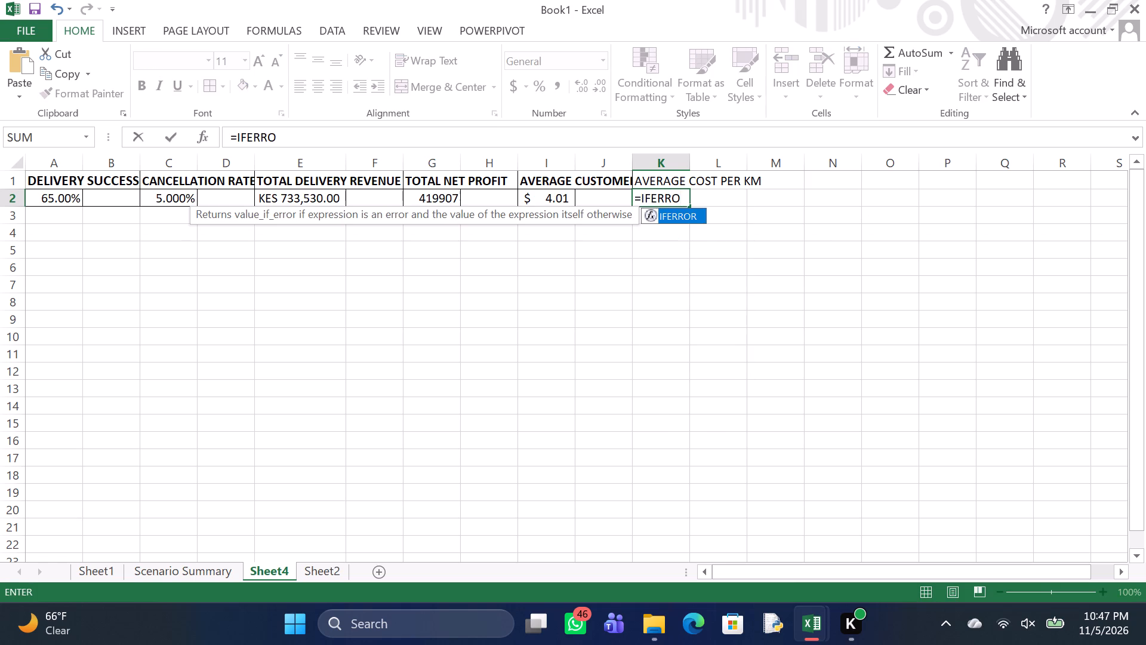
pyautogui.press('r')
pyautogui.write('(SUM')
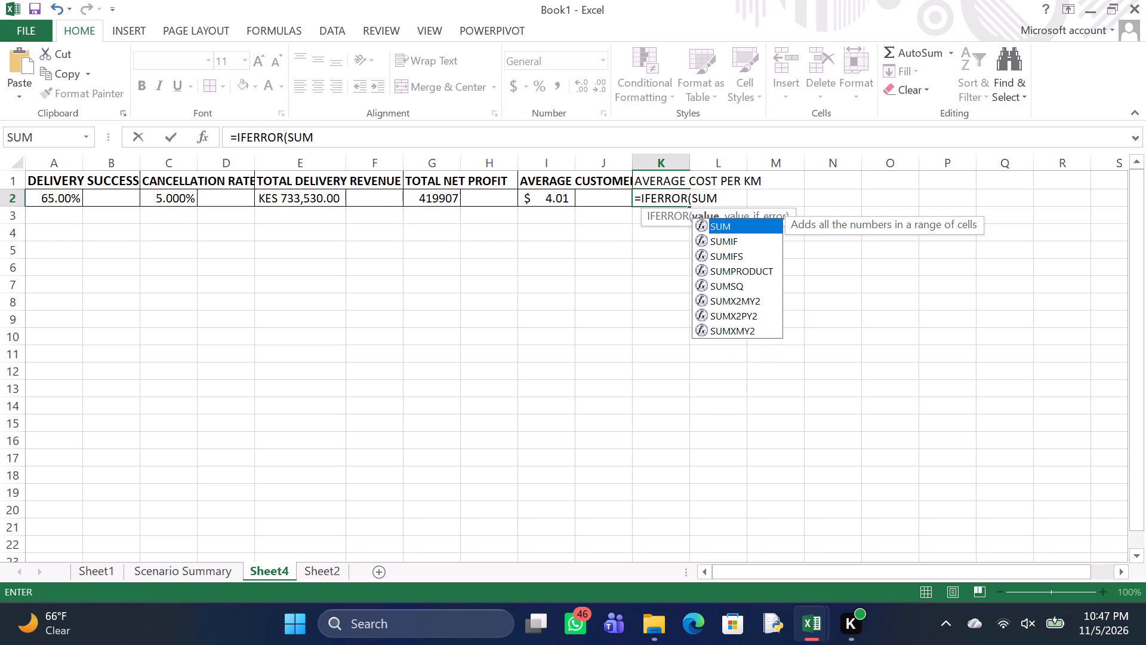
pyautogui.write('(S')
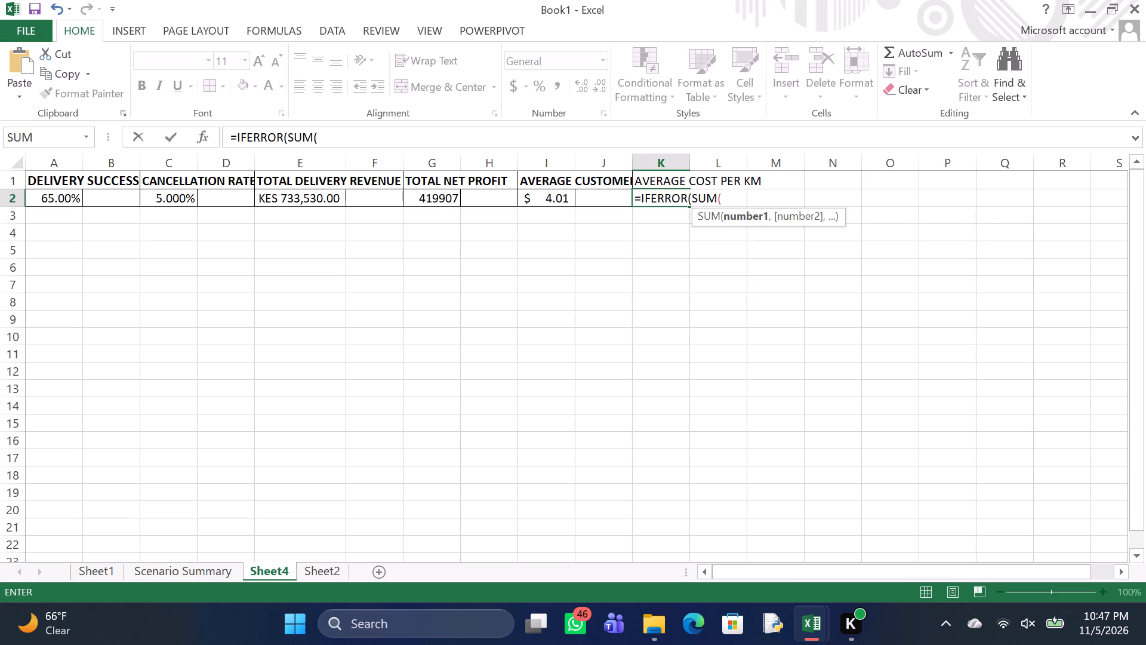
pyautogui.write('heet')
pyautogui.press('1')
pyautogui.hotkey('shift', '!')
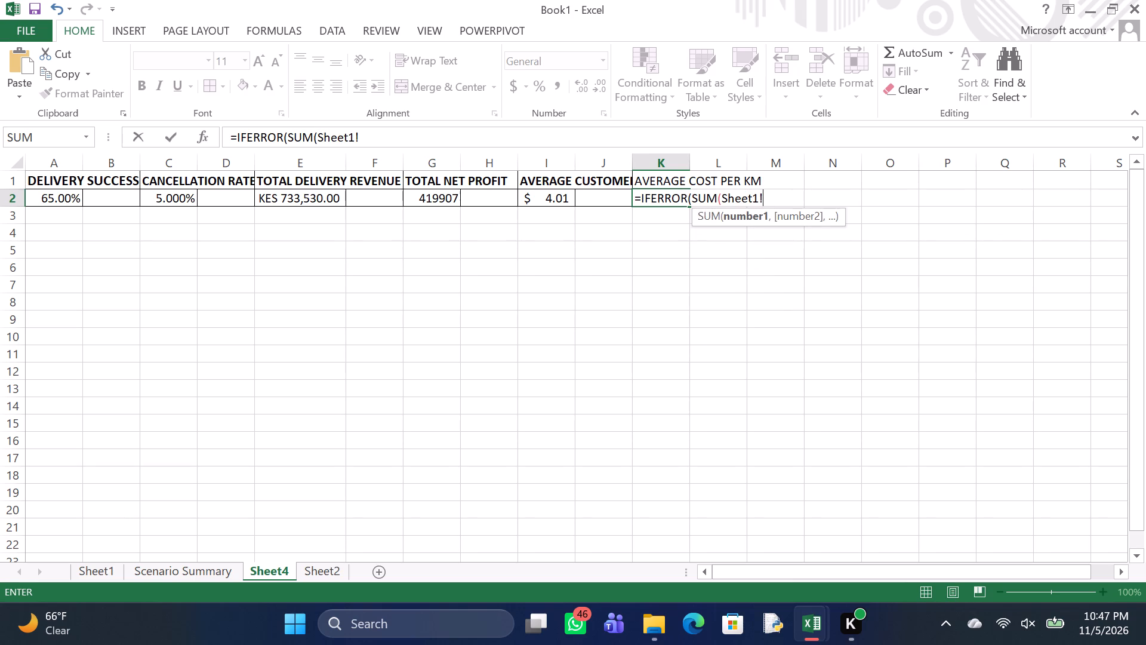
pyautogui.write('S2')
pyautogui.hotkey('shift', ':')
pyautogui.press('s')
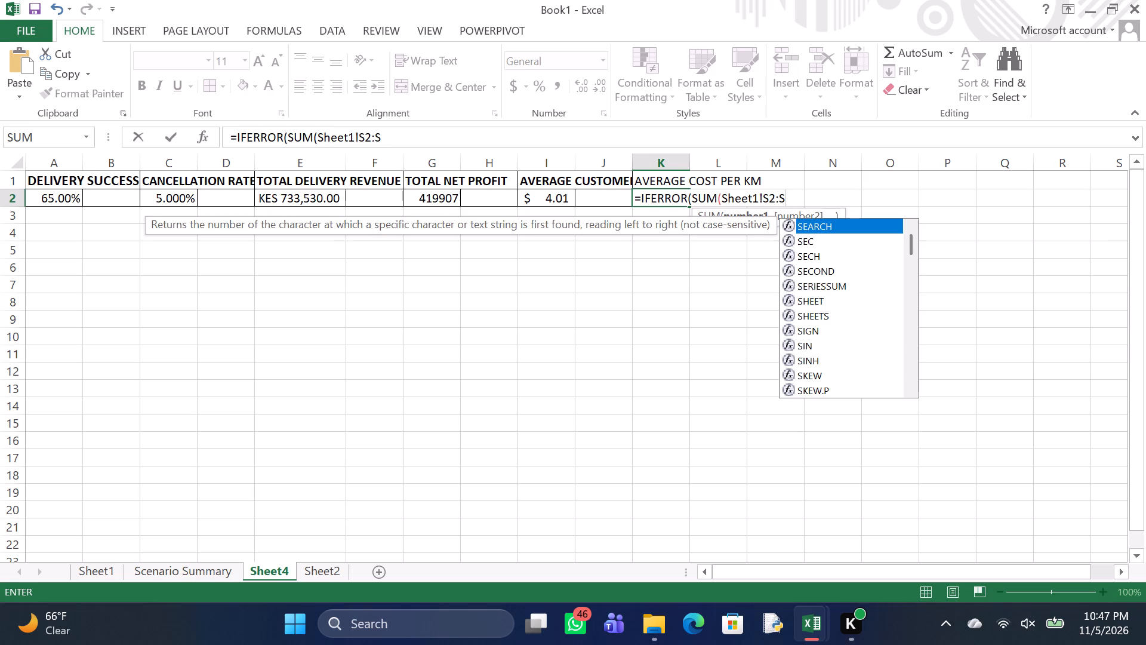
pyautogui.write('10')
pyautogui.press('1')
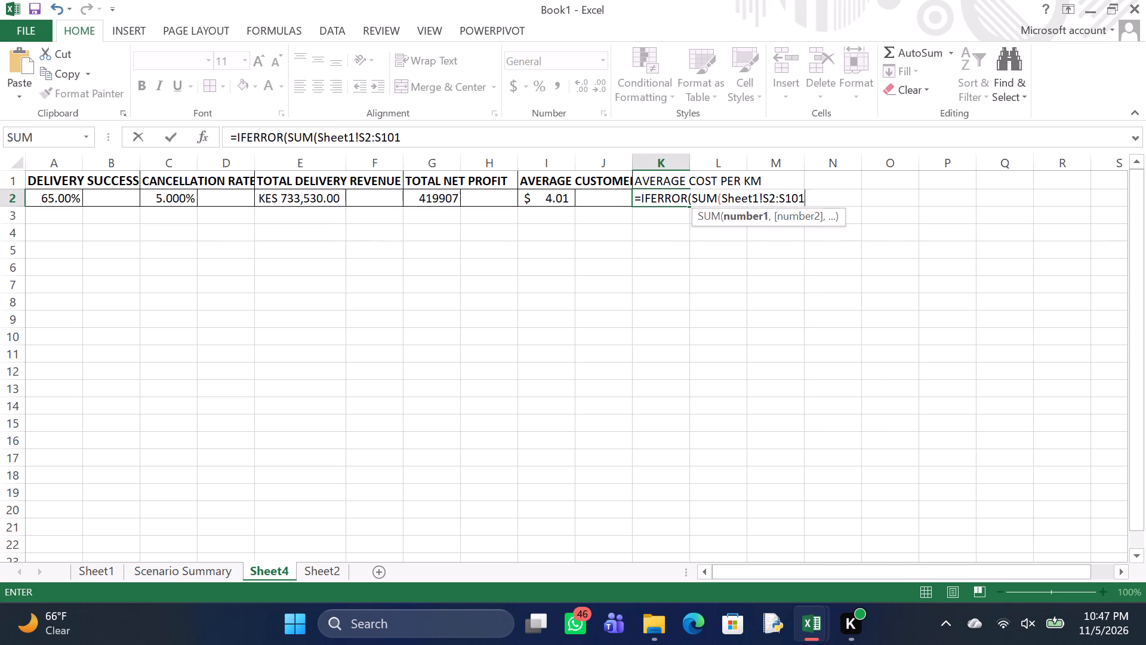
pyautogui.hotkey('shift', ')')
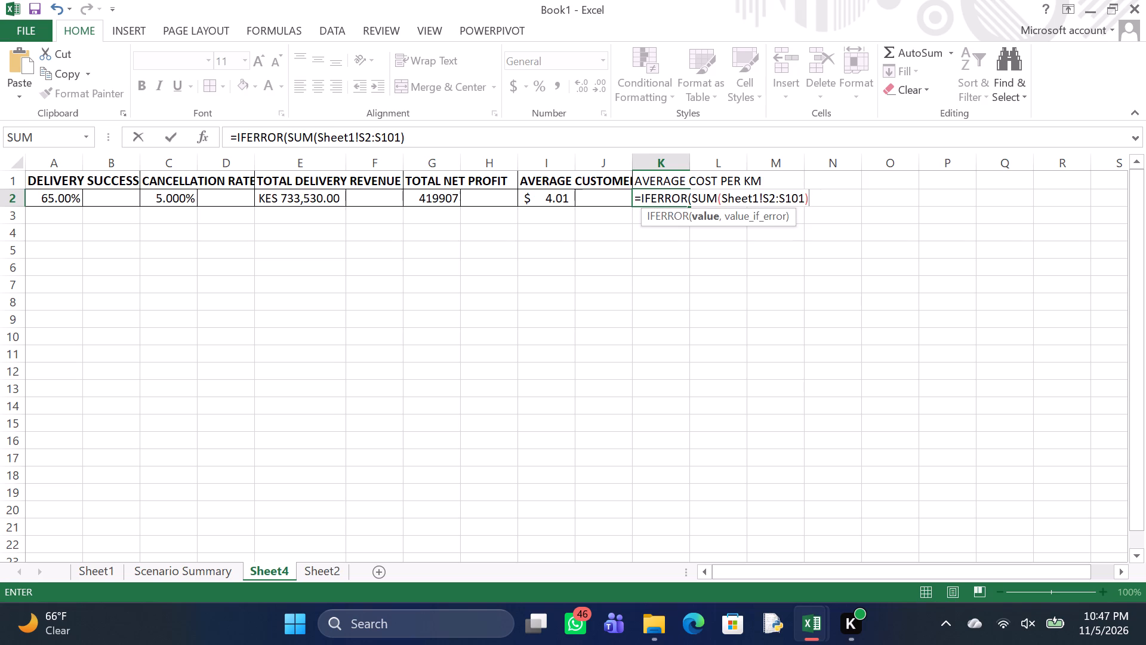
pyautogui.press('/')
pyautogui.write('SU')
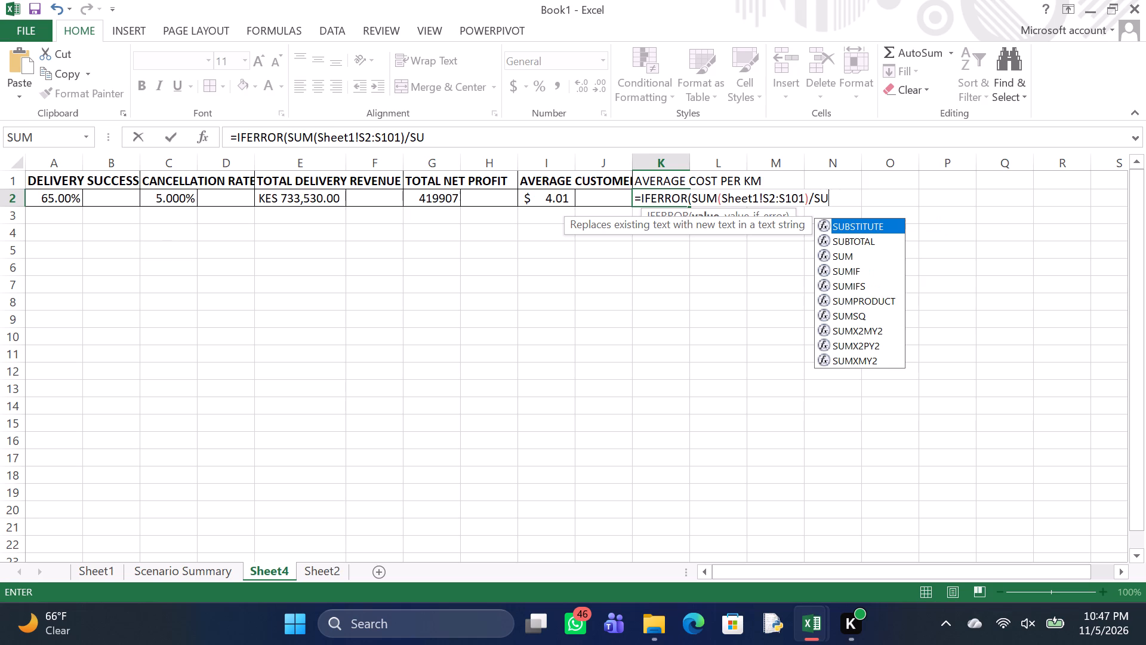
pyautogui.press('m')
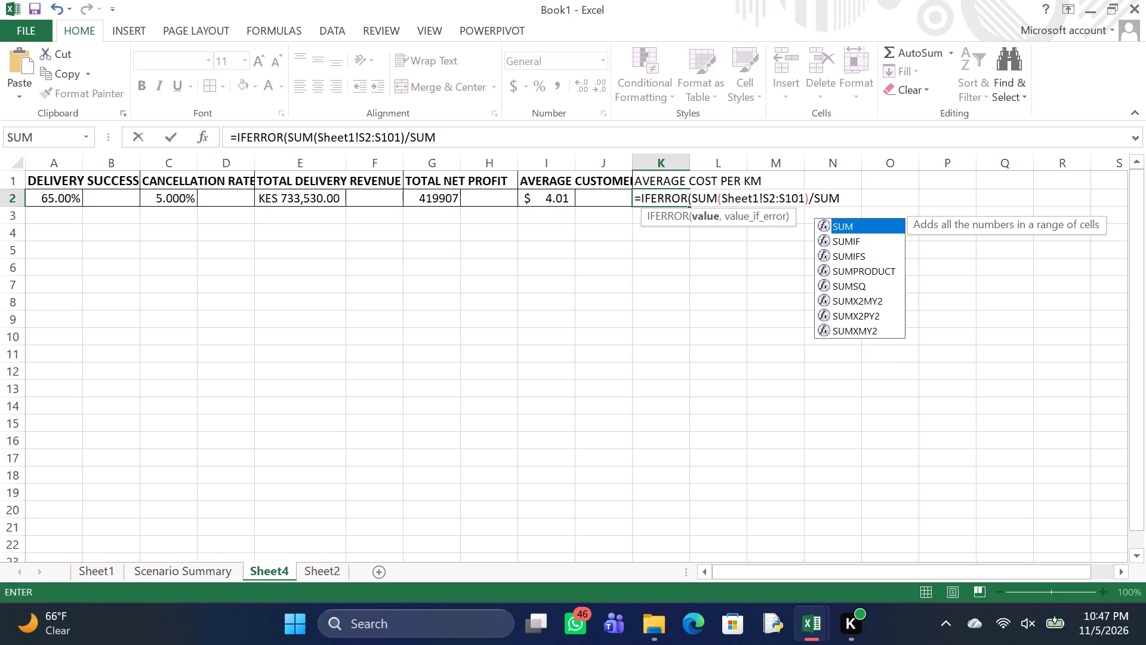
pyautogui.write('(S')
pyautogui.write('heet')
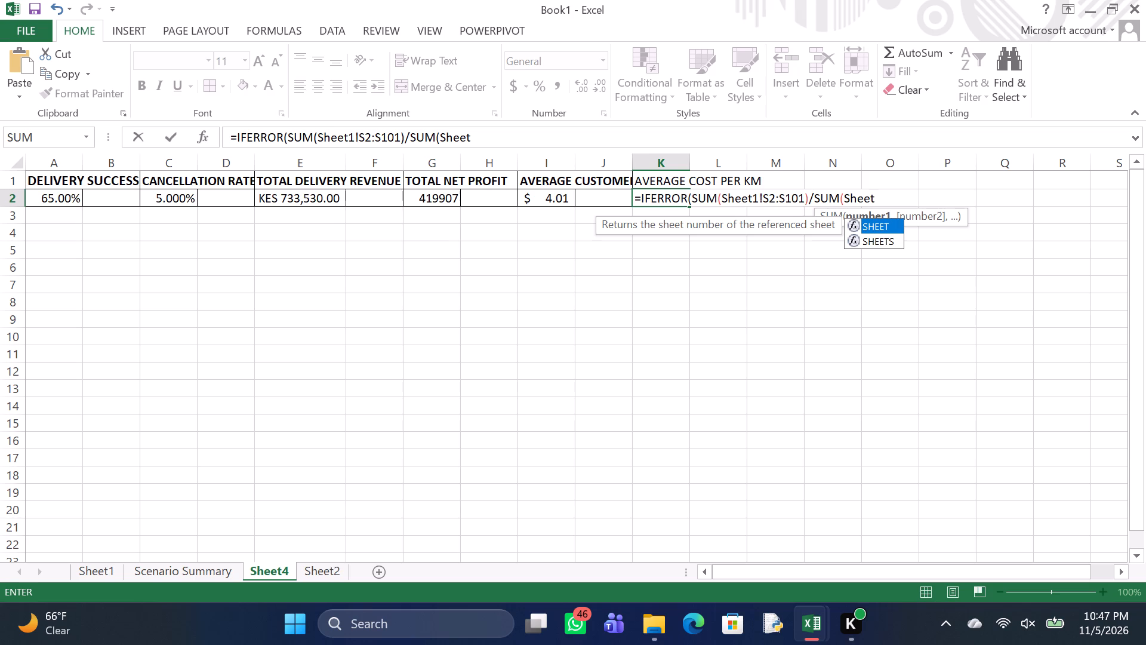
pyautogui.press('1')
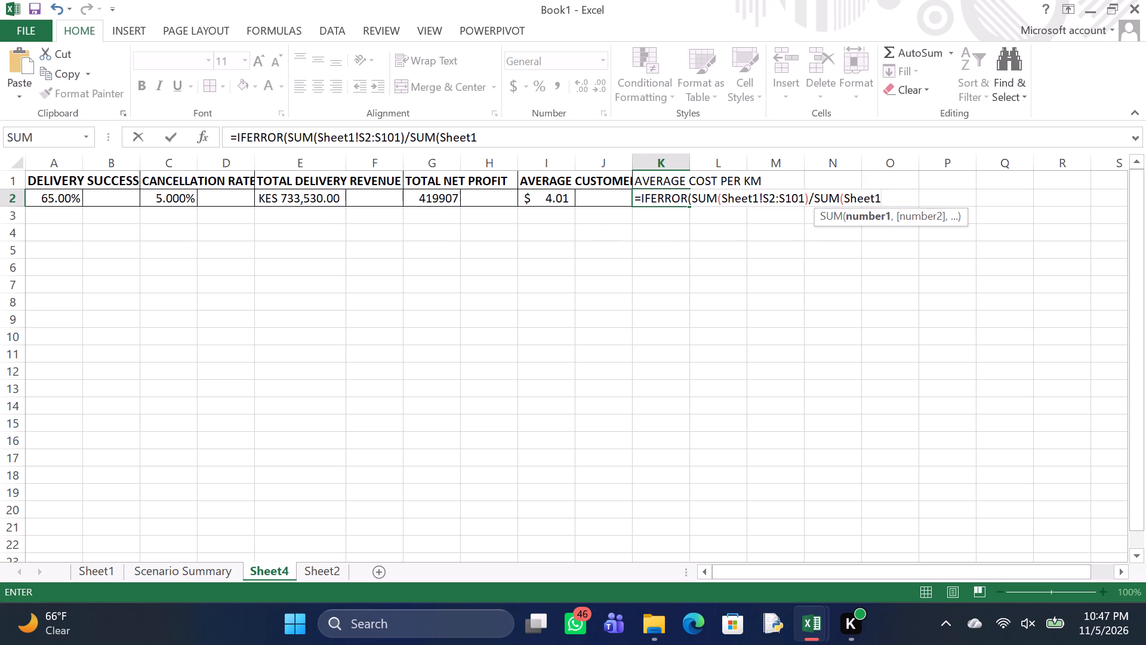
pyautogui.hotkey('shift', '!')
pyautogui.write('I2')
pyautogui.hotkey('shift', ':')
pyautogui.write('I1')
pyautogui.write('01')
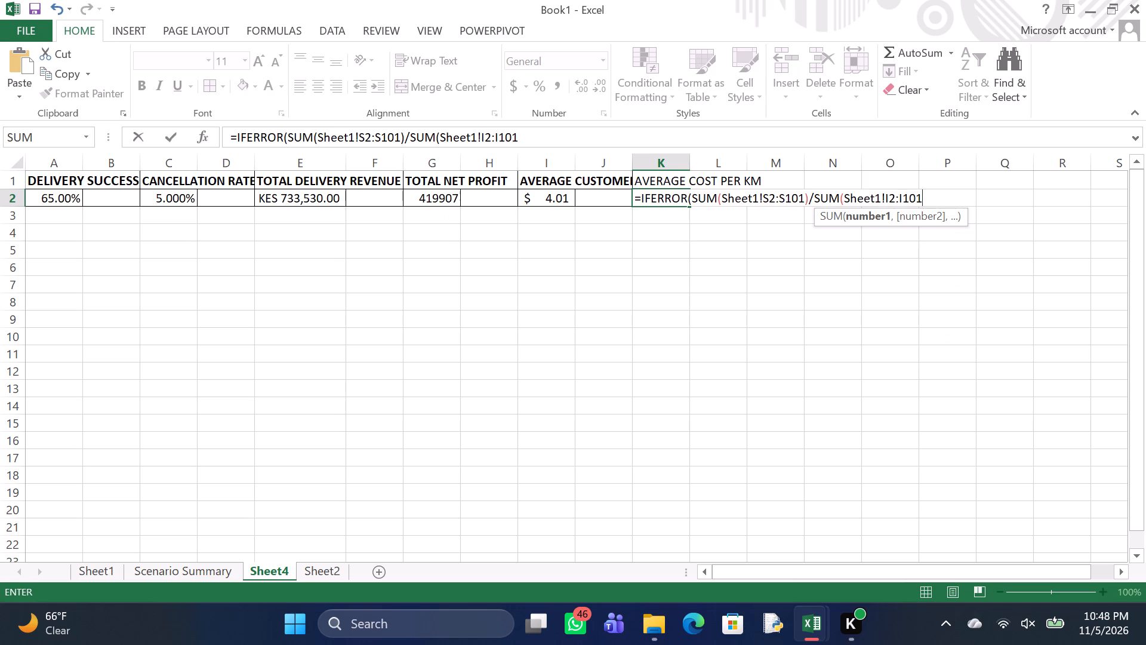
pyautogui.hotkey('shift', ')')
pyautogui.write(',0')
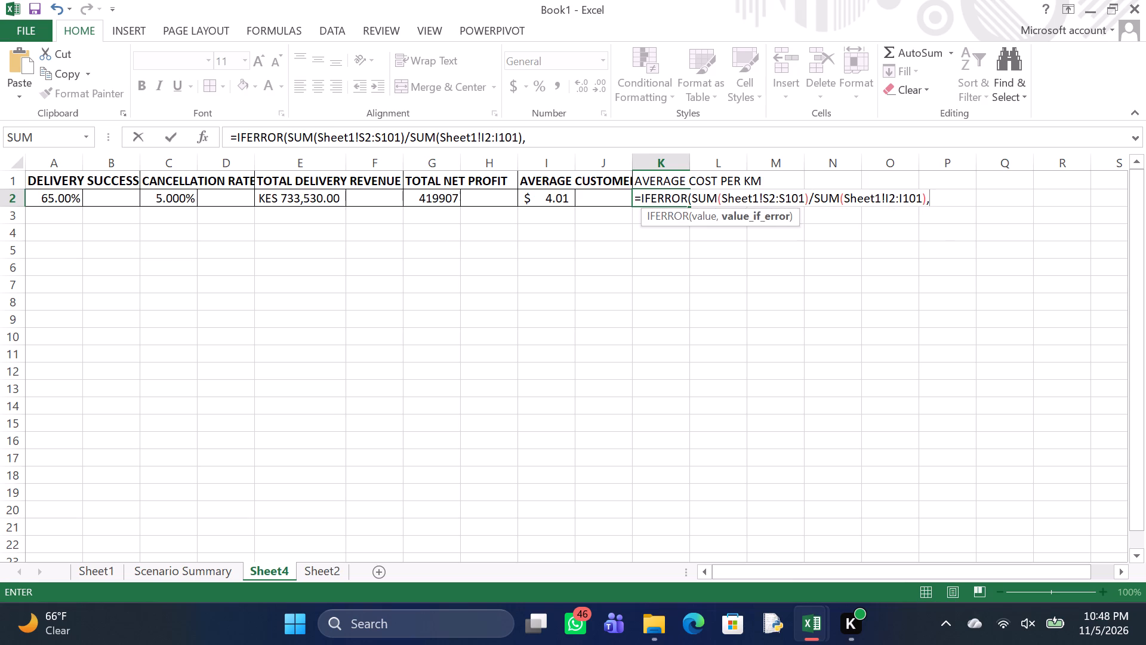
pyautogui.hotkey('shift', ')')
pyautogui.press('Return')
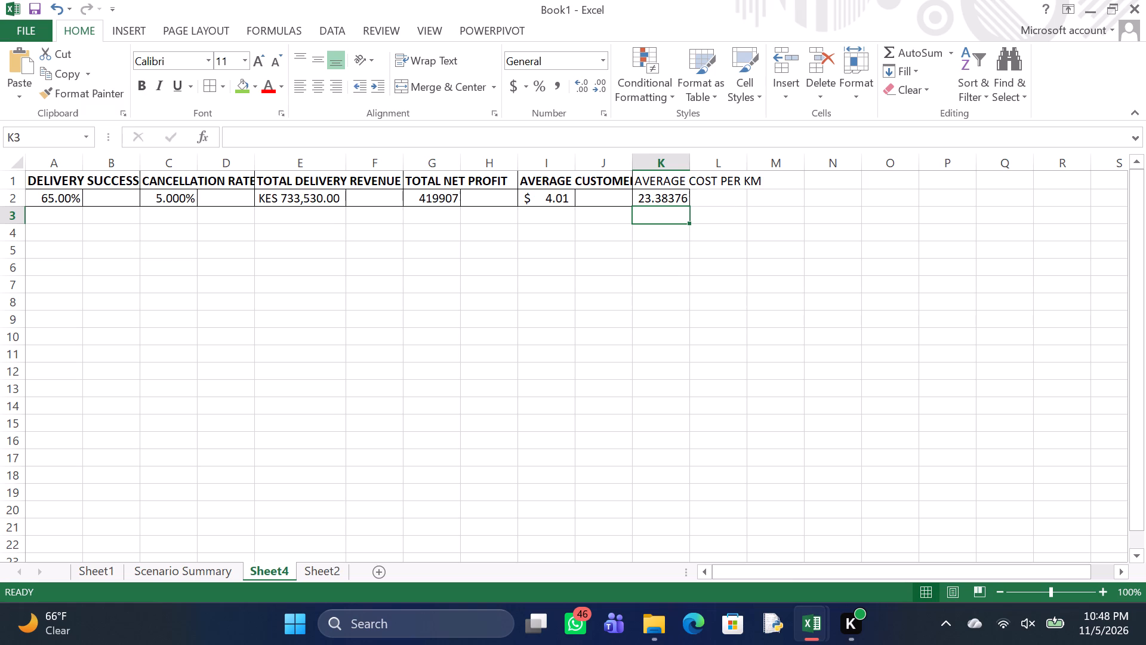
# Format the average cost per km in cell K2 as Currency with the KES symbol and 2 decimal places.
pyautogui.click(672, 194)
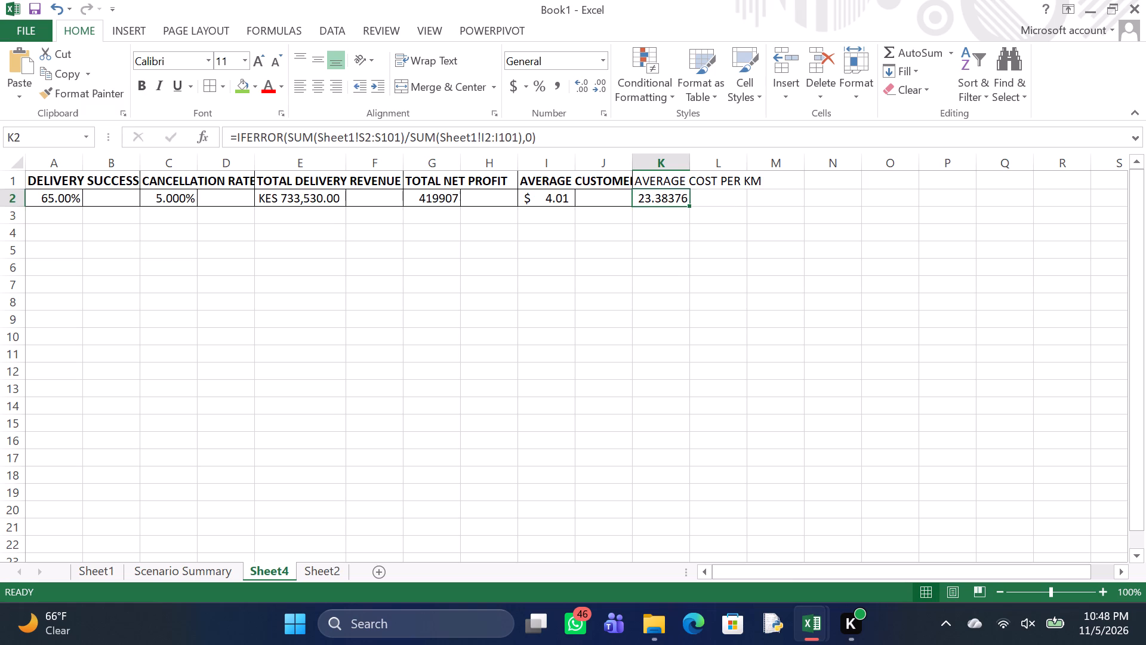
pyautogui.click(529, 88)
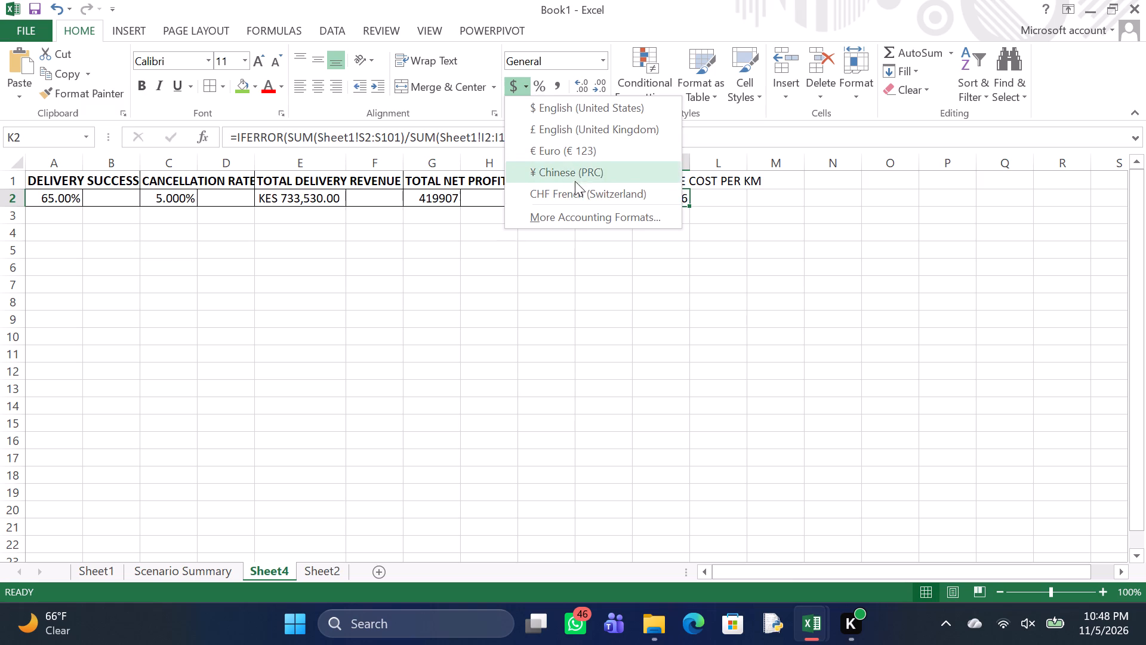
pyautogui.click(575, 211)
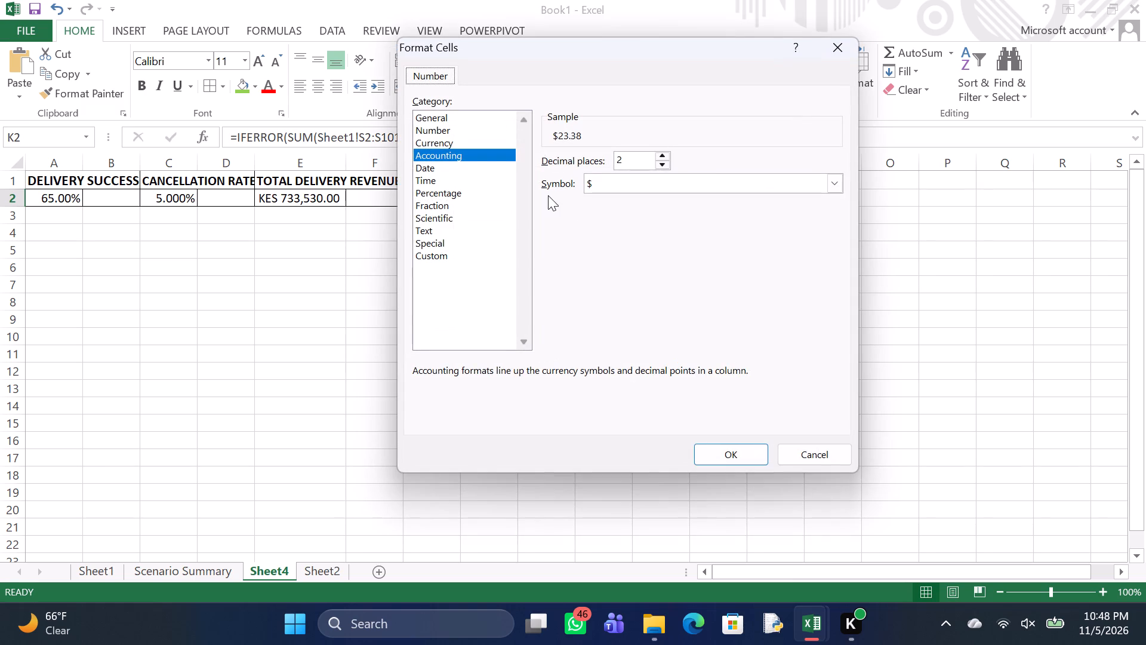
pyautogui.click(466, 140)
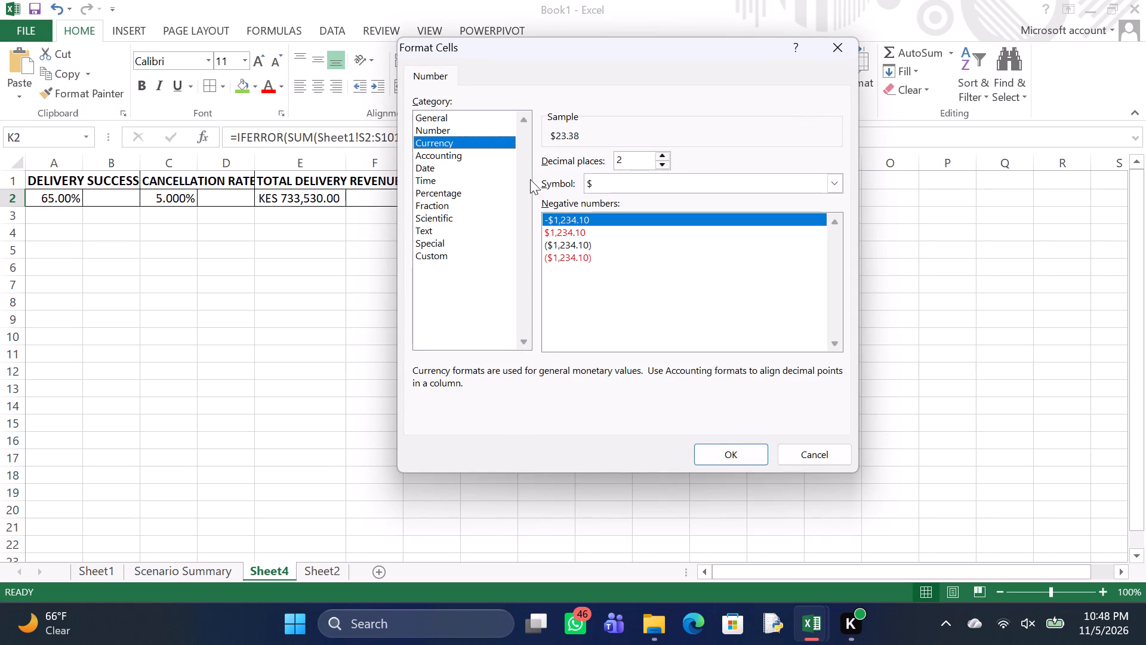
pyautogui.click(639, 181)
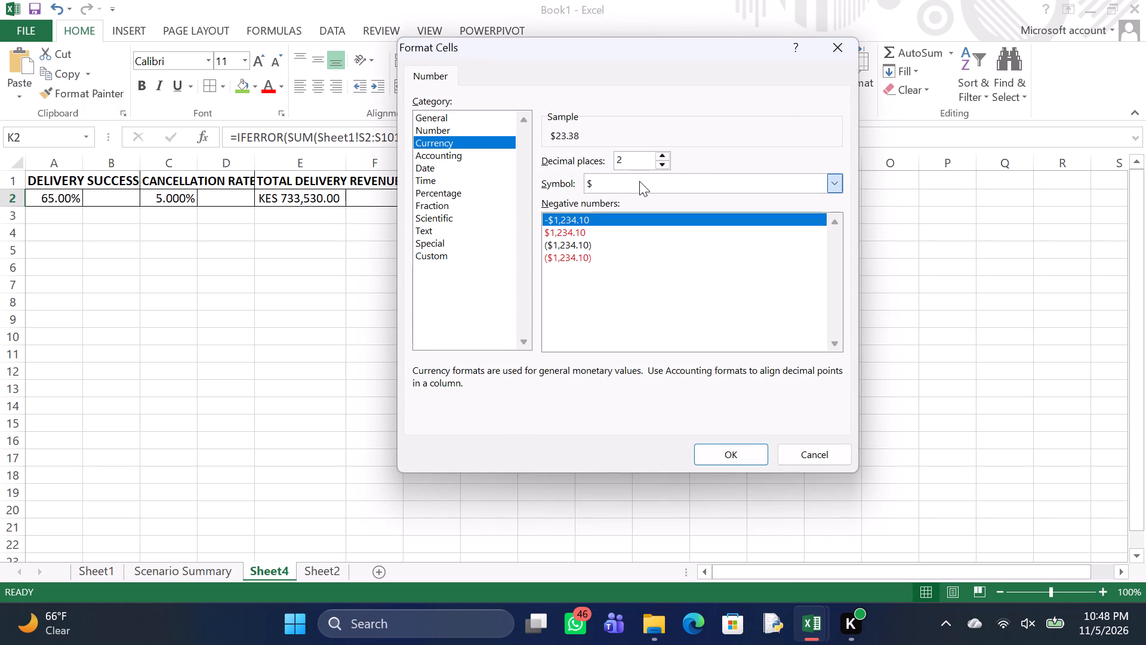
pyautogui.press('k')
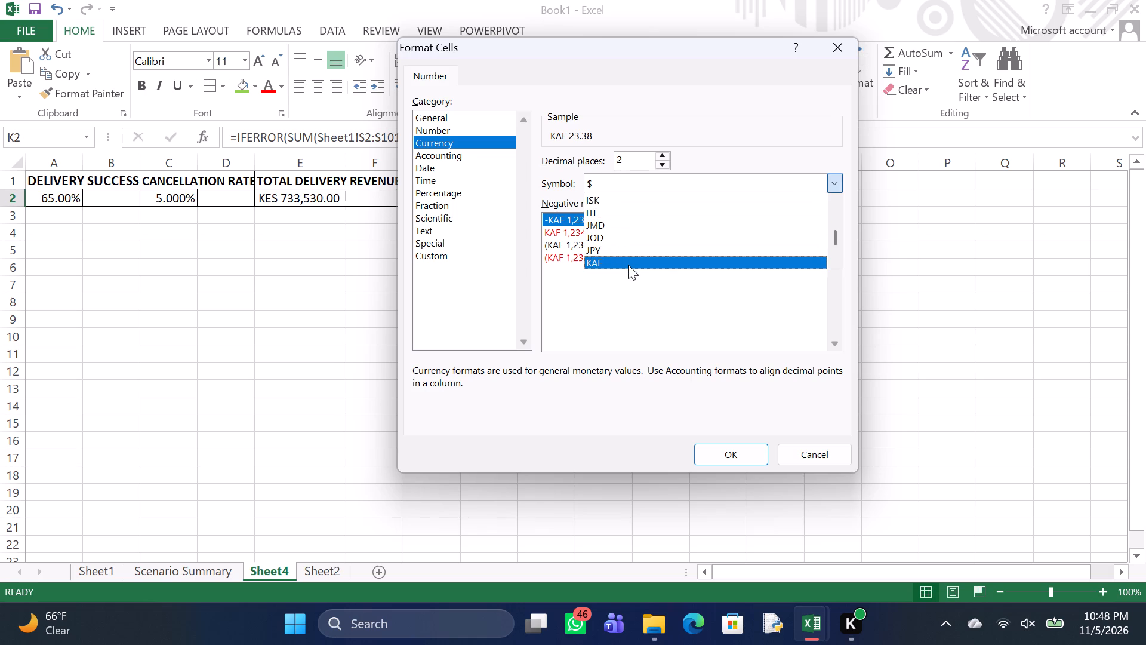
pyautogui.press('Down')
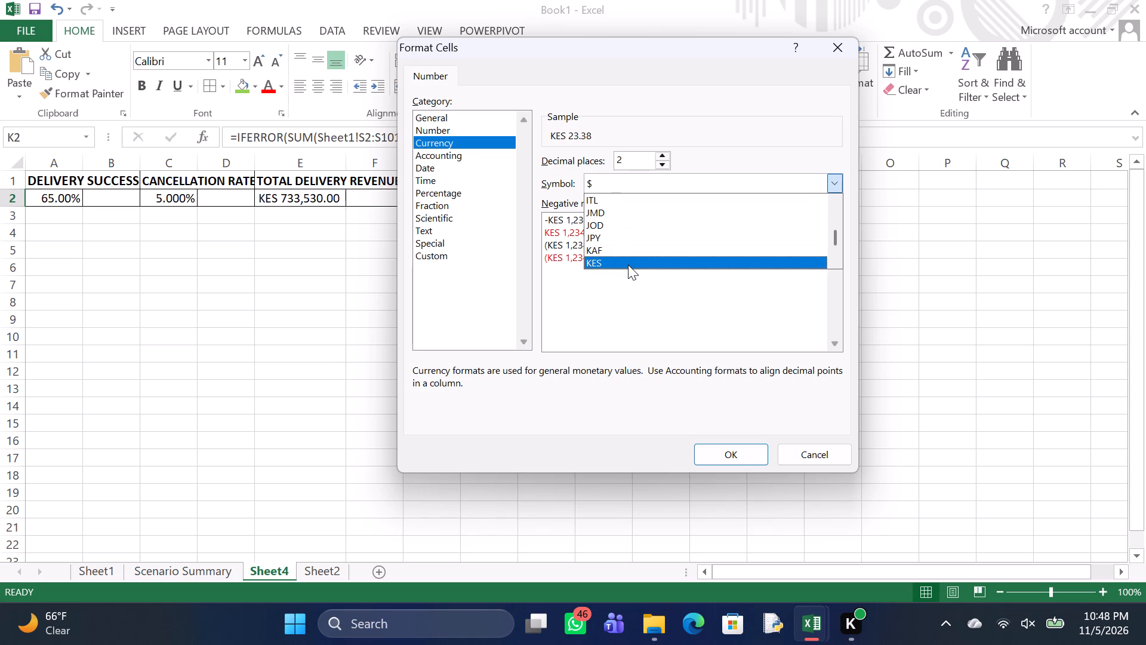
pyautogui.doubleClick(629, 264)
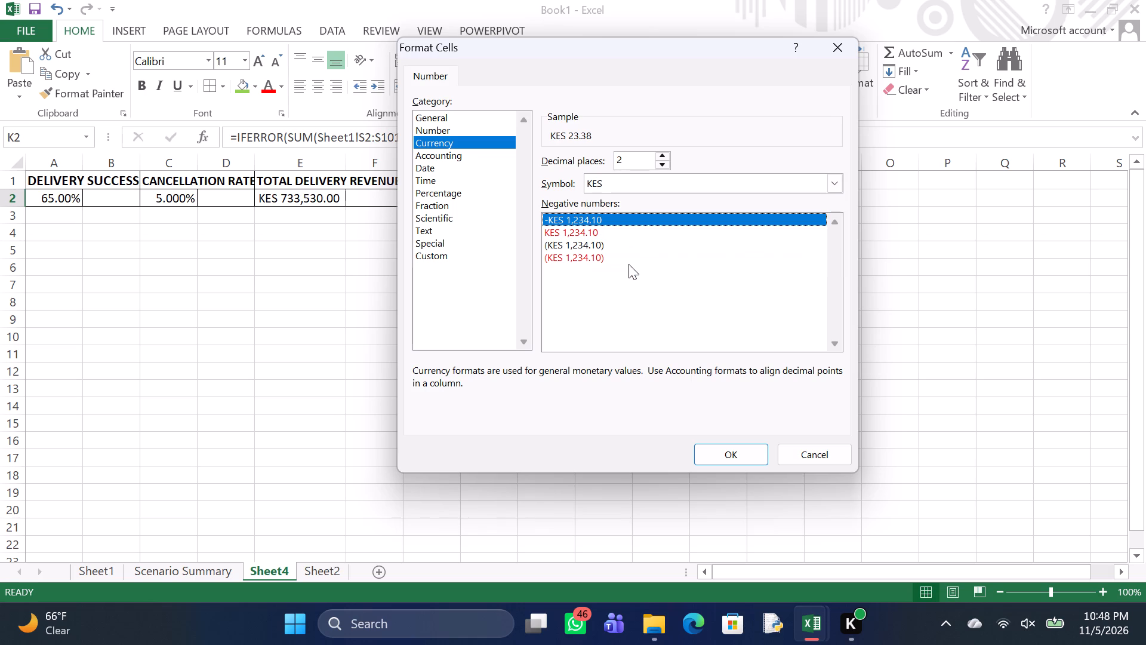
pyautogui.click(734, 455)
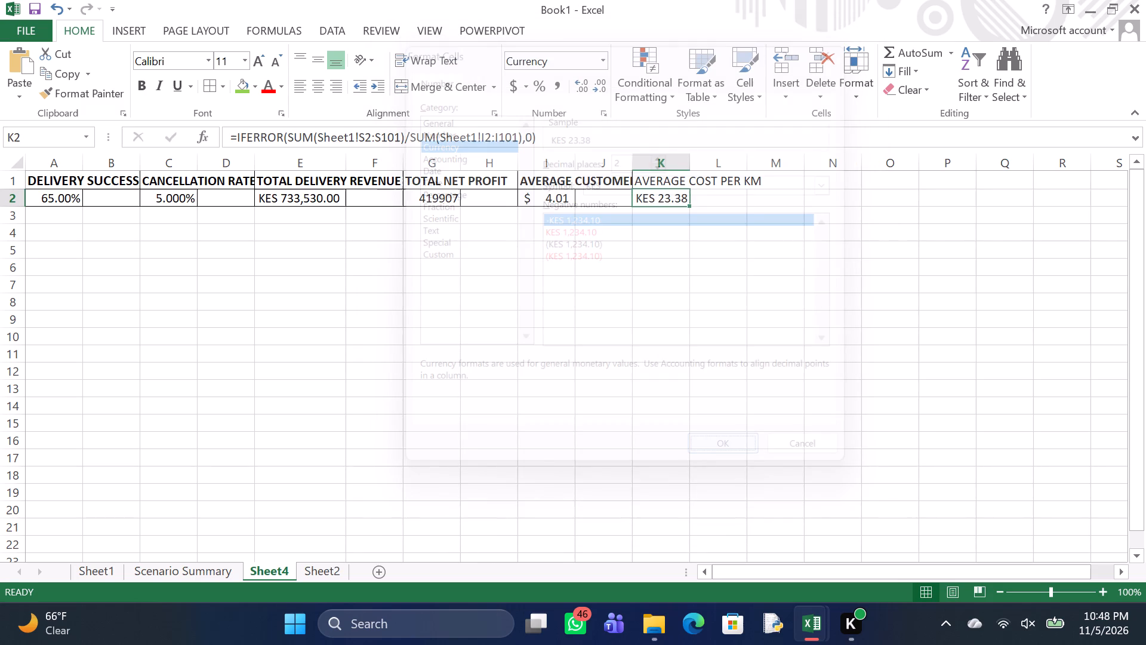
# Format the total net profit in cell G2 as Currency with the KES symbol and 2 decimal places.
pyautogui.click(440, 204)
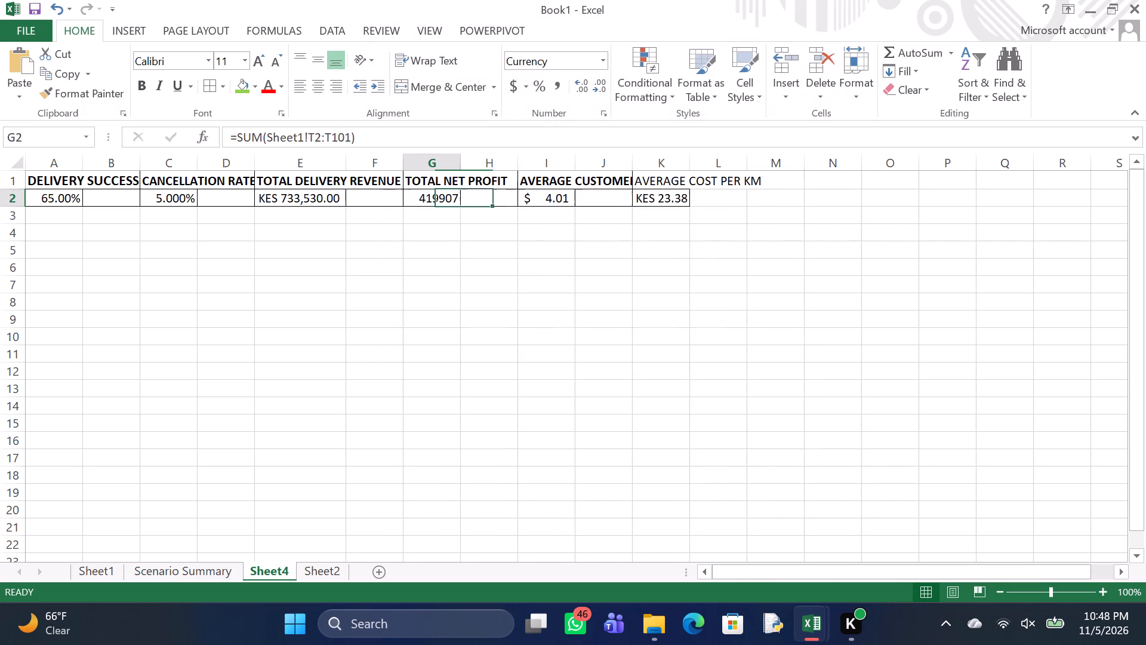
pyautogui.click(517, 90)
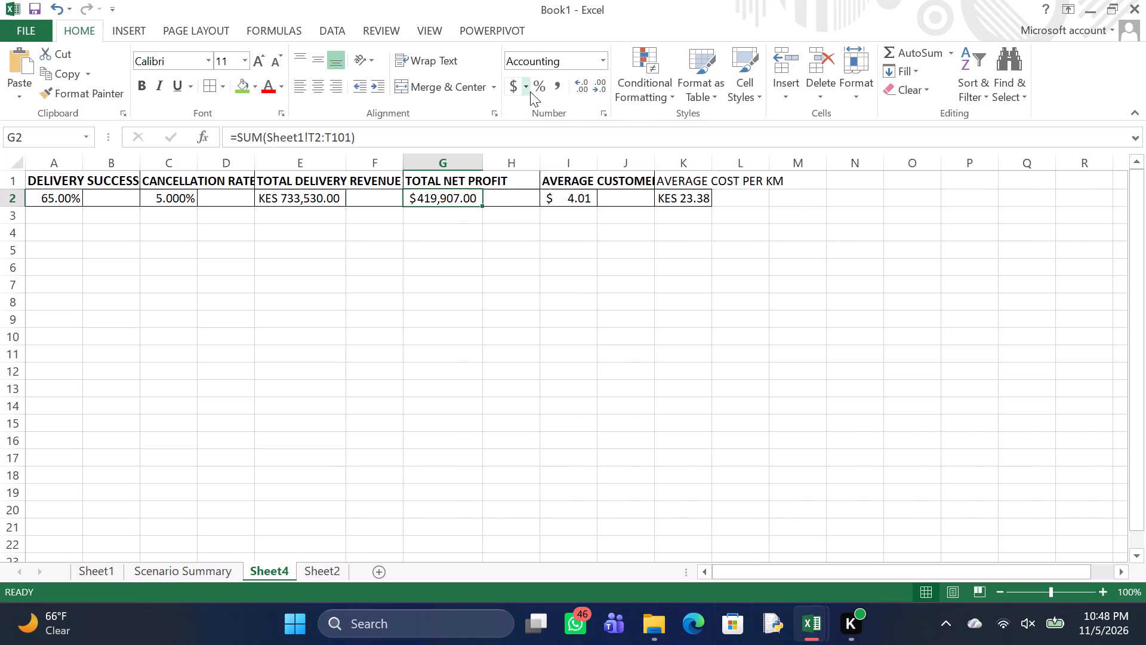
pyautogui.click(526, 89)
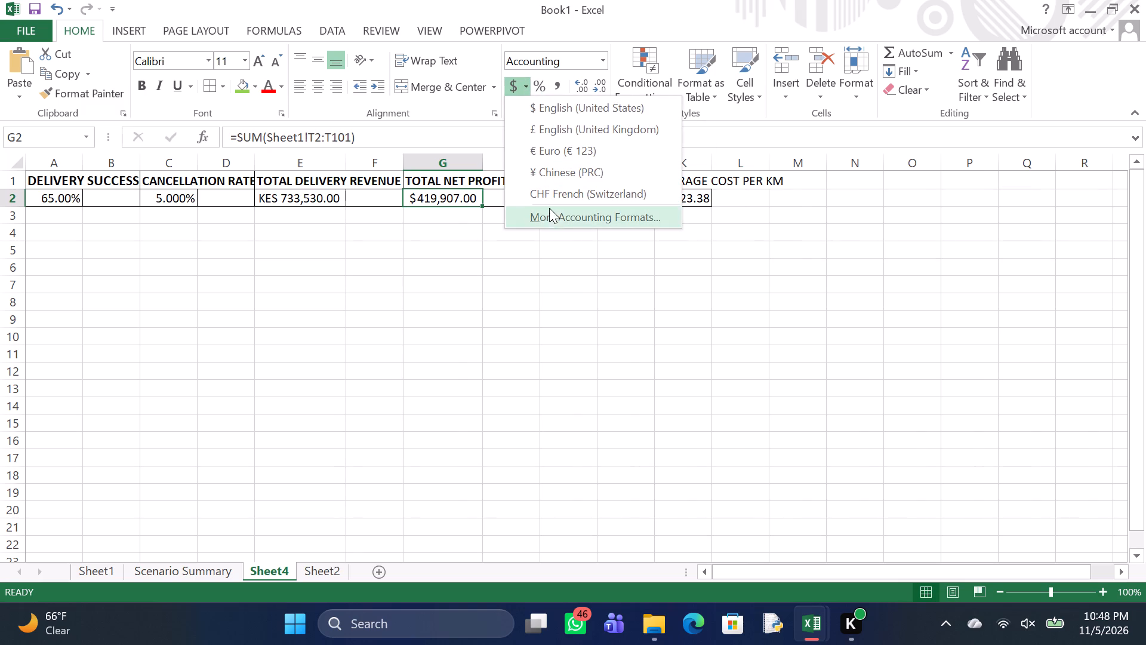
pyautogui.click(551, 211)
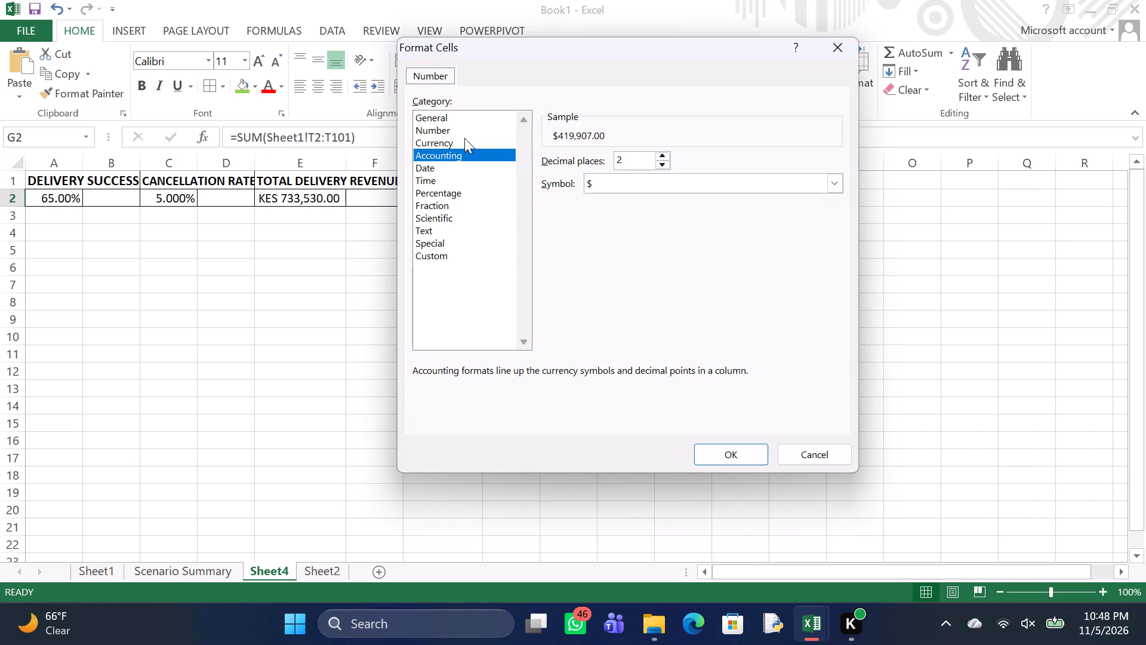
pyautogui.click(465, 139)
pyautogui.click(615, 181)
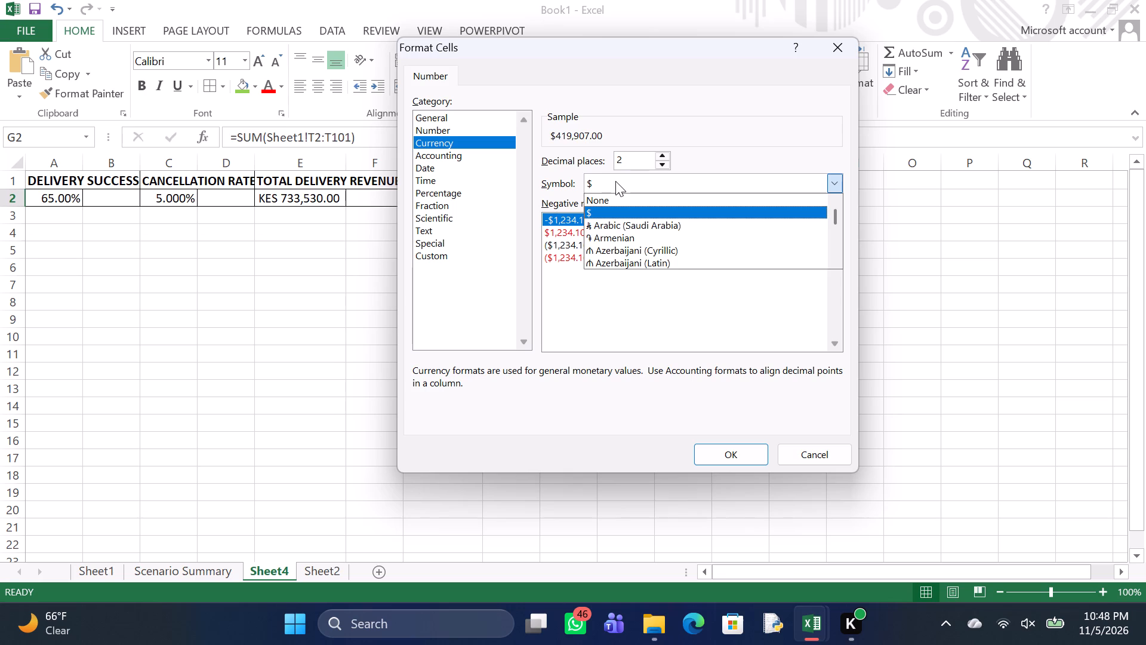
pyautogui.press('k')
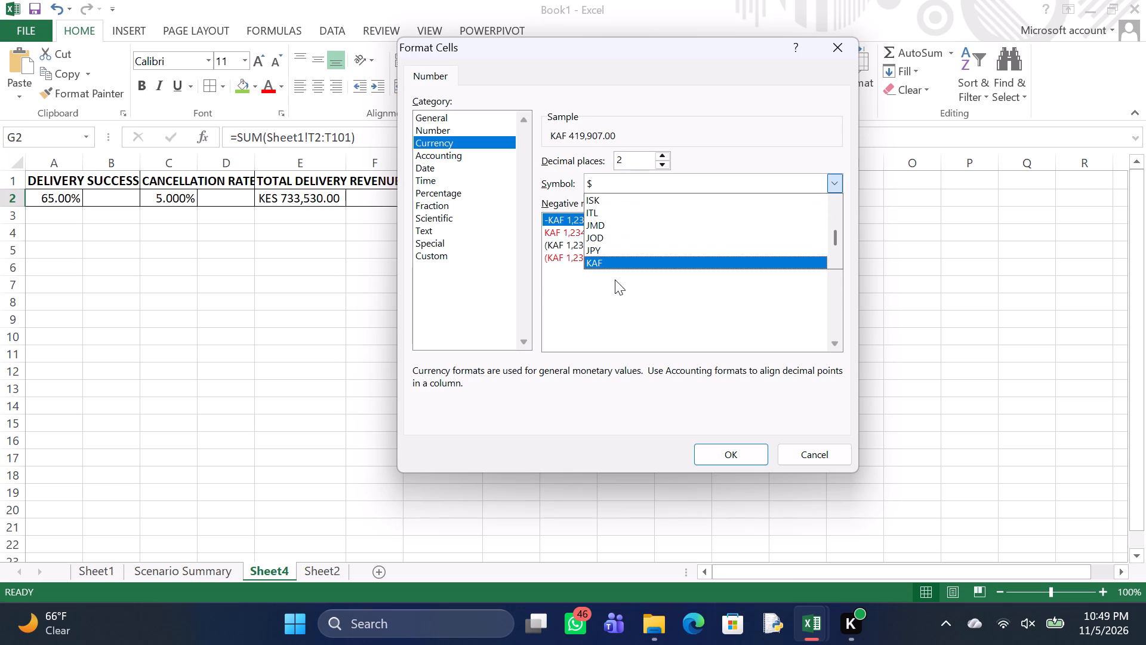
pyautogui.press('Down')
pyautogui.doubleClick(615, 279)
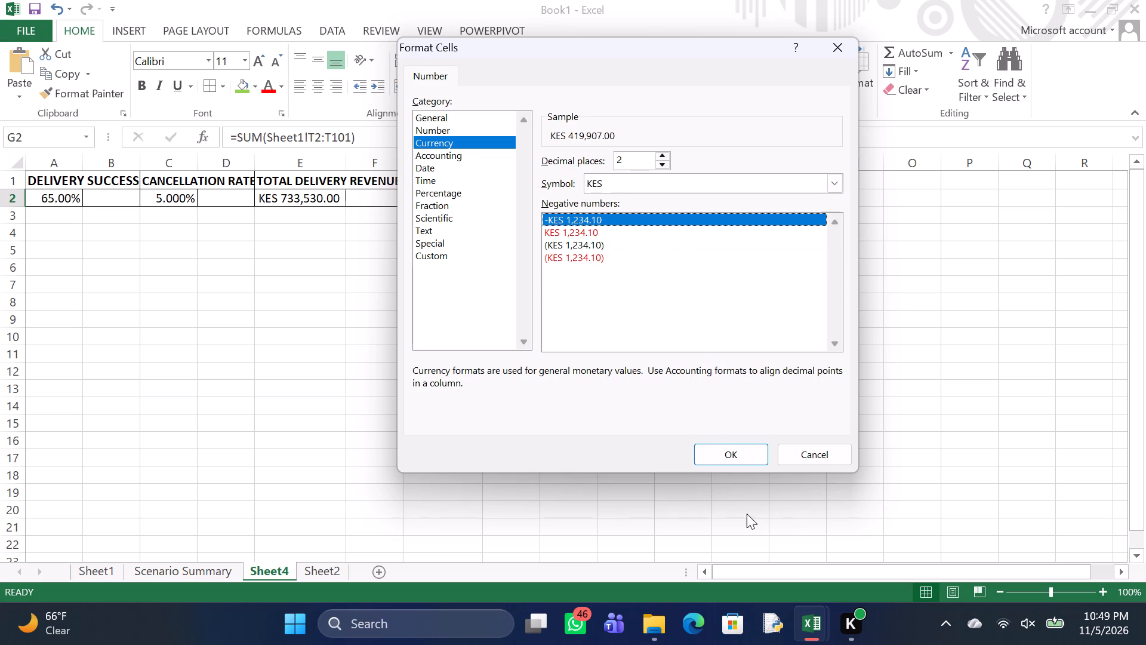
pyautogui.click(742, 463)
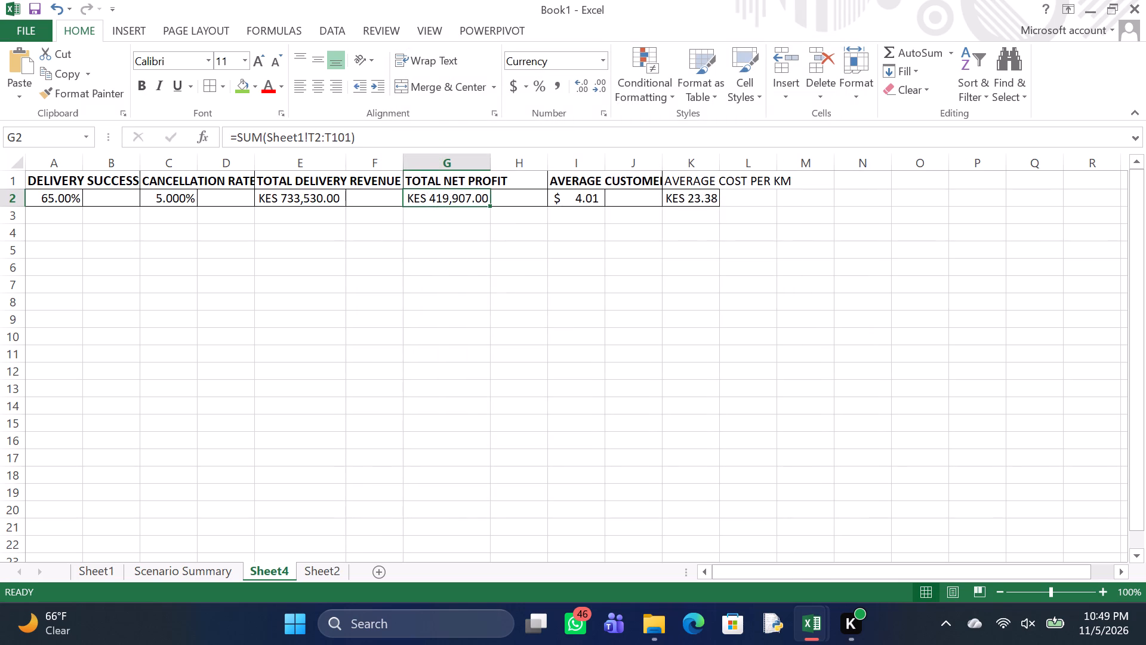
# Make the AVERAGE COST PER KM heading in cell K1 bold.
pyautogui.click(698, 174)
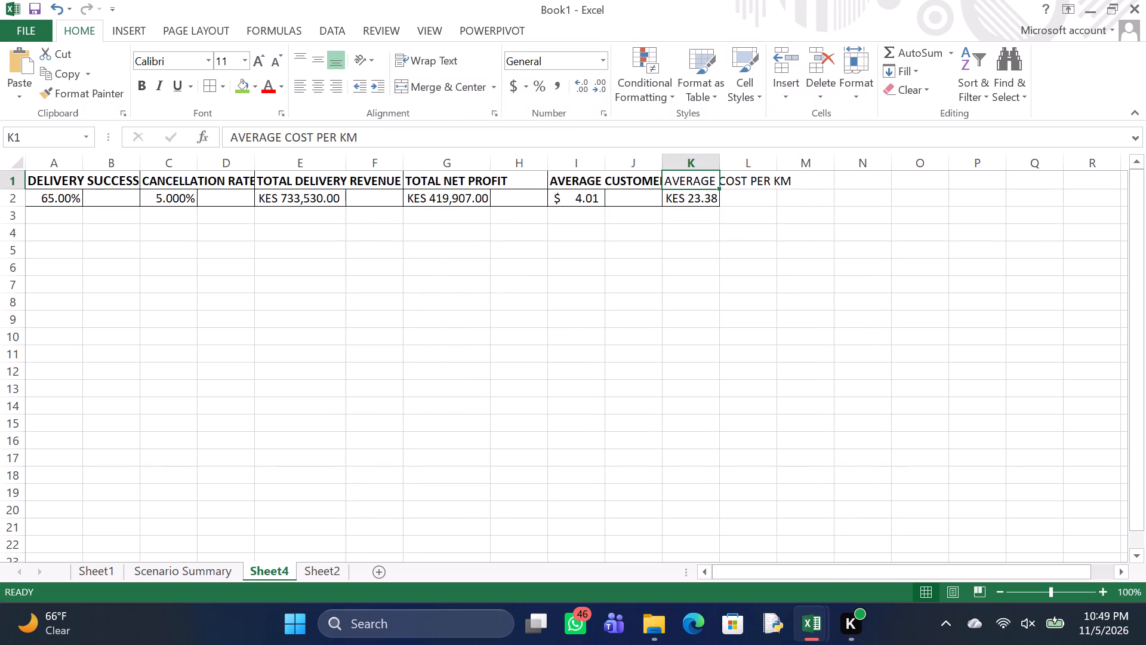
pyautogui.click(144, 77)
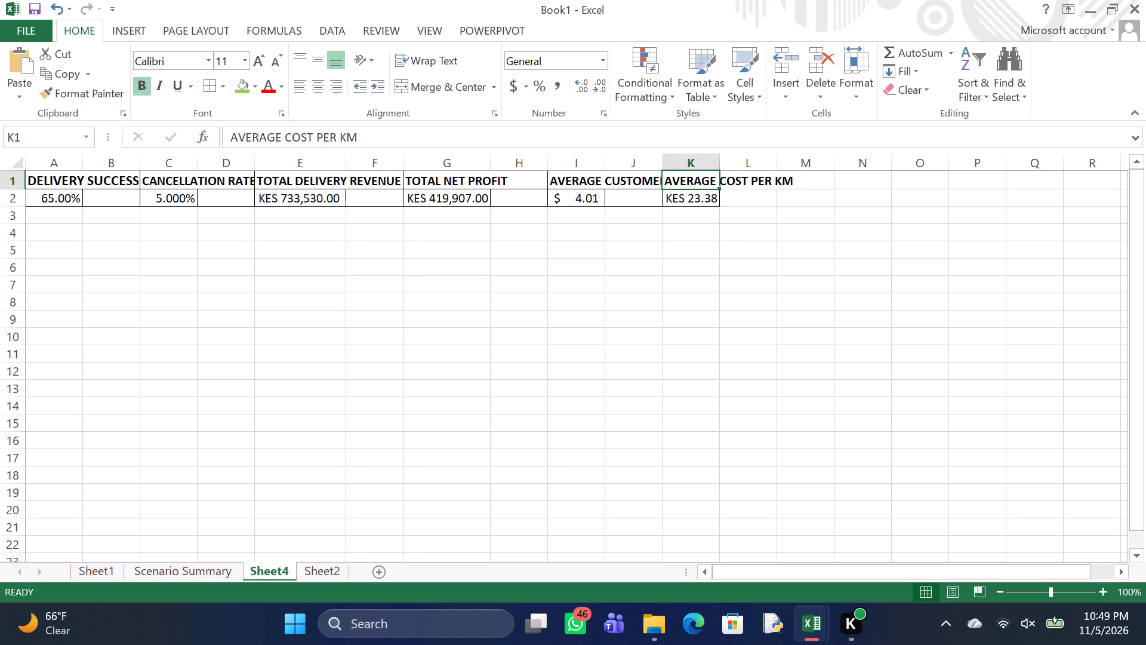
# Apply borders to the average cost per km cells K1:M2.
pyautogui.moveTo(707, 181); pyautogui.dragTo(707, 188)
pyautogui.moveTo(707, 188); pyautogui.dragTo(751, 189)
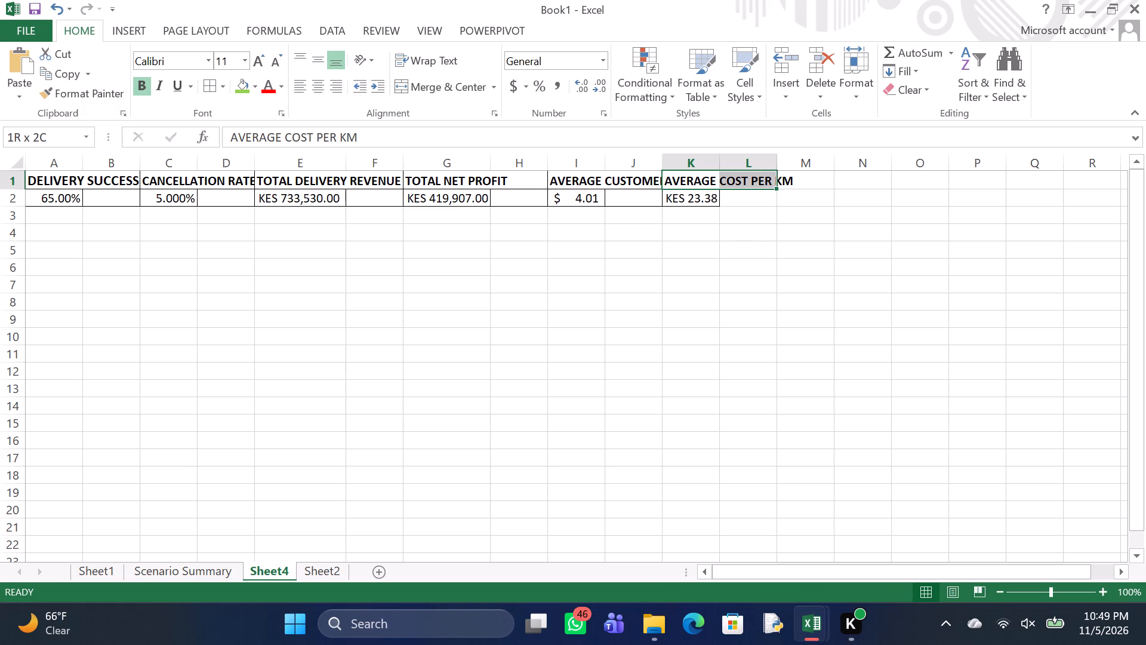
pyautogui.moveTo(751, 189); pyautogui.dragTo(817, 192)
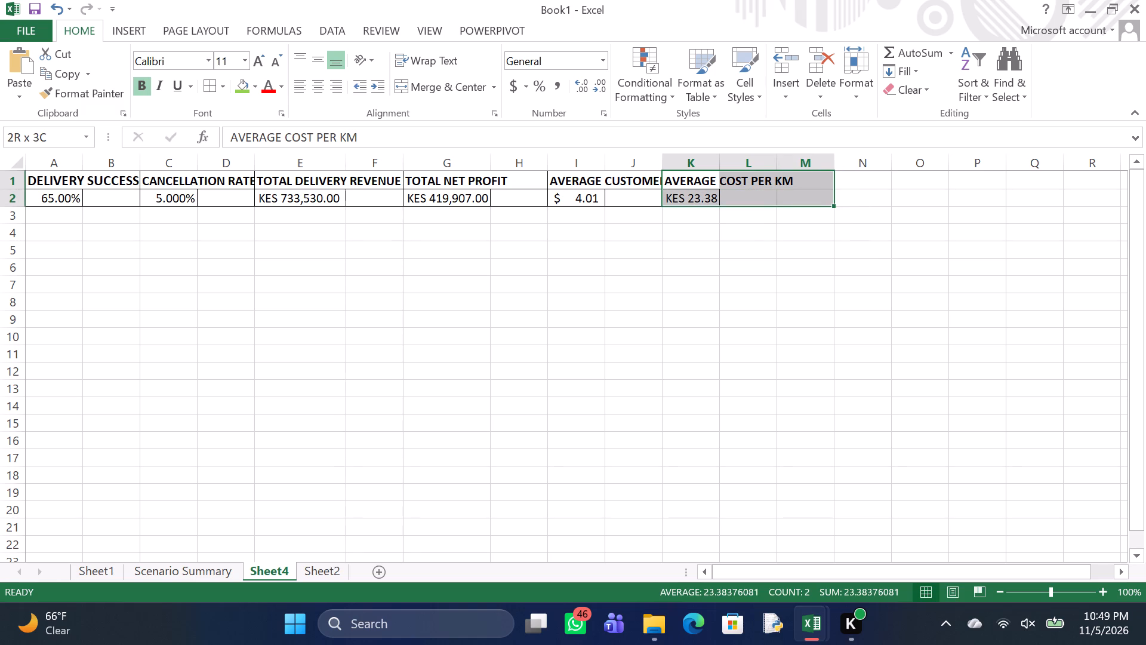
pyautogui.moveTo(817, 192); pyautogui.dragTo(792, 192)
pyautogui.click(210, 84)
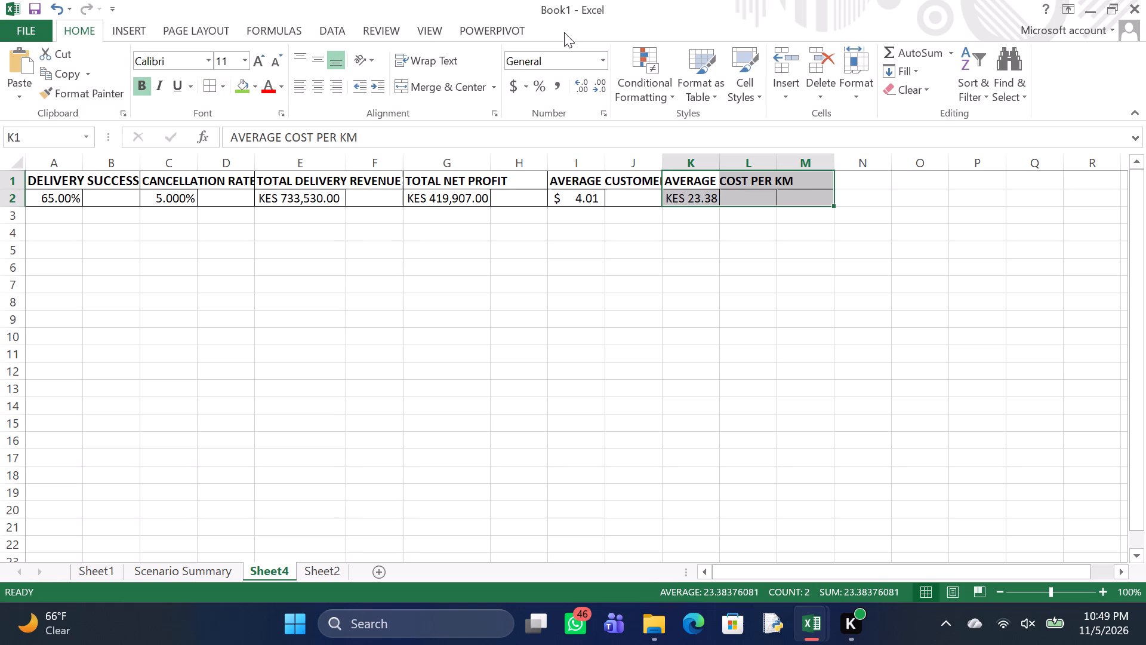
# Add the heading HIGH RISK SHIPMENTS in cell M1.
pyautogui.click(823, 177)
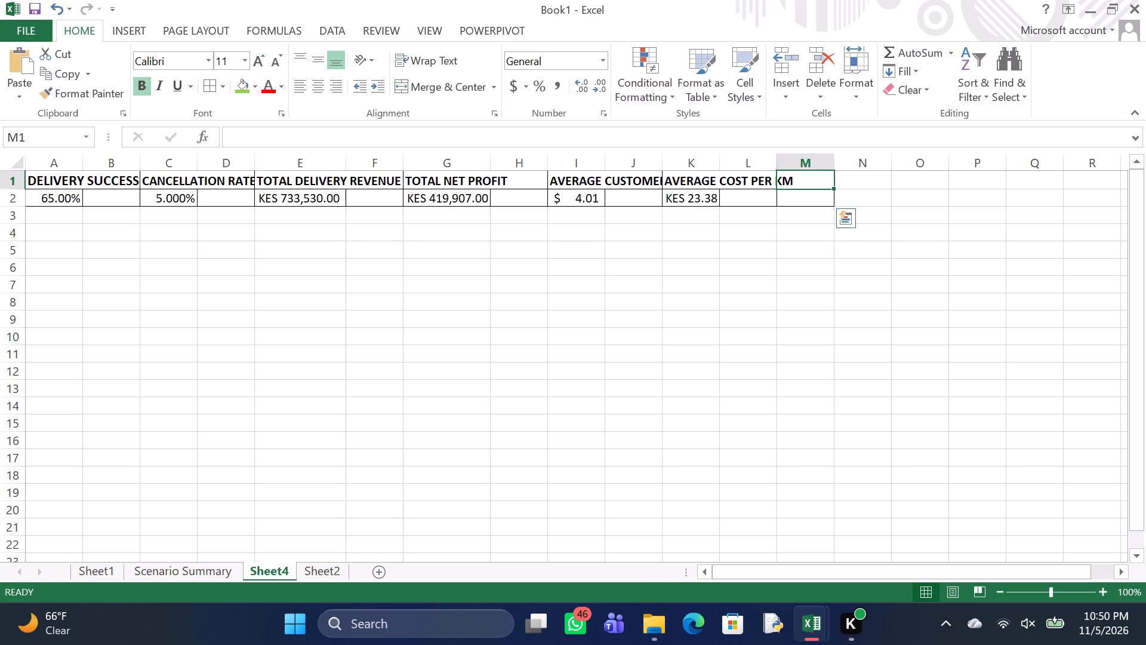
pyautogui.write('HIGH')
pyautogui.press('space')
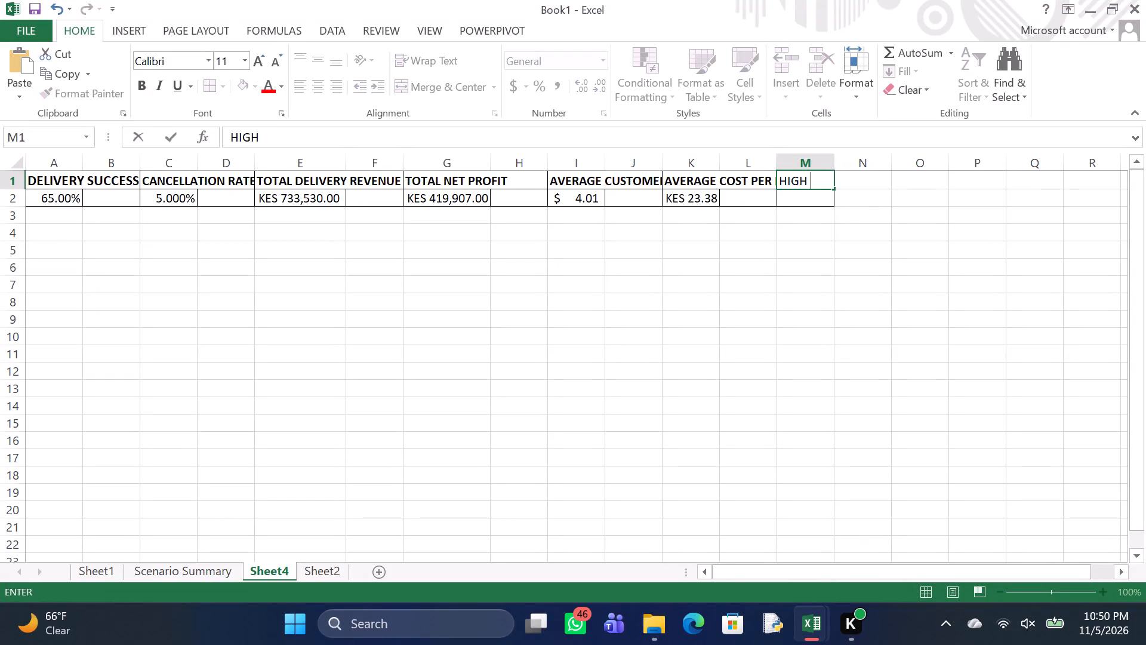
pyautogui.write('RI')
pyautogui.write('SK')
pyautogui.press('space')
pyautogui.press('s')
pyautogui.write('HIPMENT')
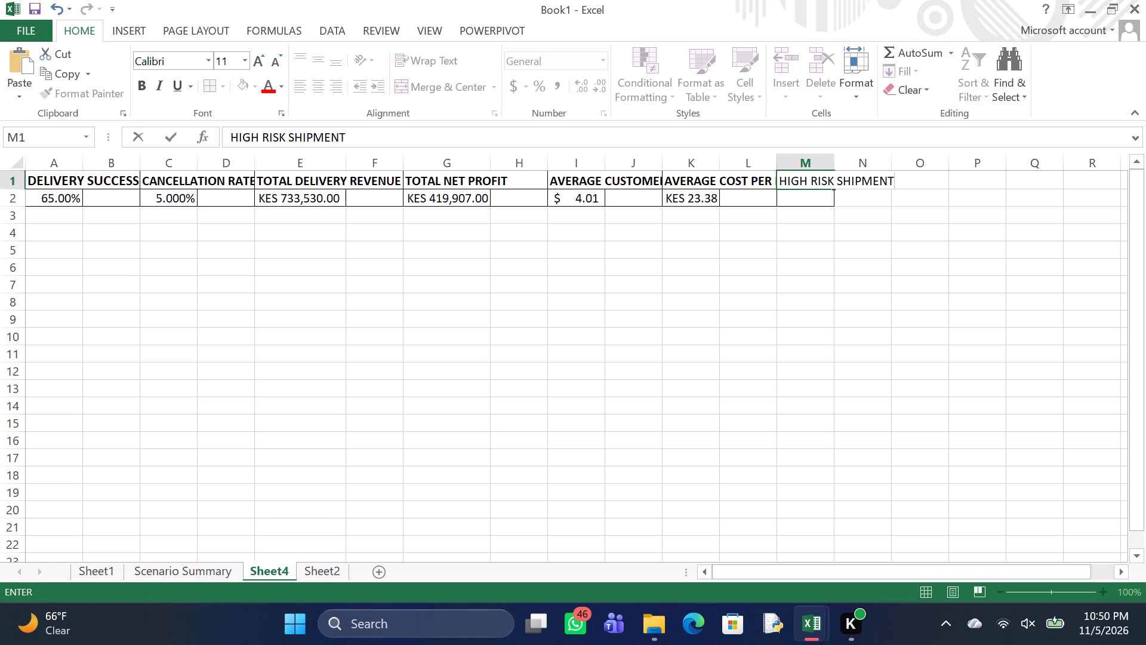
pyautogui.press('s')
pyautogui.press('Return')
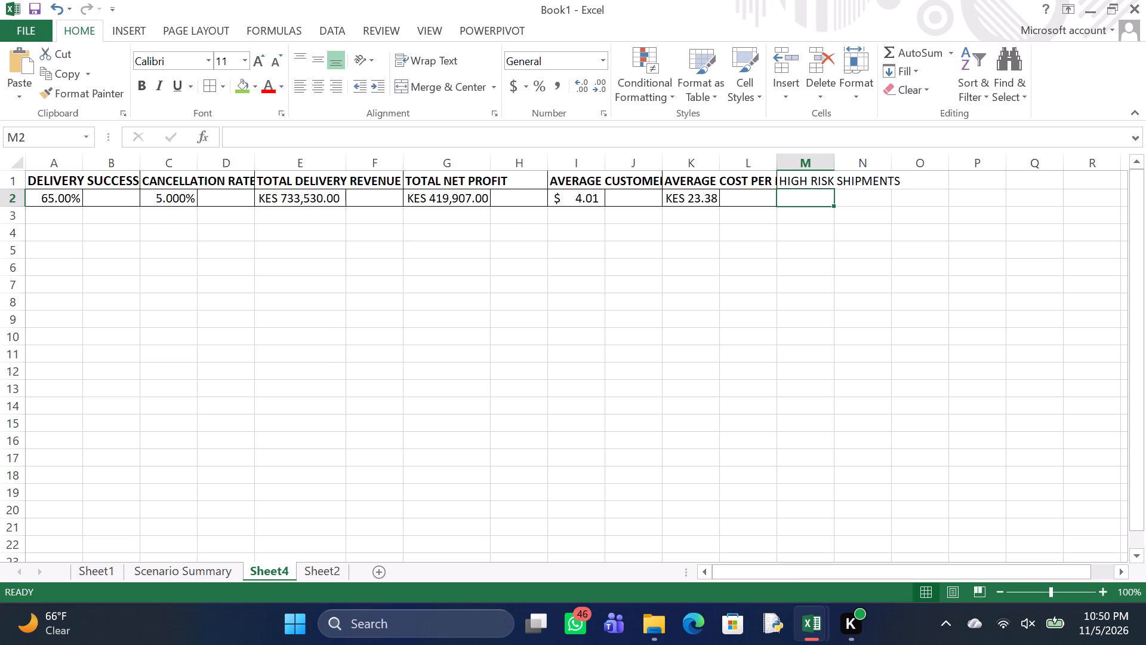
# Count the high risk shipments in cell M2 with =COUNTIF(Sheet1!Z2:Z101,"High").
pyautogui.press('=')
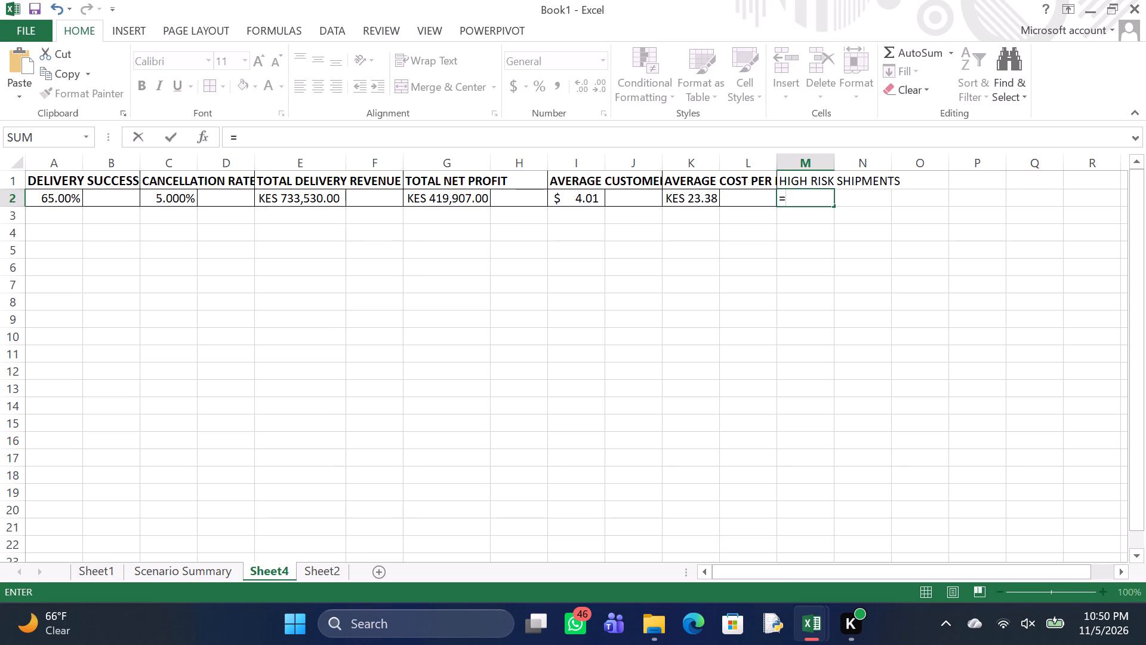
pyautogui.write('COUNTI')
pyautogui.press('f')
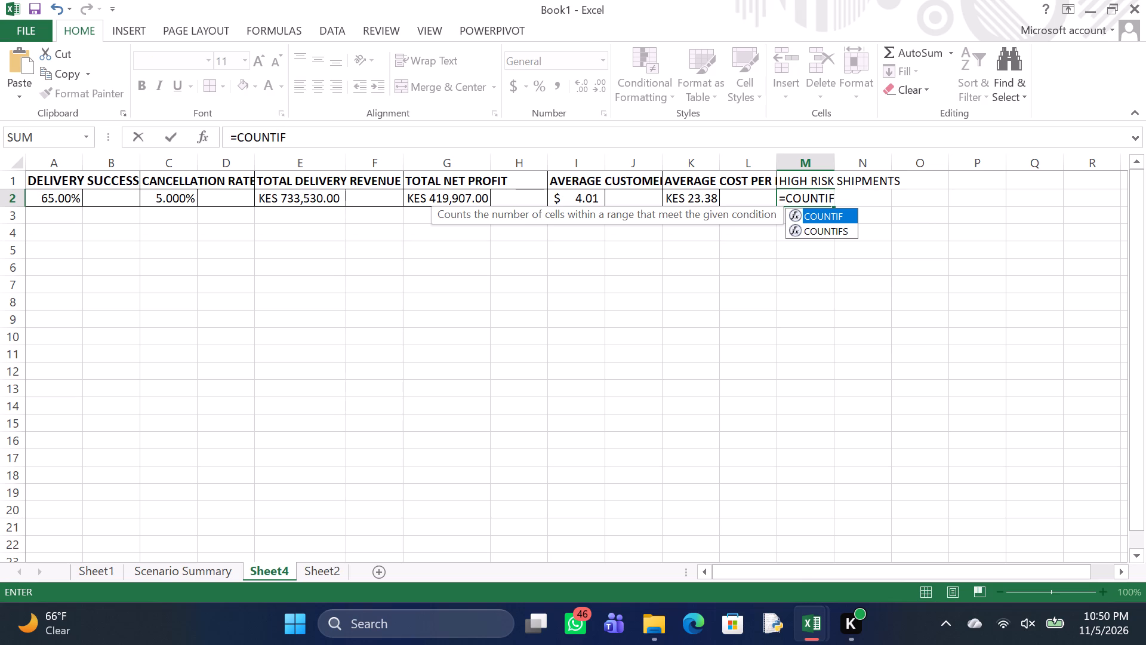
pyautogui.hotkey('shift', '(')
pyautogui.press('s')
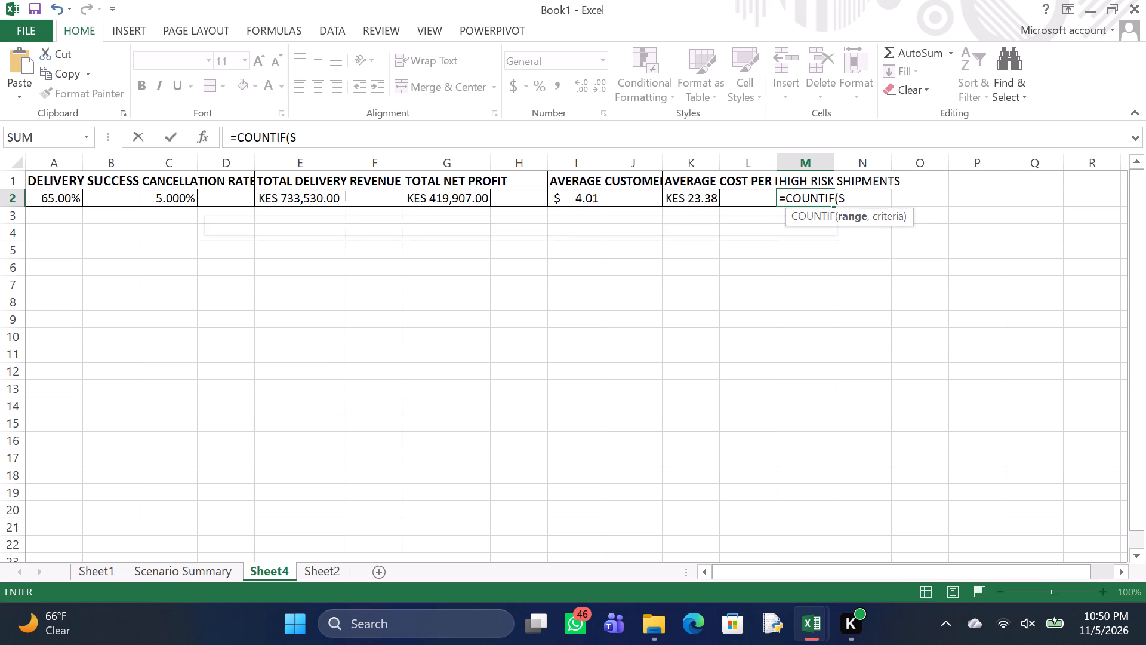
pyautogui.write('heet1')
pyautogui.hotkey('shift', '!')
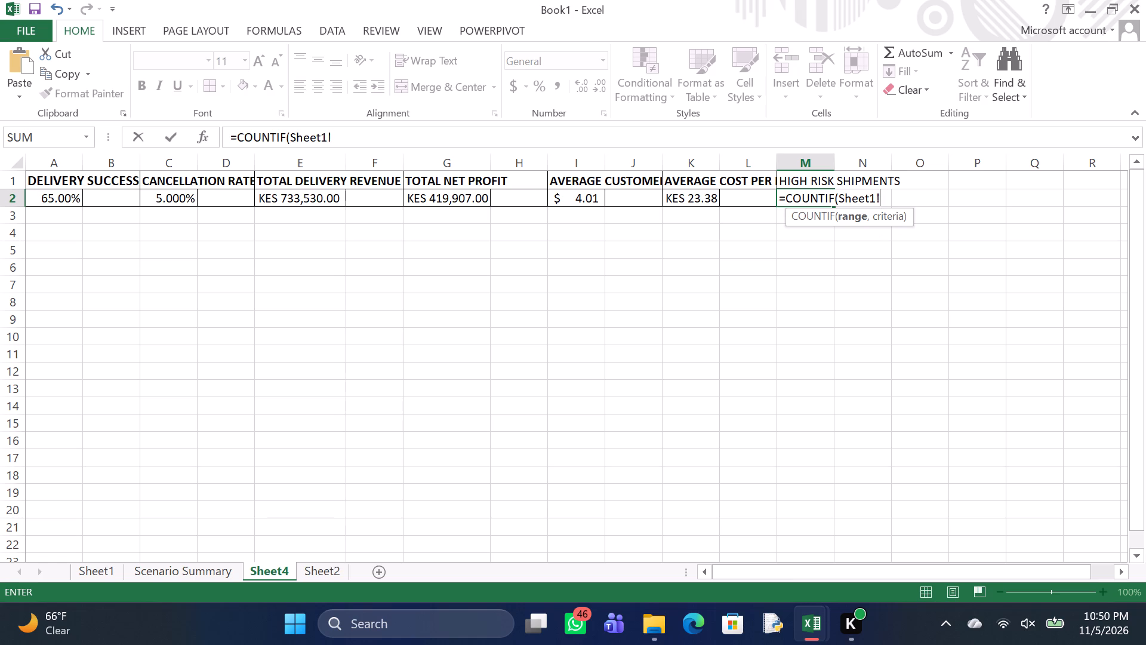
pyautogui.write('Z2')
pyautogui.write(':Z101')
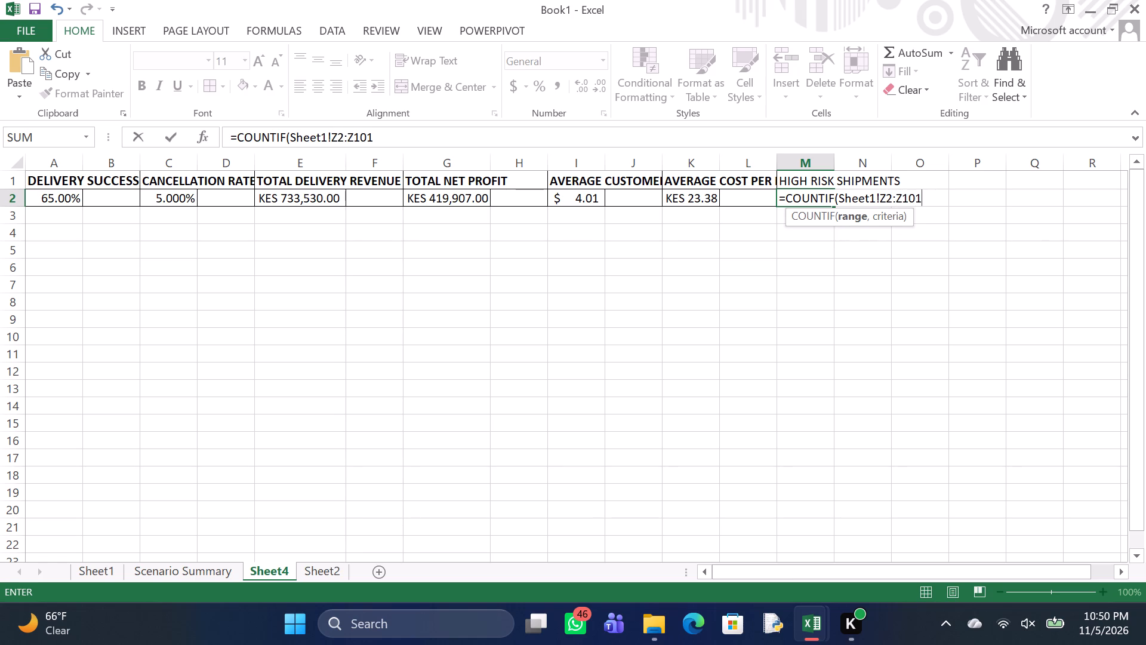
pyautogui.press(',')
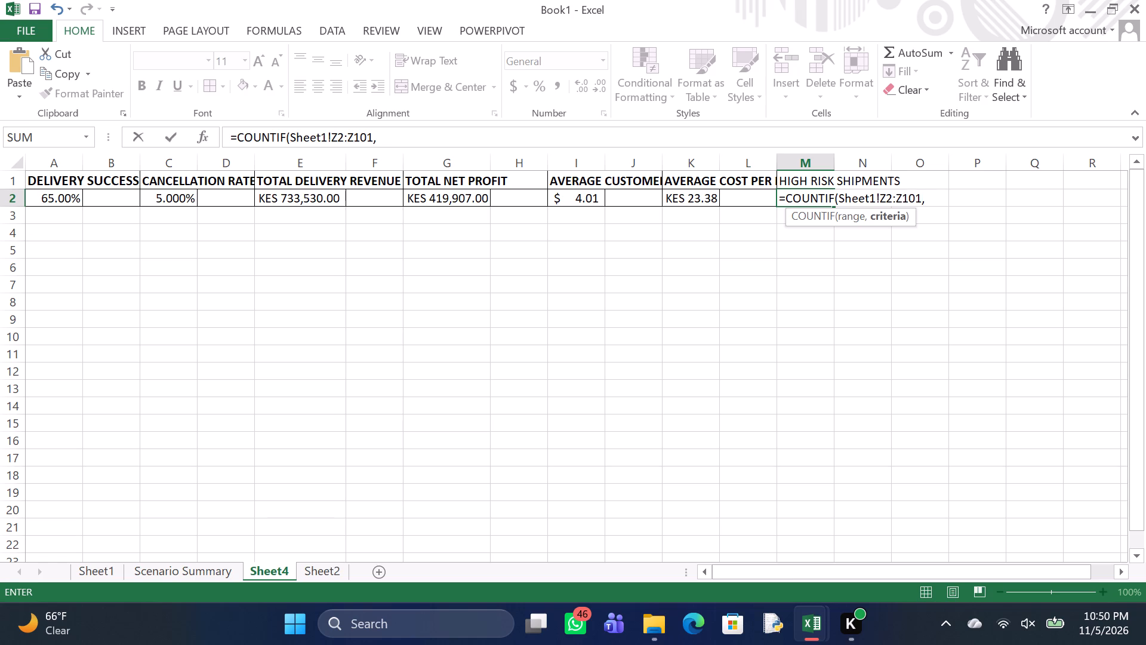
pyautogui.hotkey('shift', '"')
pyautogui.press('h')
pyautogui.write('igh')
pyautogui.hotkey('shift', '"')
pyautogui.hotkey('shift', ')')
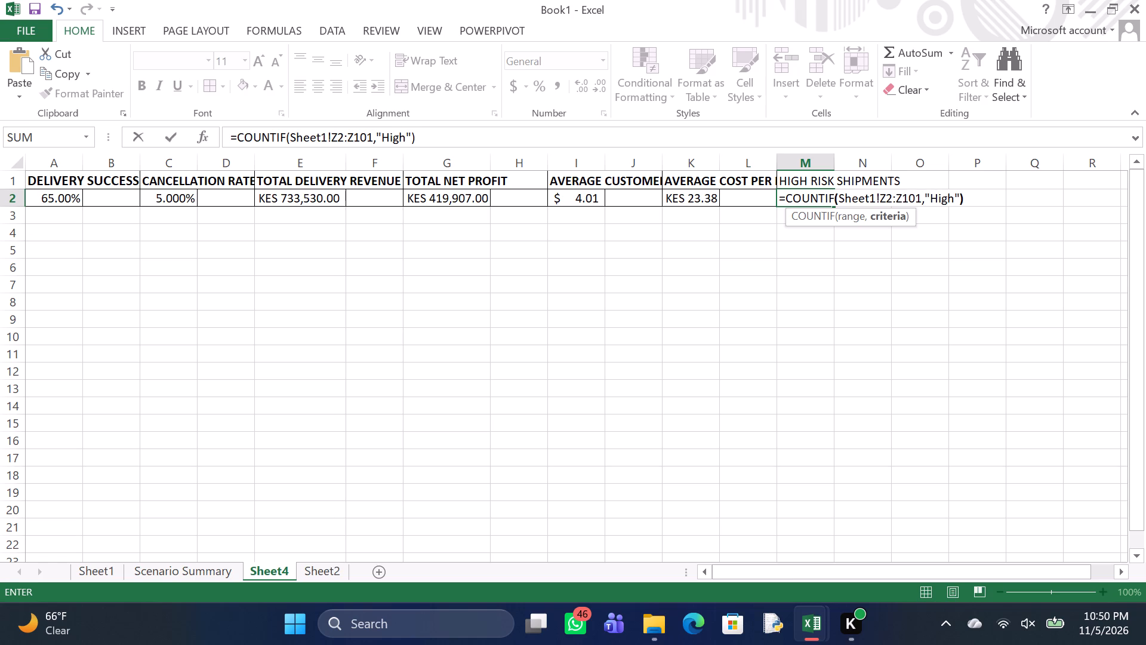
pyautogui.press('Return')
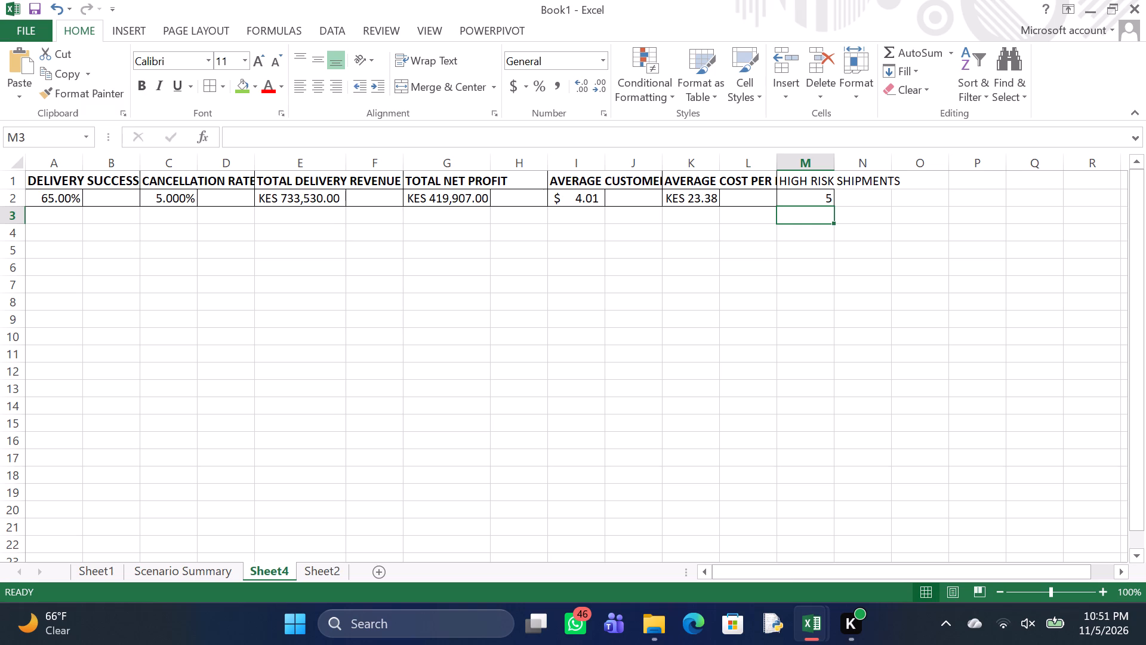
pyautogui.click(731, 281)
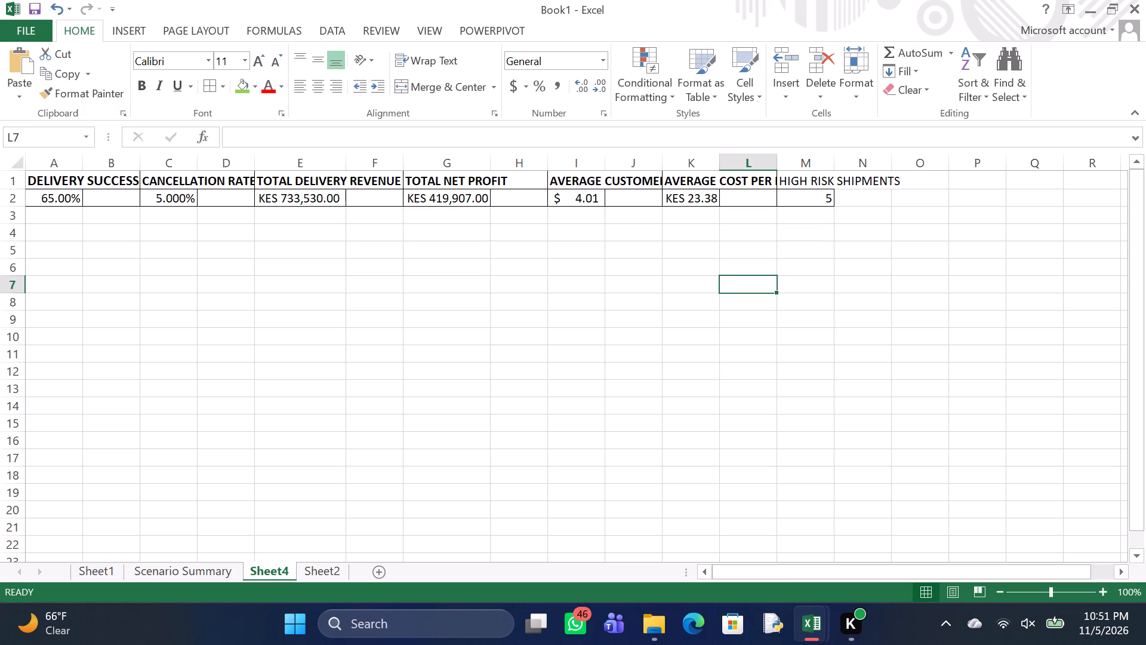
# Make the HIGH RISK SHIPMENTS heading in cell M1 bold.
pyautogui.click(816, 182)
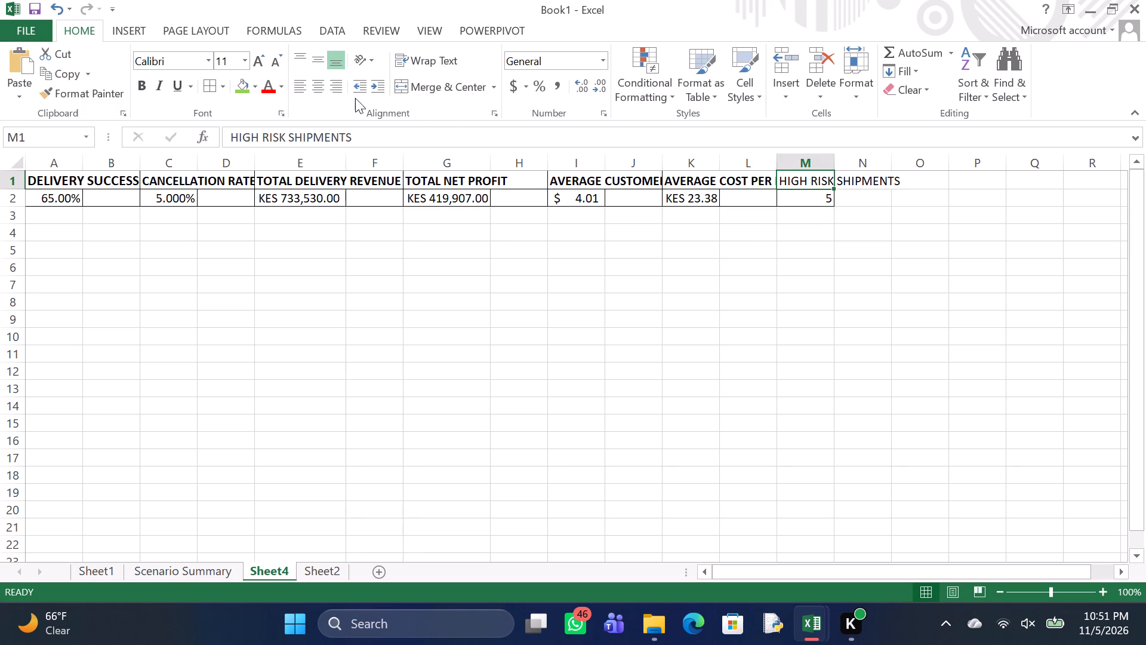
pyautogui.click(138, 88)
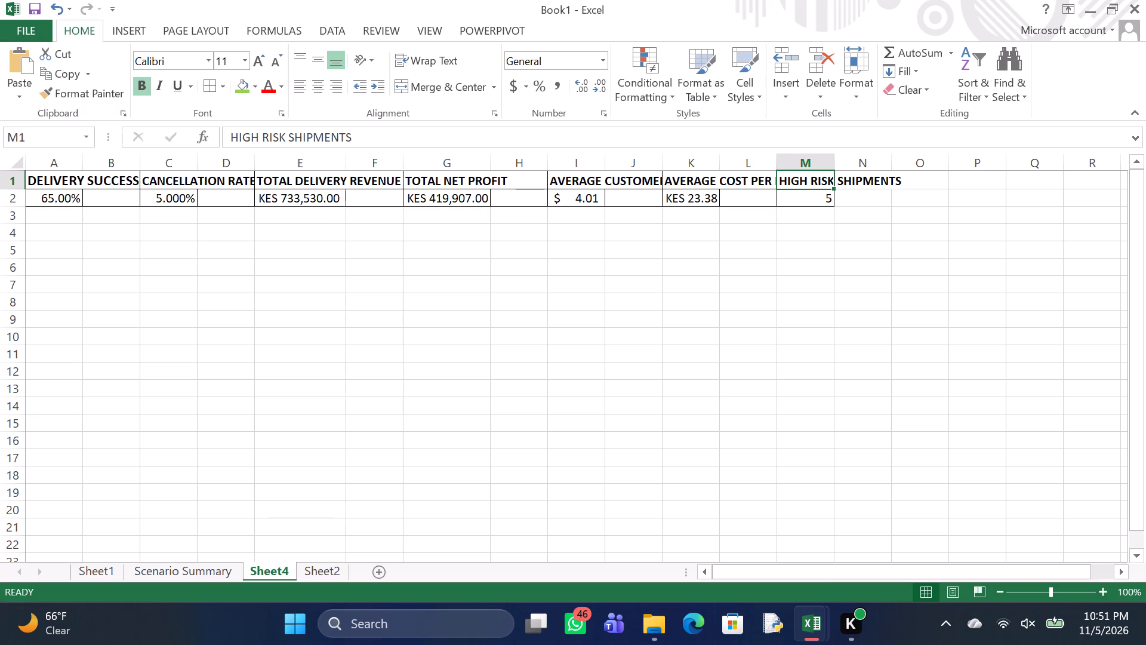
# Apply borders to the high risk shipments cells M1:N2.
pyautogui.moveTo(815, 181); pyautogui.dragTo(849, 196)
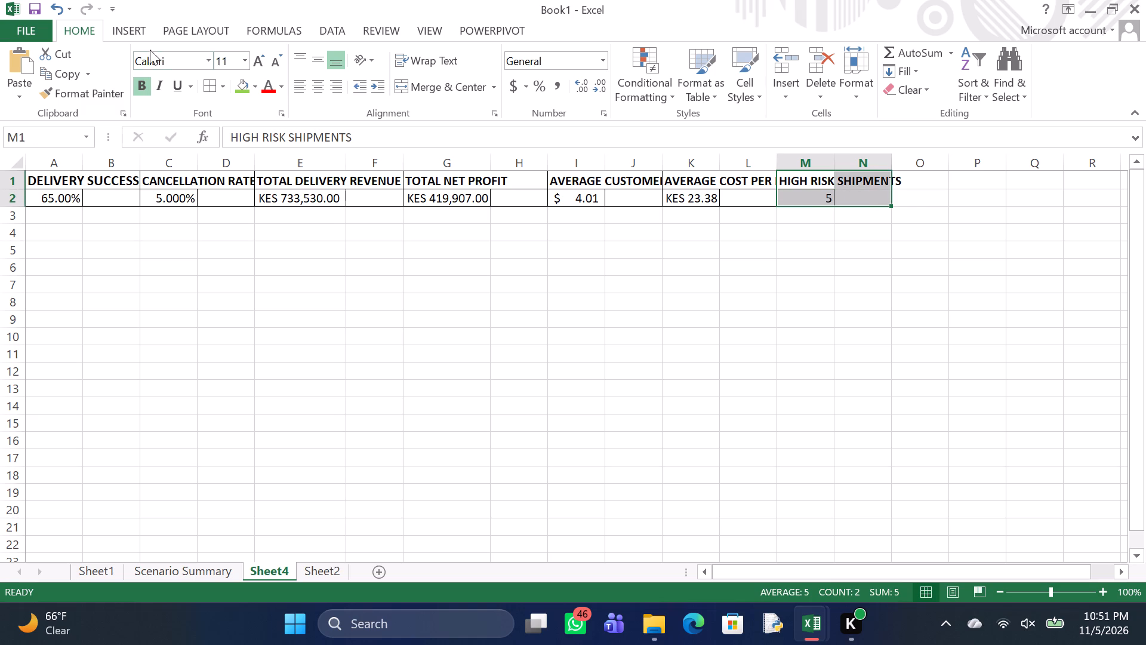
pyautogui.click(213, 82)
# Add the heading AVERAGE DELAY HOURS in cell O1.
pyautogui.click(915, 177)
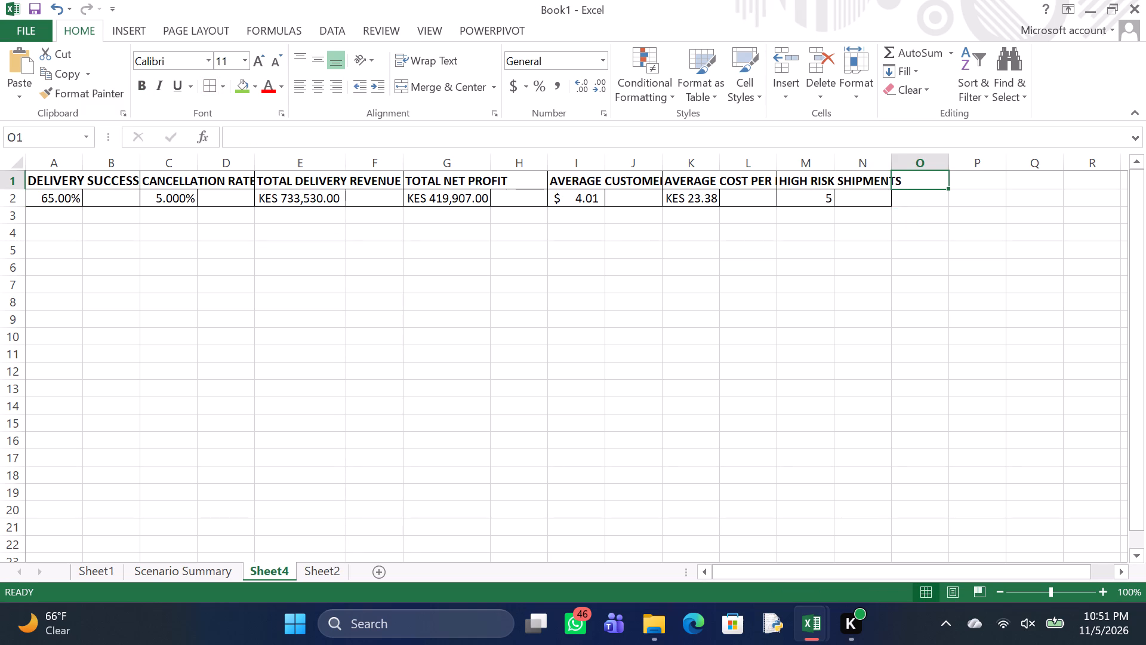
pyautogui.press('a')
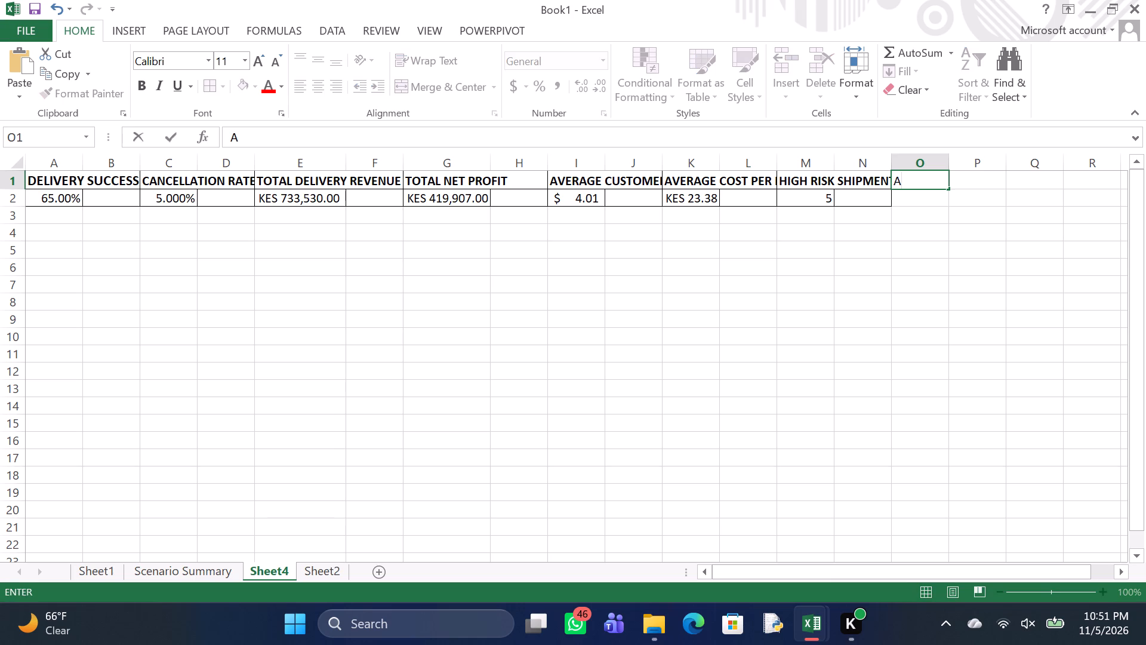
pyautogui.write('VERAGE')
pyautogui.press('space')
pyautogui.write('DEL')
pyautogui.write('AY')
pyautogui.press('space')
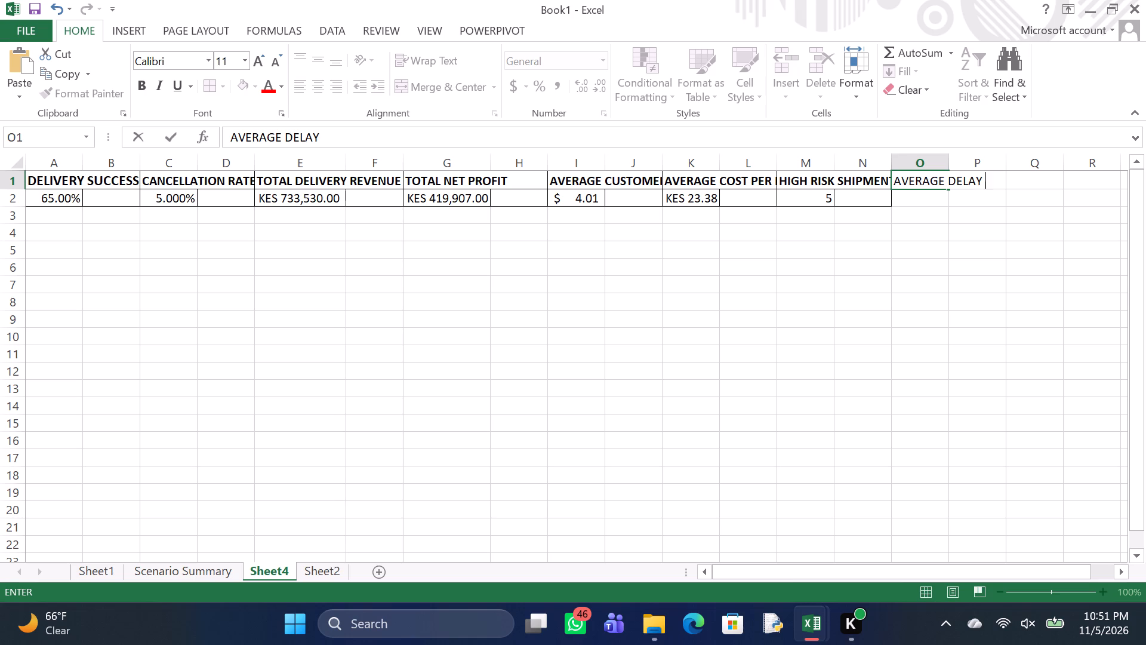
pyautogui.write('HOURS')
pyautogui.press('Return')
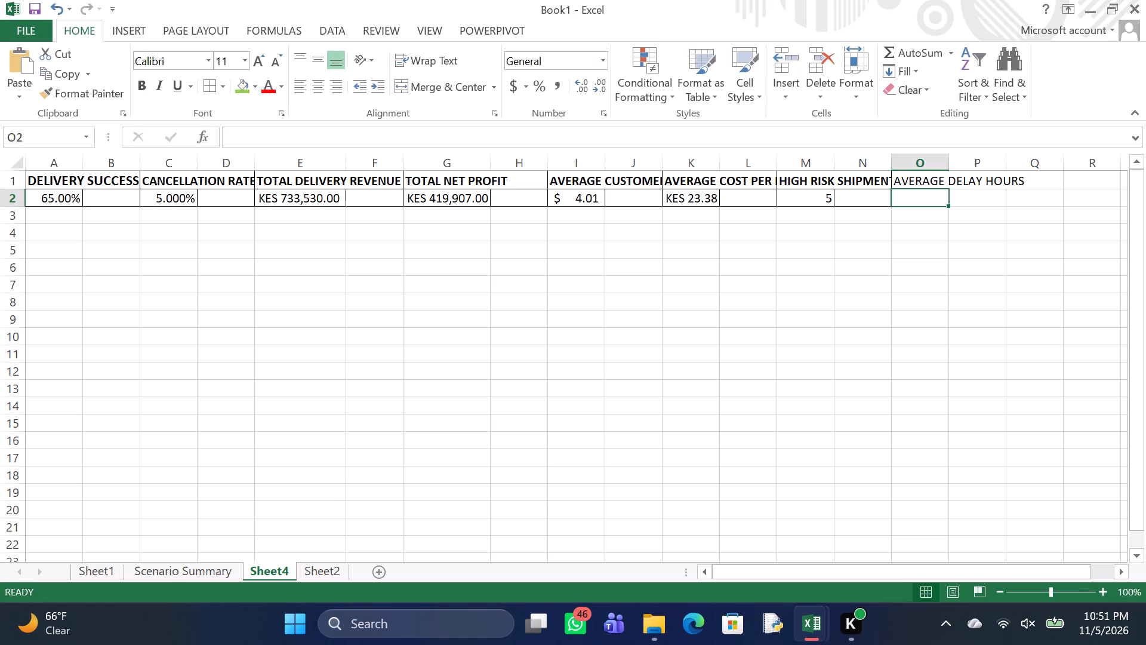
# Calculate the average delay hours in cell O2 with =IFERROR(AVERAGE(Sheet1!M2:M101,"Delayed",Sheet1!N2:N101),0).
pyautogui.press('=')
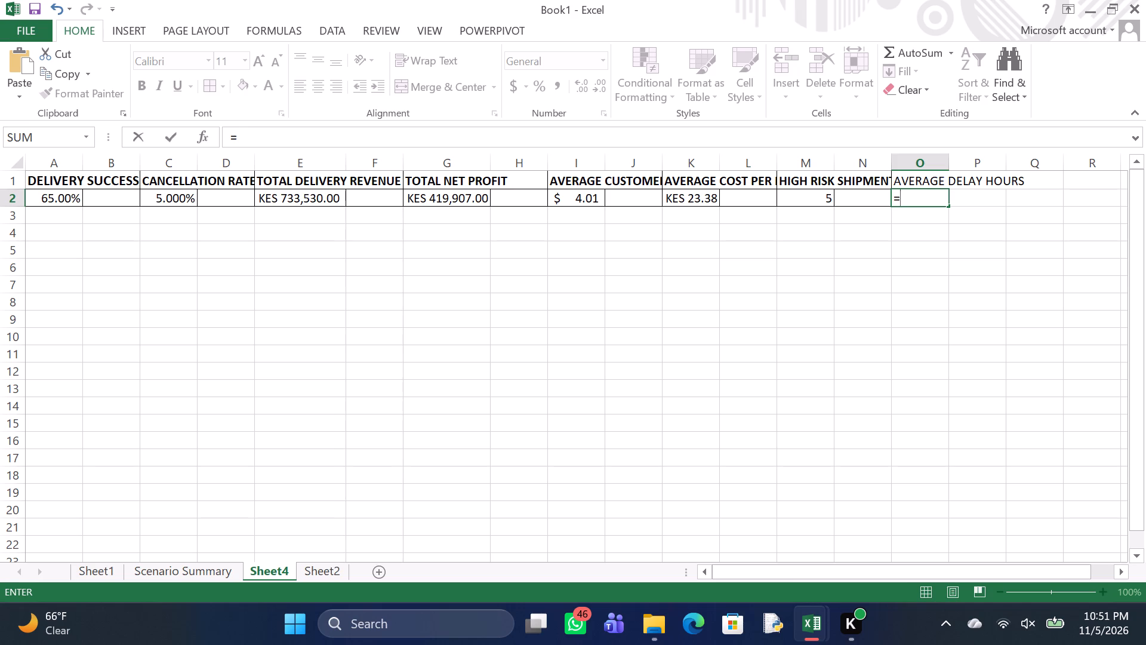
pyautogui.write('IFE')
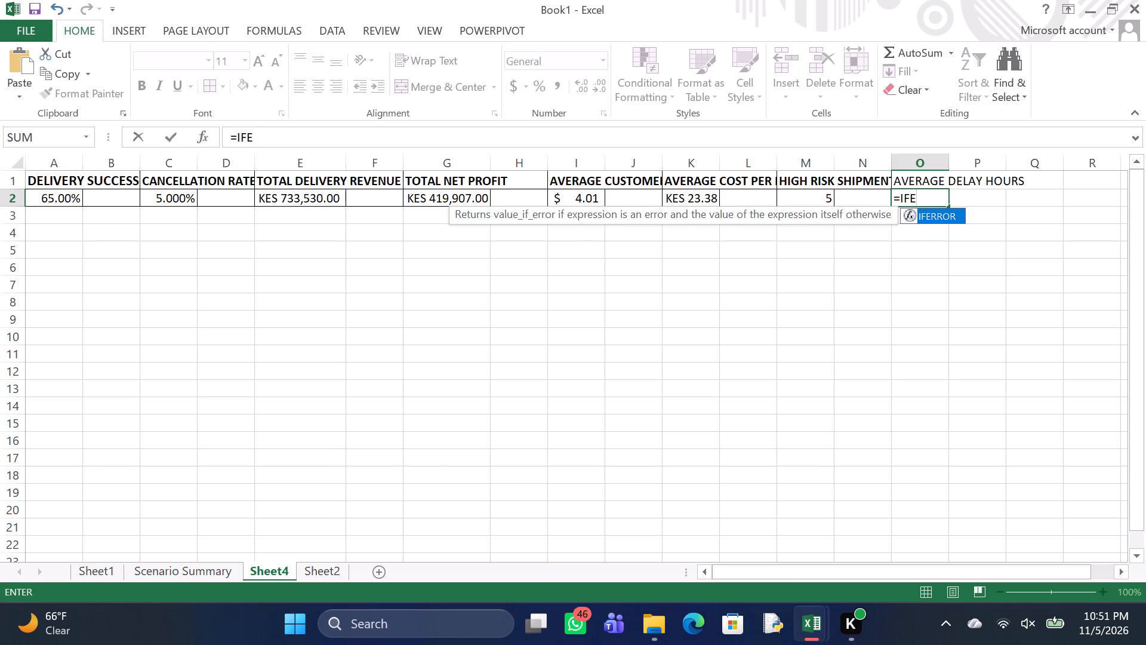
pyautogui.write('RR')
pyautogui.write('OR')
pyautogui.write('(AVERAGE')
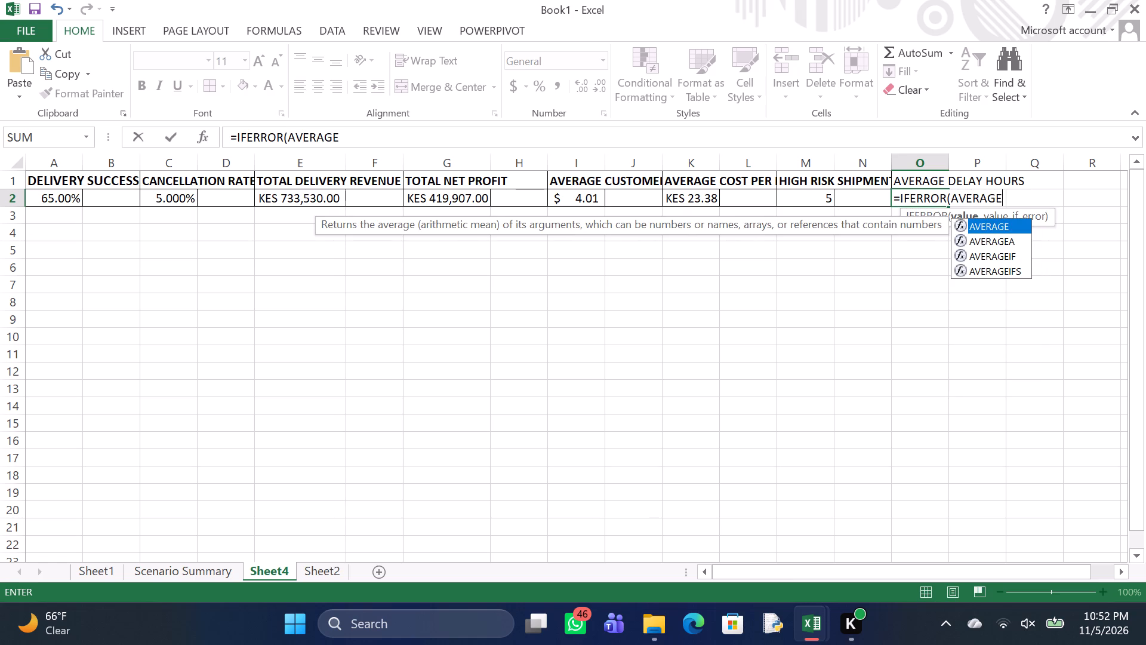
pyautogui.hotkey('shift', '(')
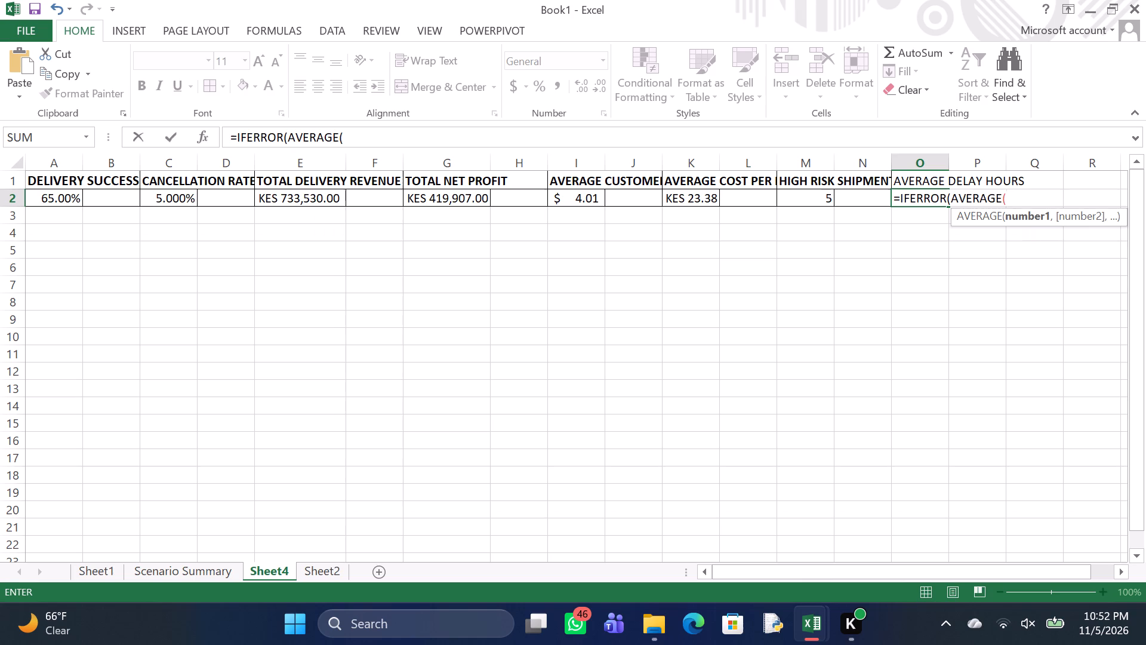
pyautogui.press('s')
pyautogui.write('heet')
pyautogui.press('1')
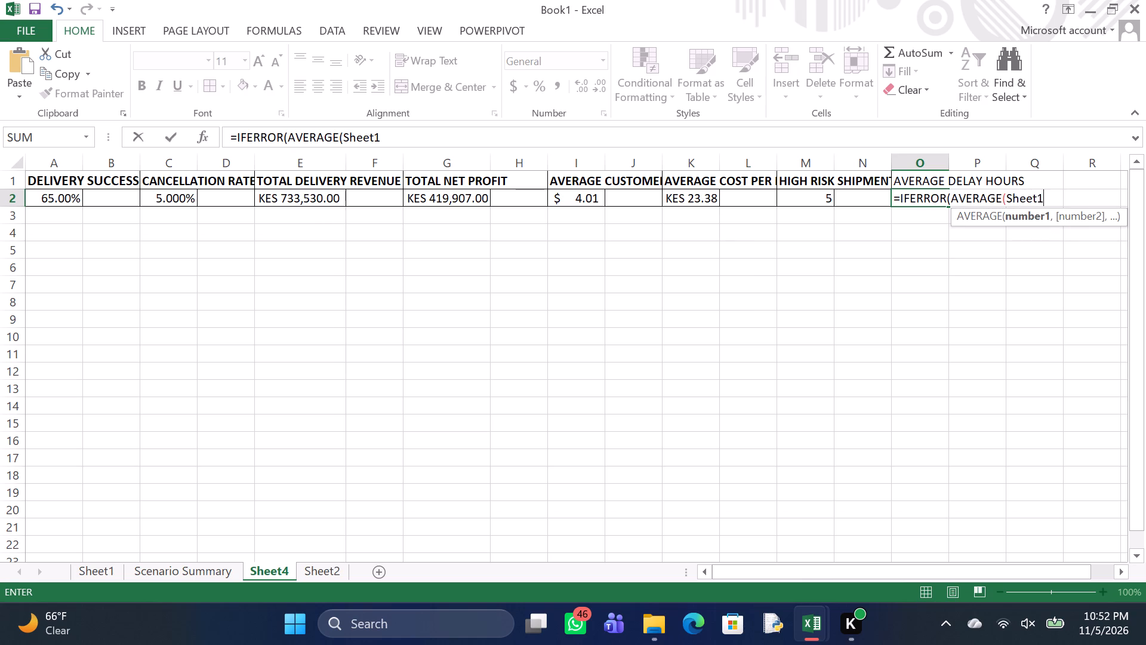
pyautogui.hotkey('shift', '!')
pyautogui.write('M2')
pyautogui.write(':M101')
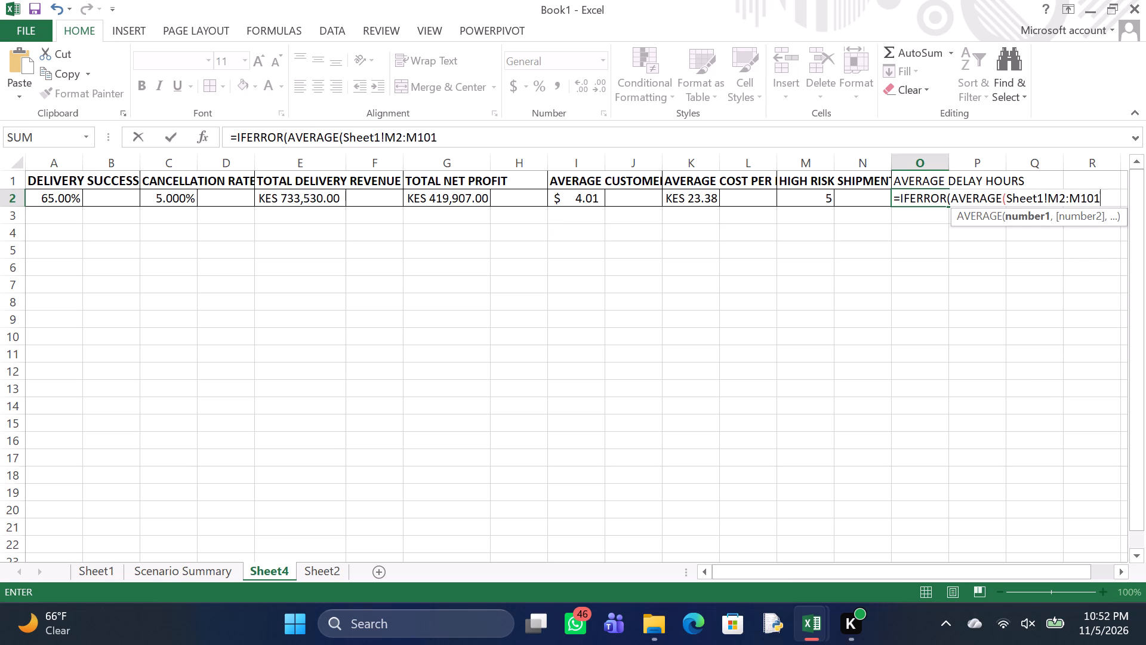
pyautogui.press(',')
pyautogui.hotkey('shift', '"')
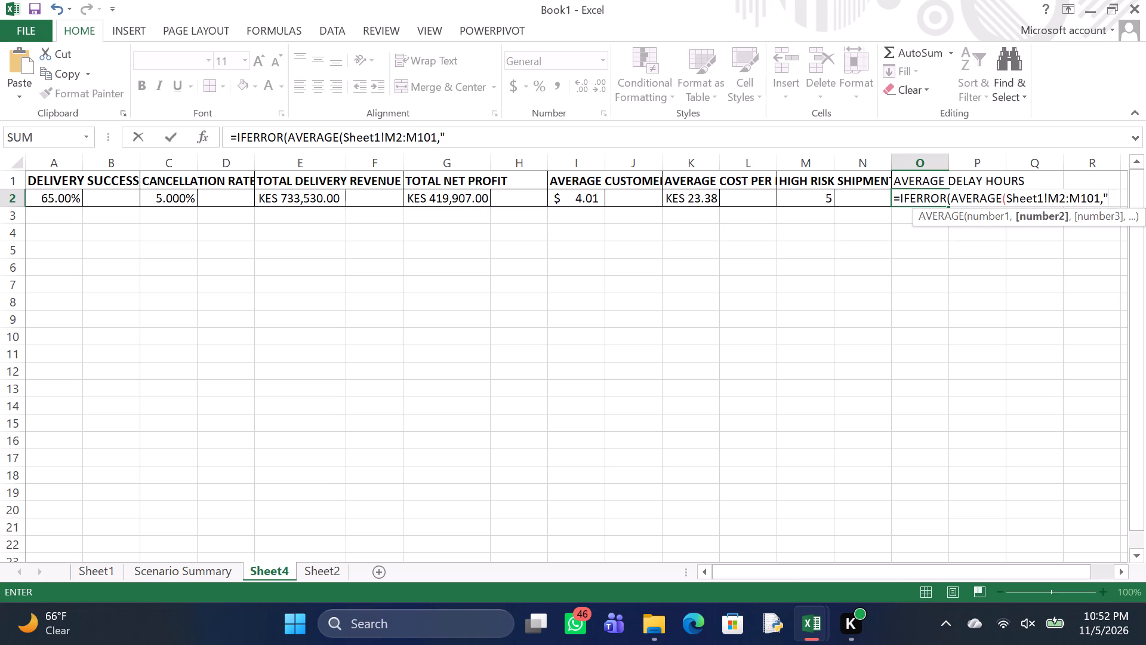
pyautogui.press('d')
pyautogui.write('ela')
pyautogui.write('yed')
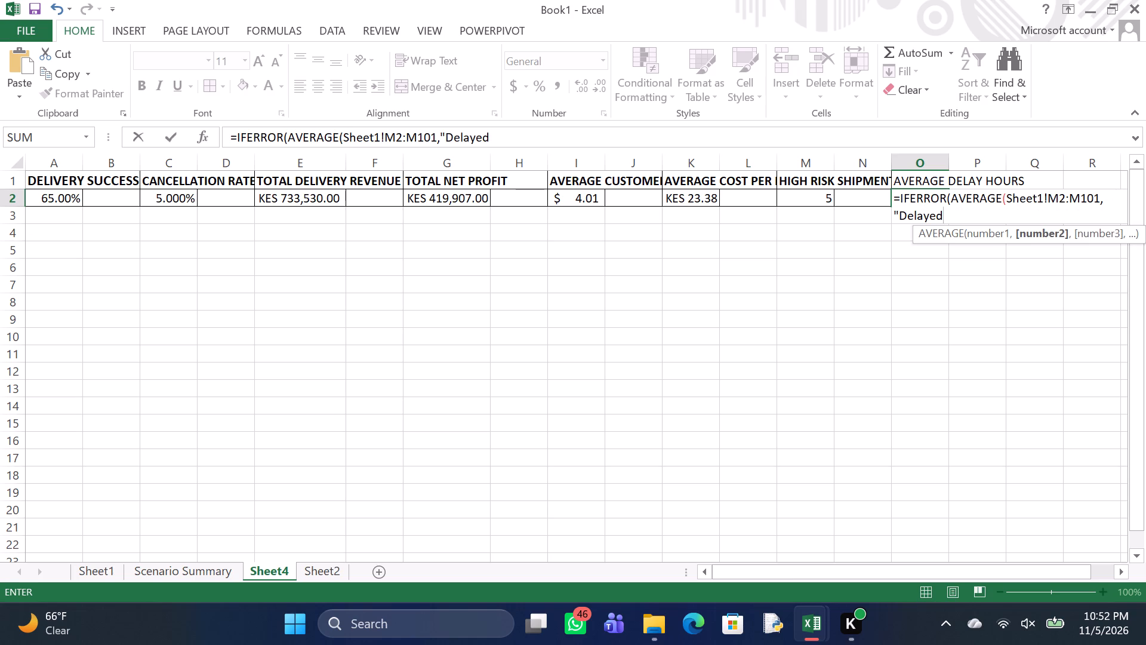
pyautogui.hotkey('shift', '"')
pyautogui.press(',')
pyautogui.press('s')
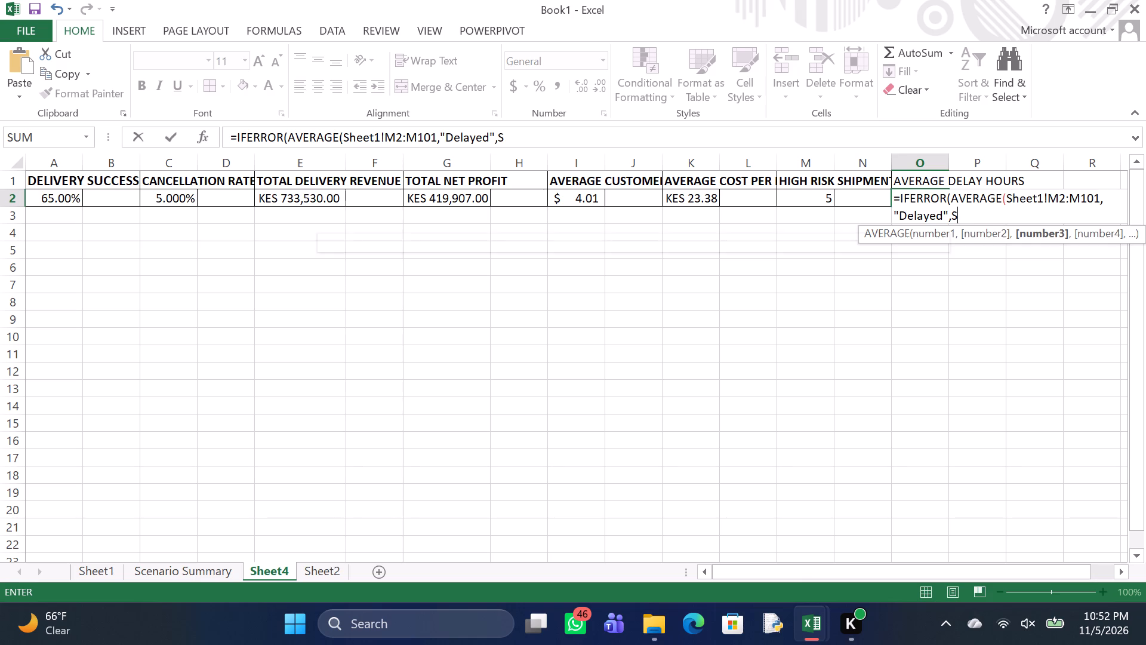
pyautogui.write('heet1')
pyautogui.hotkey('shift', '!')
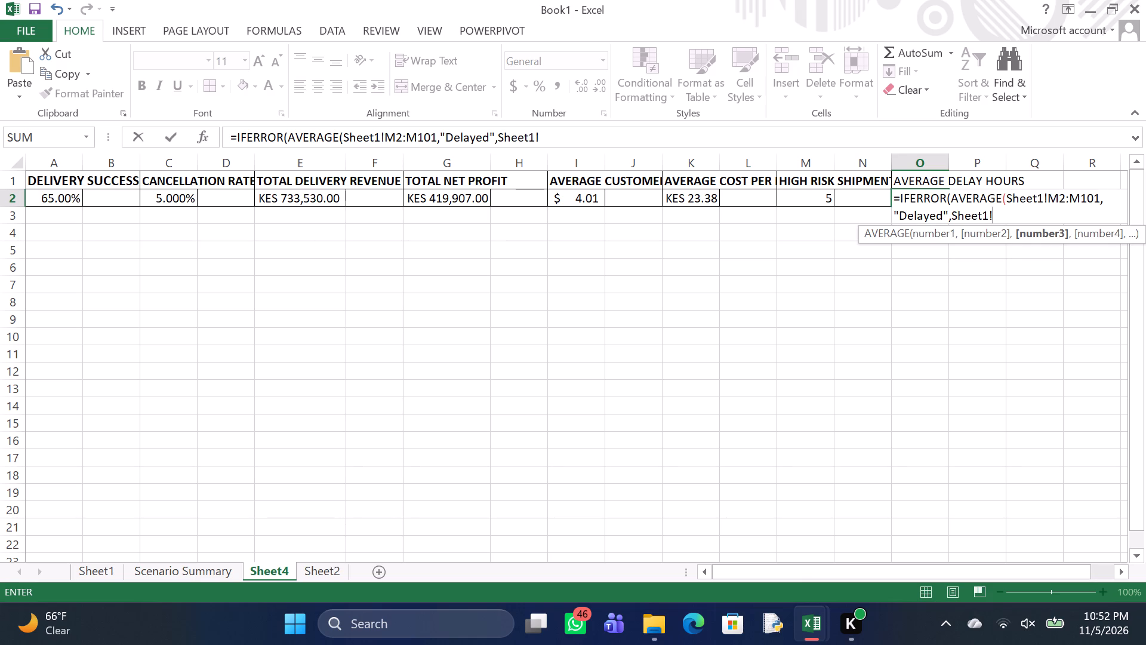
pyautogui.write('N2')
pyautogui.write(':N')
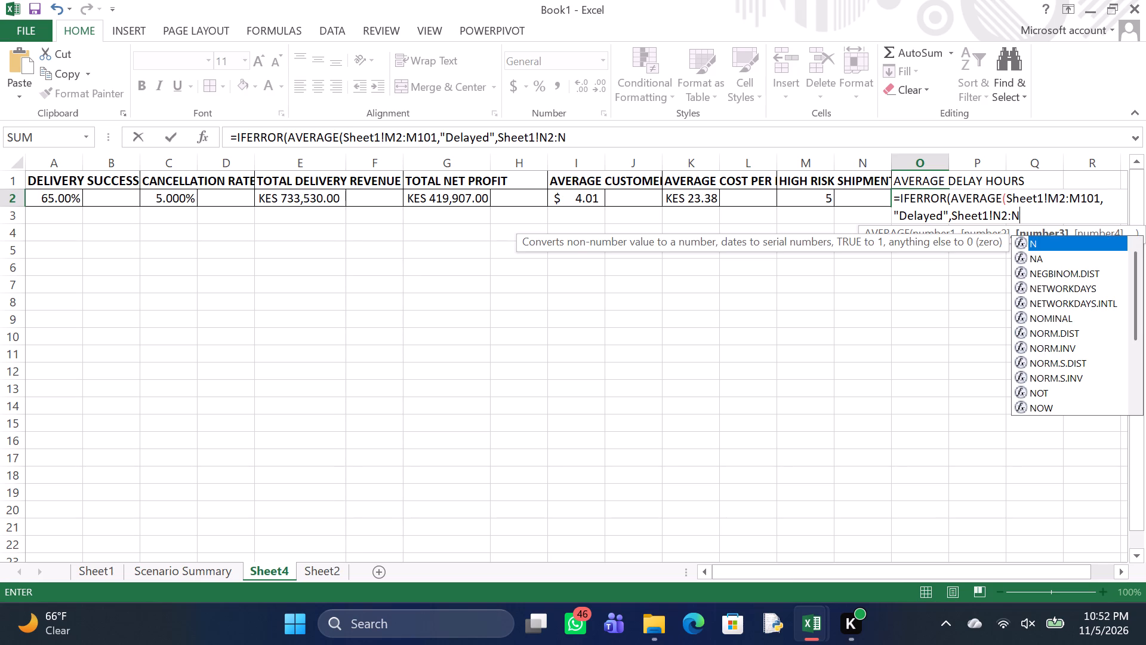
pyautogui.press('1')
pyautogui.write('01')
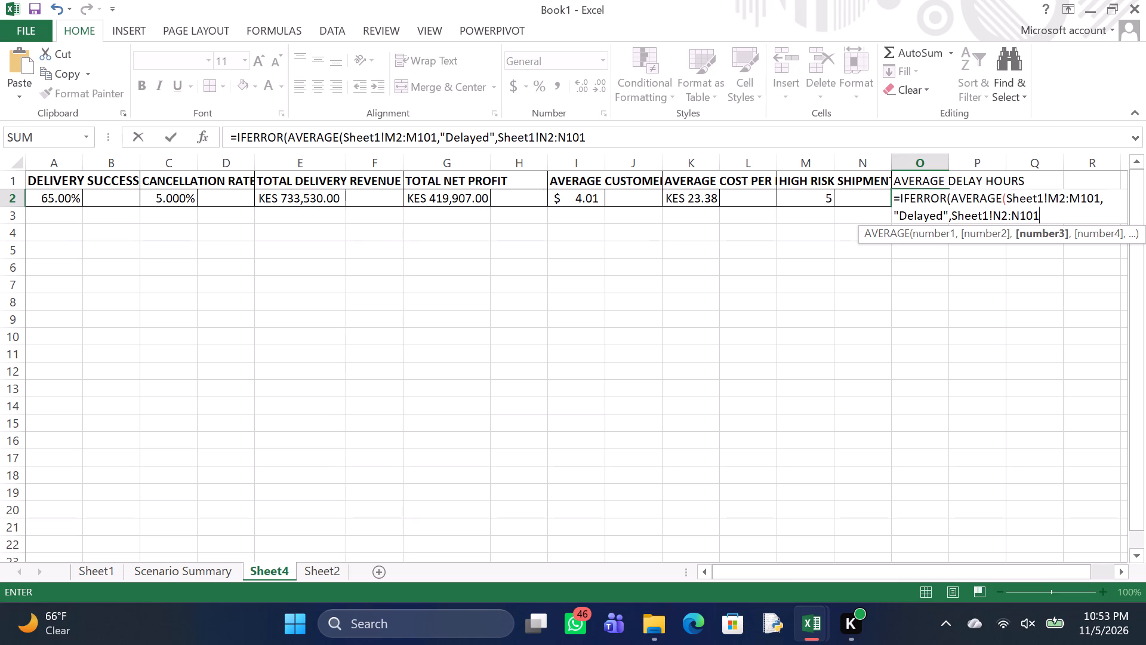
pyautogui.hotkey('shift', ')')
pyautogui.press(',')
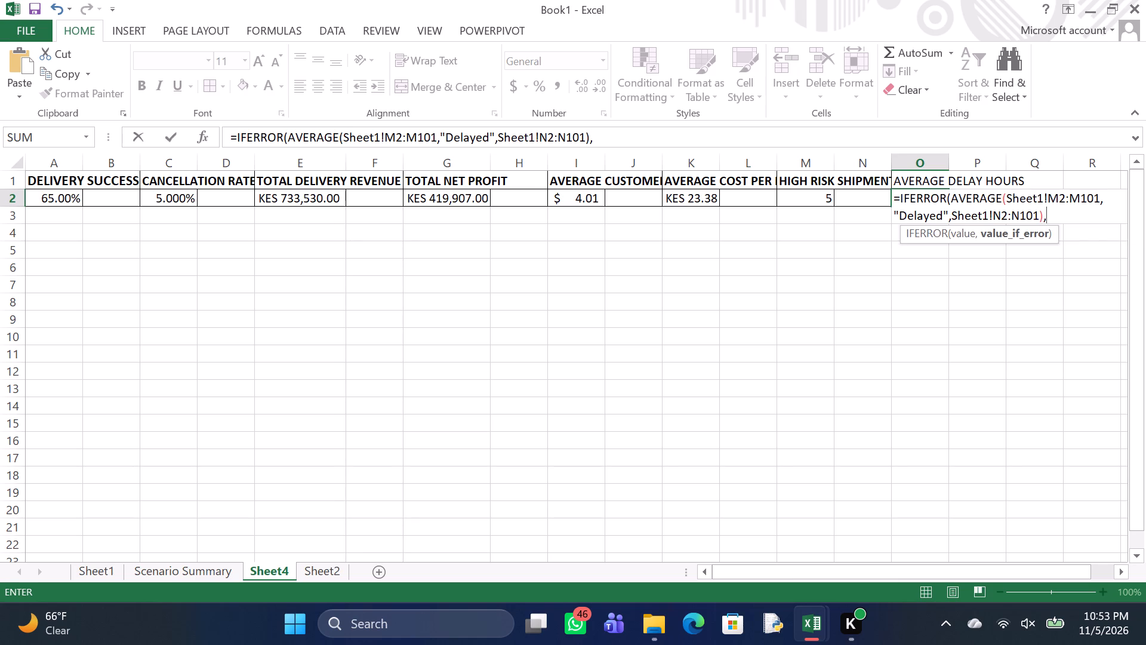
pyautogui.press('0')
pyautogui.hotkey('shift', ')')
pyautogui.press('Return')
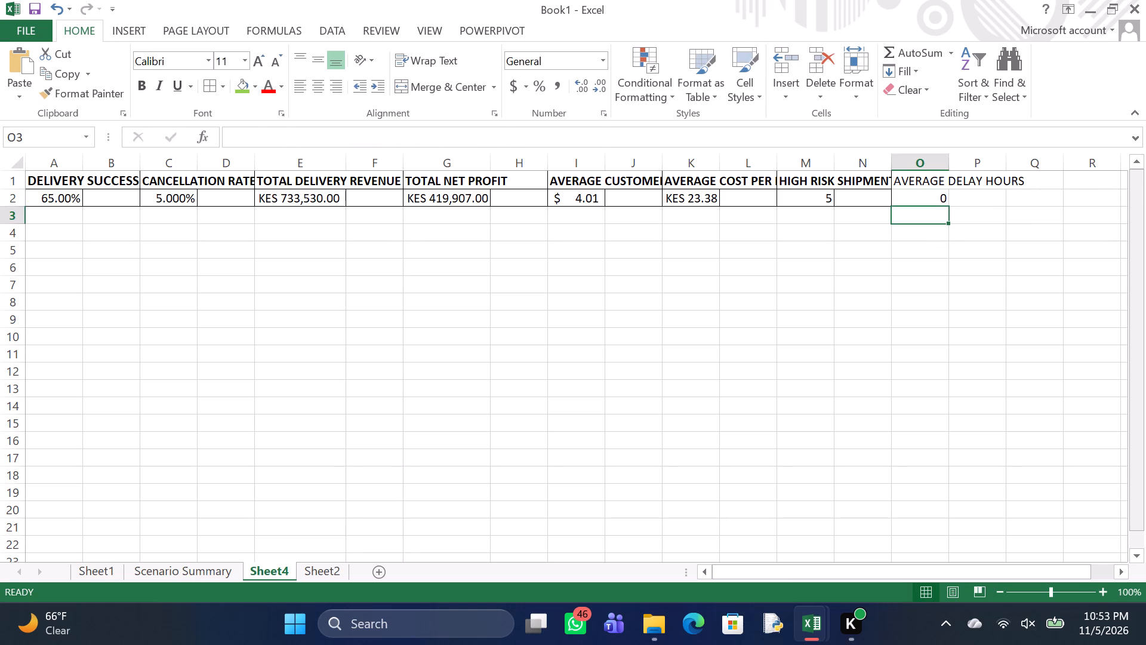
# Make the AVERAGE DELAY HOURS heading in cell O1 bold.
pyautogui.click(937, 193)
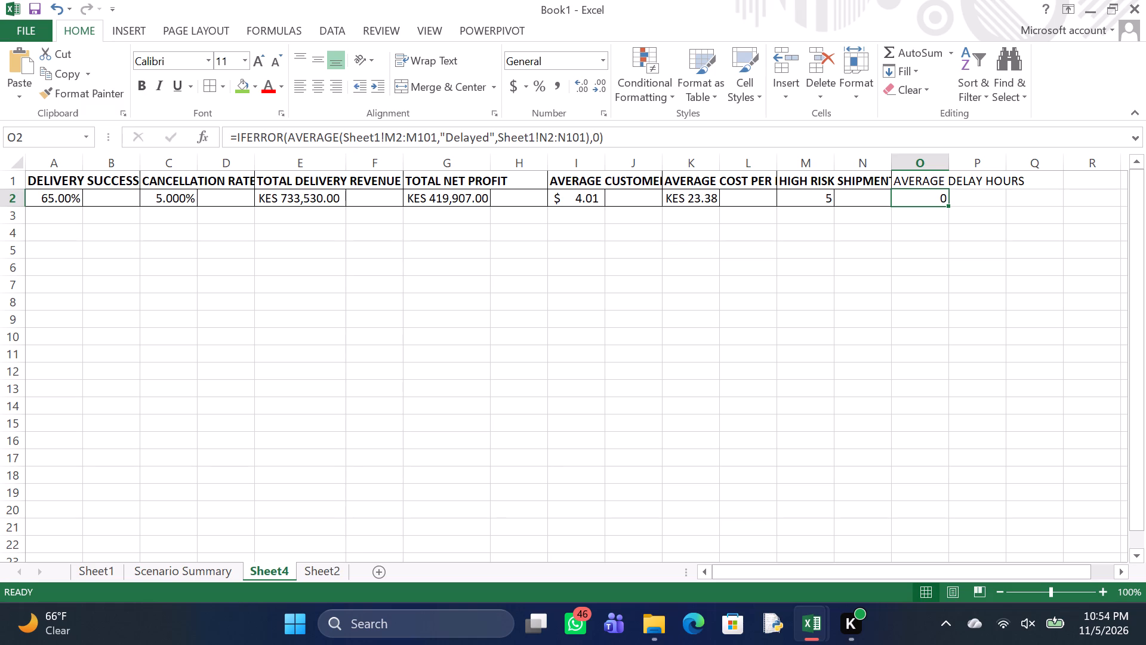
pyautogui.click(920, 185)
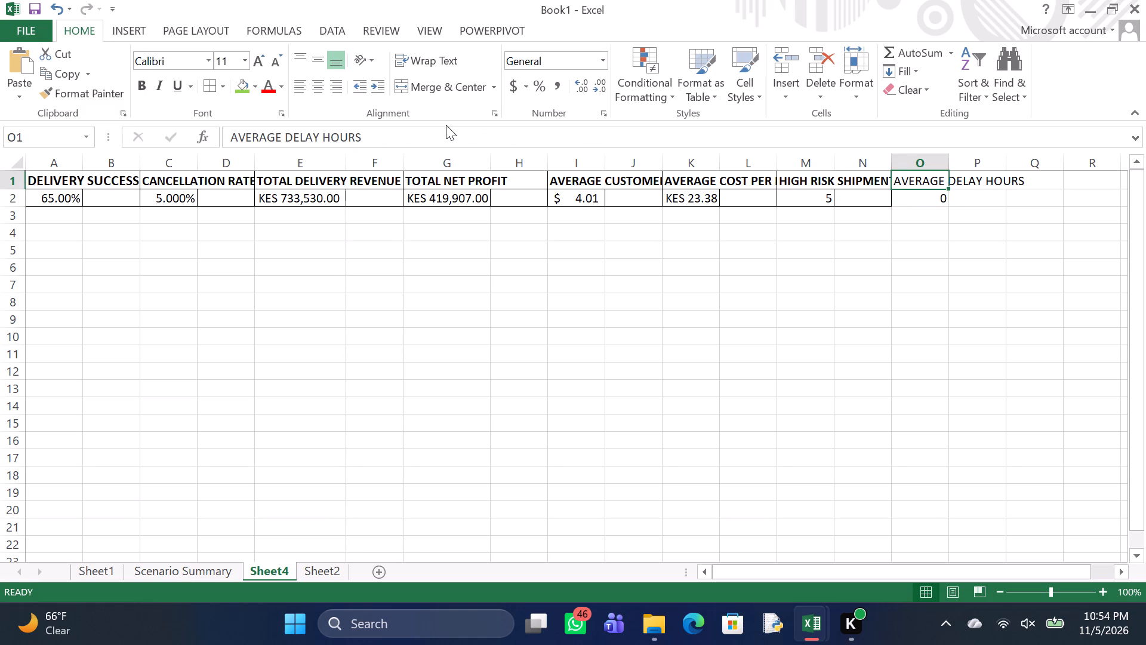
pyautogui.click(135, 82)
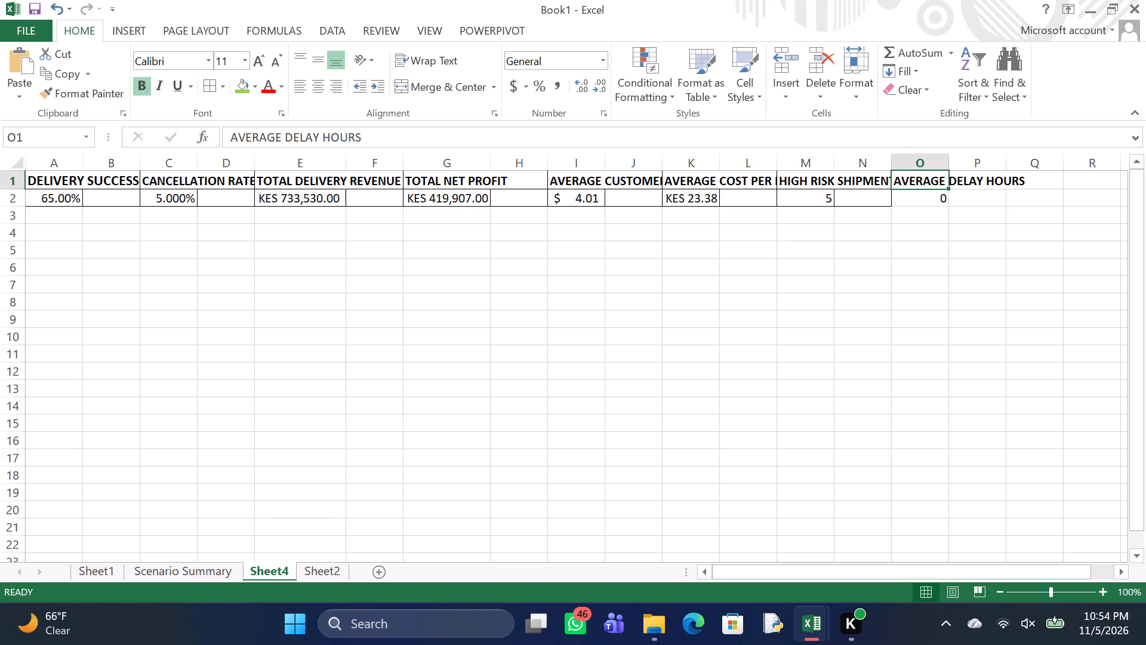
# Apply borders to the average delay hours cells O1:P2.
pyautogui.moveTo(926, 180); pyautogui.dragTo(973, 193)
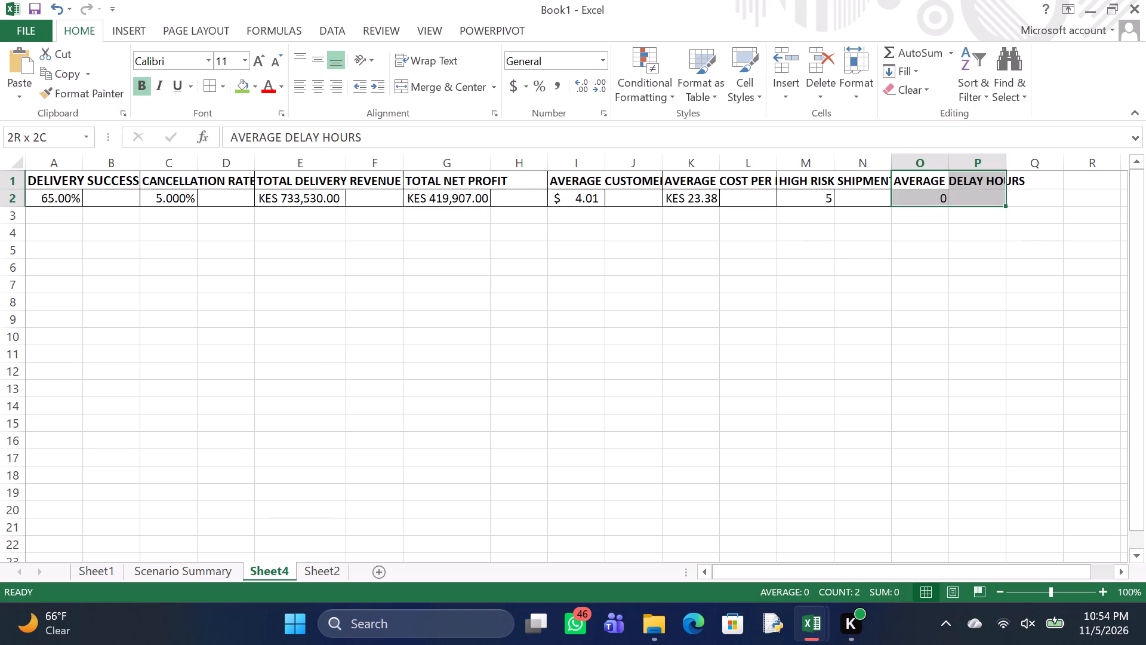
pyautogui.moveTo(973, 193); pyautogui.dragTo(1000, 193)
pyautogui.click(208, 79)
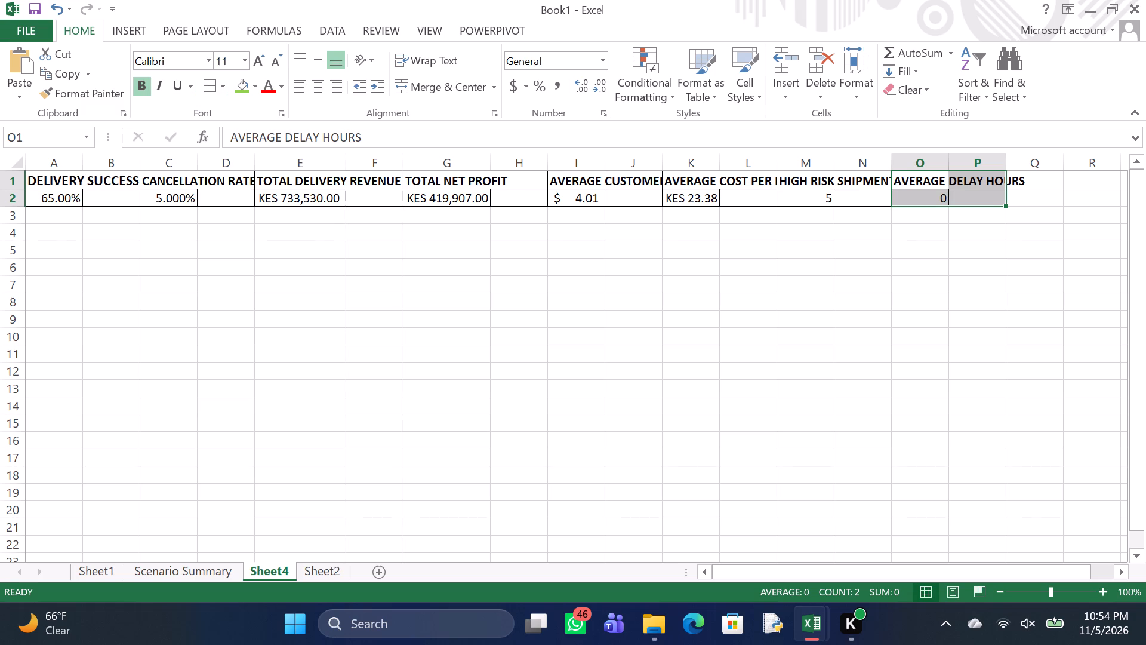
# Add the heading TOTAL SHIPMENTS in cell Q1.
pyautogui.hscroll(-4, 620, 191)
pyautogui.moveTo(620, 191); pyautogui.dragTo(834, 185)
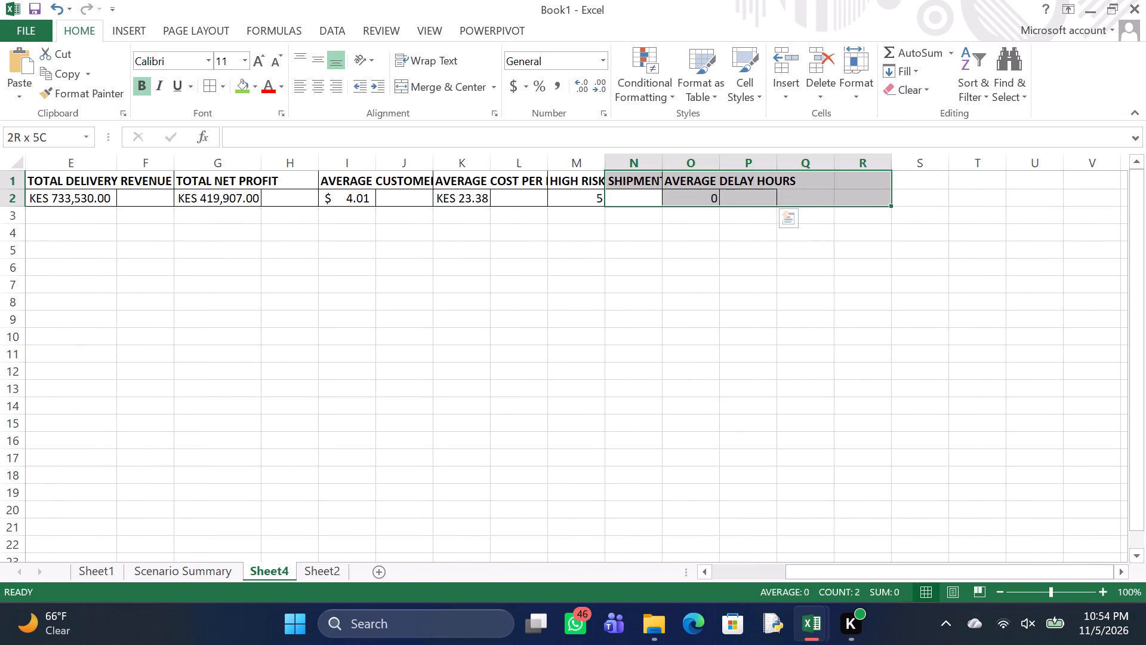
pyautogui.moveTo(834, 185); pyautogui.dragTo(779, 175)
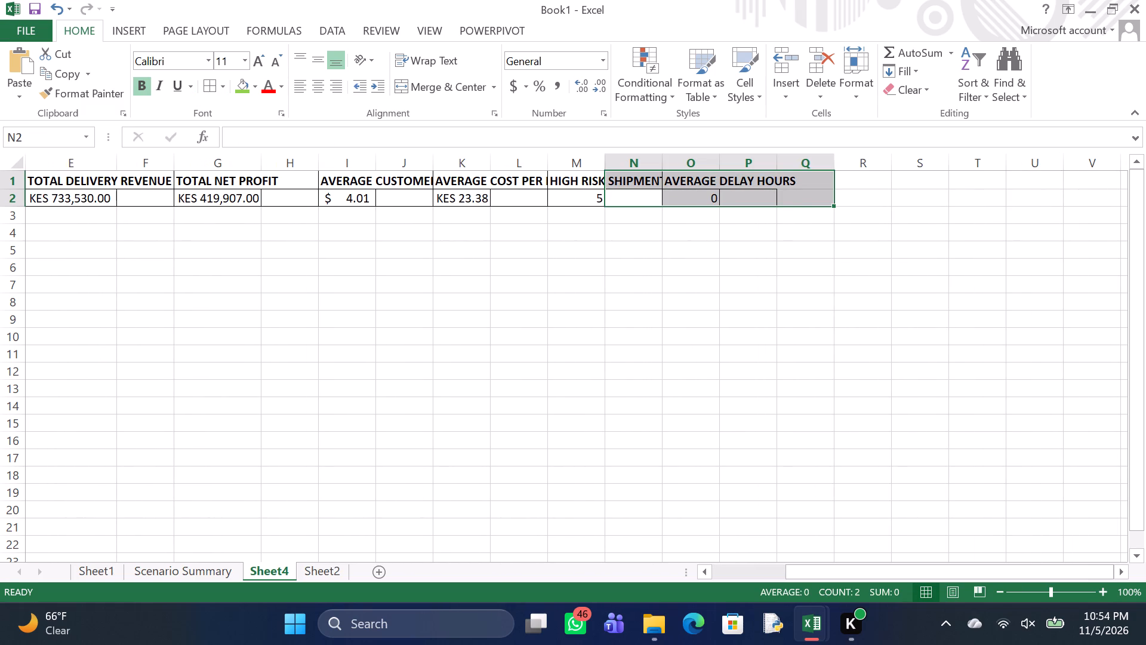
pyautogui.click(754, 302)
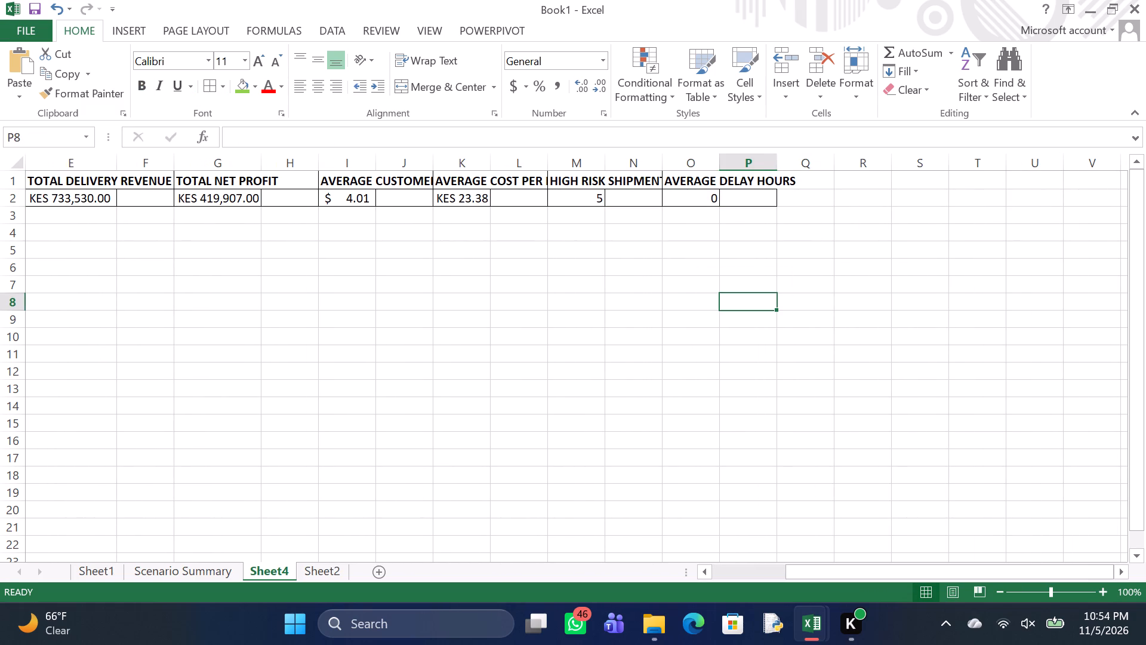
pyautogui.click(805, 181)
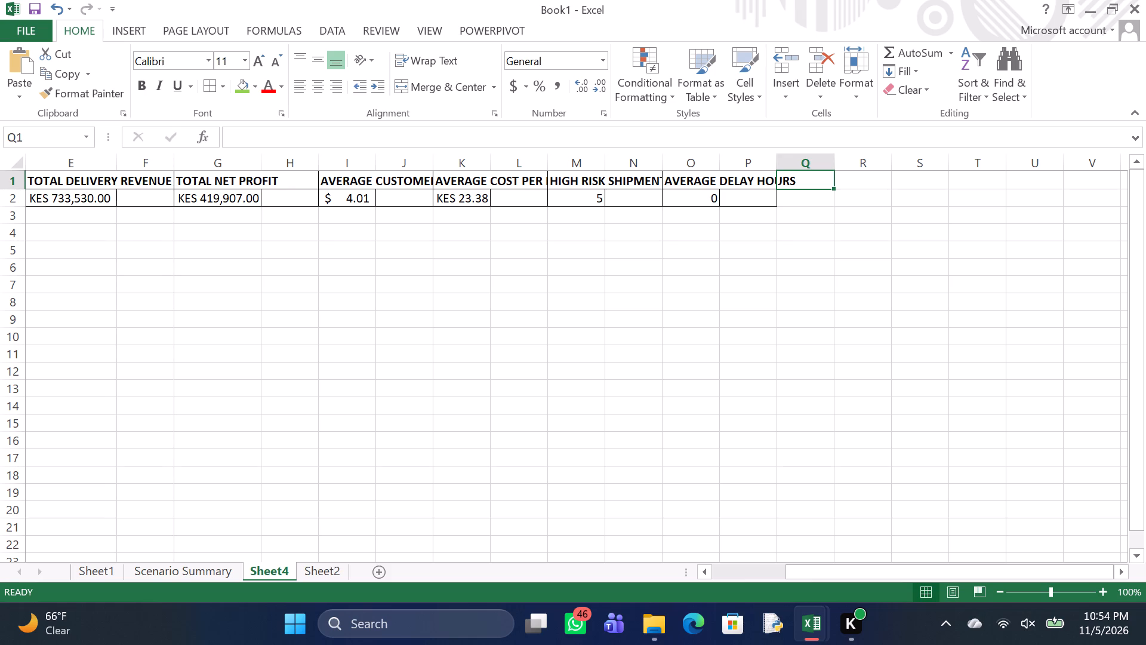
pyautogui.write('TOTAL SHIPMENTS')
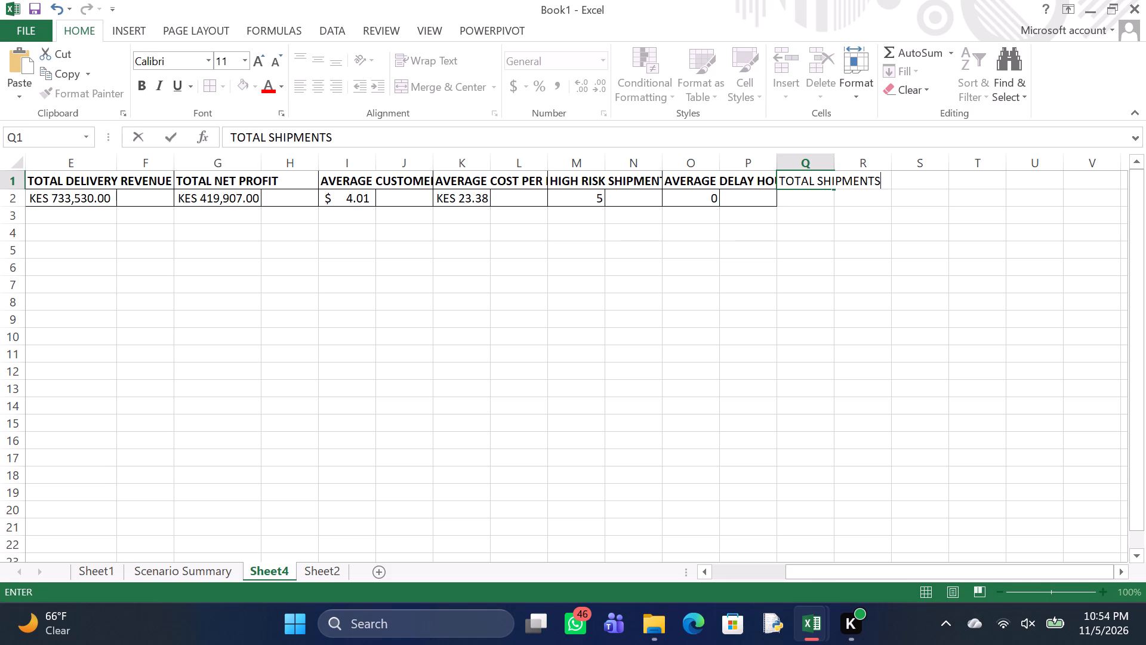
pyautogui.press('Return')
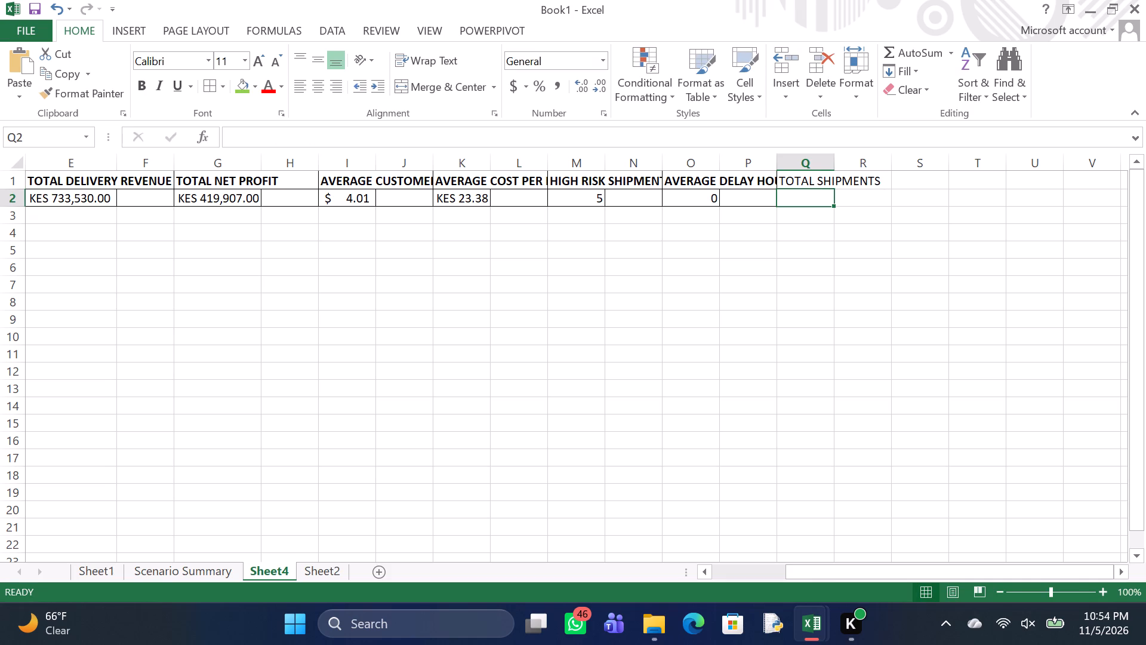
# Calculate the total shipments in cell Q2 with =COUNTA(Sheet1!A2:A101).
pyautogui.press('=')
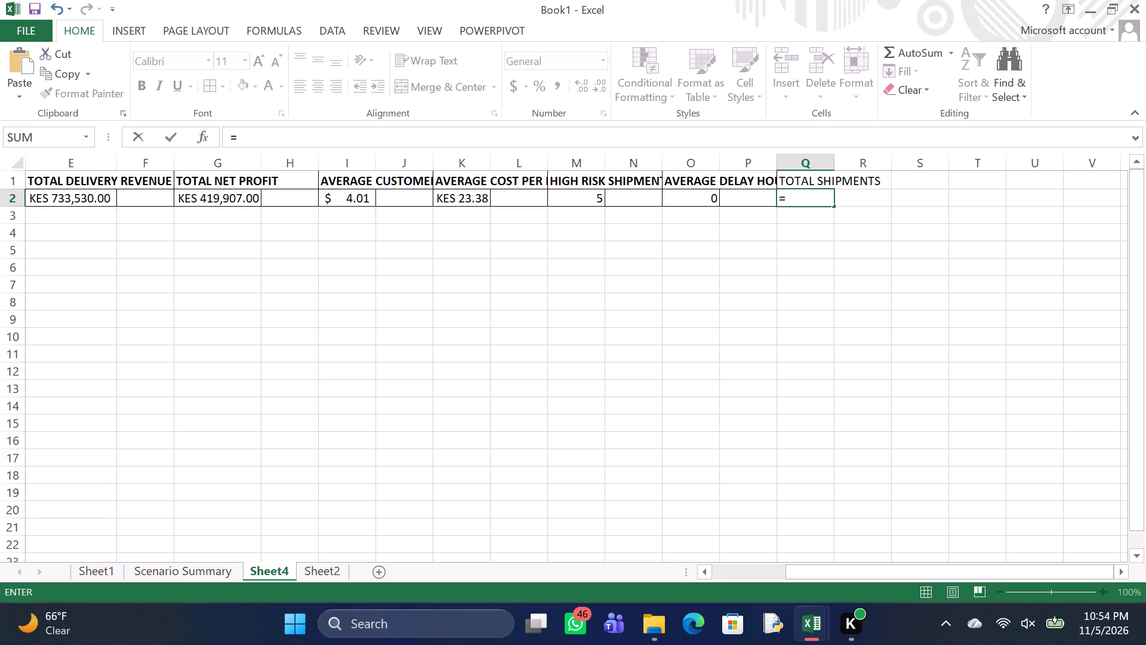
pyautogui.press('c')
pyautogui.write('OUNTA')
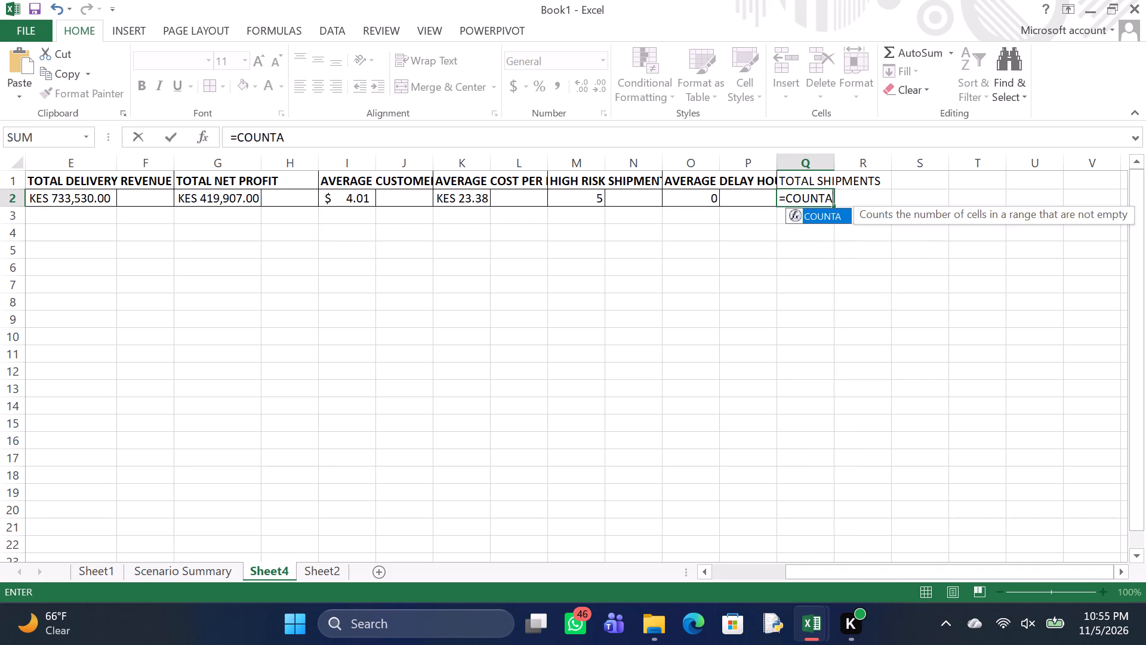
pyautogui.write('(S')
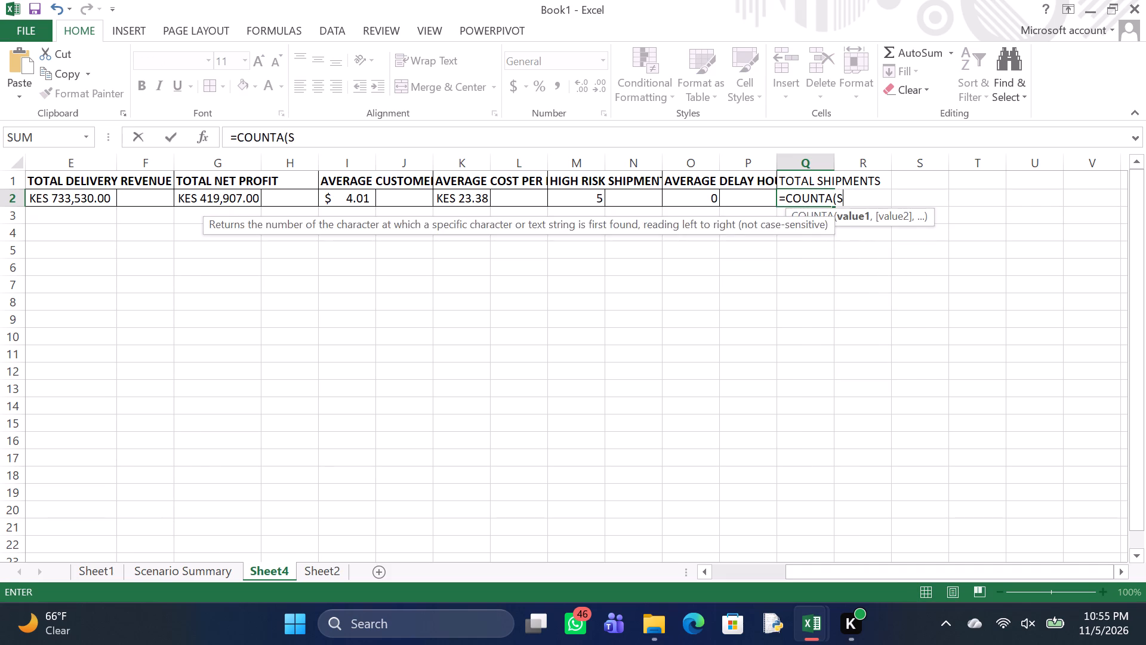
pyautogui.write('heet')
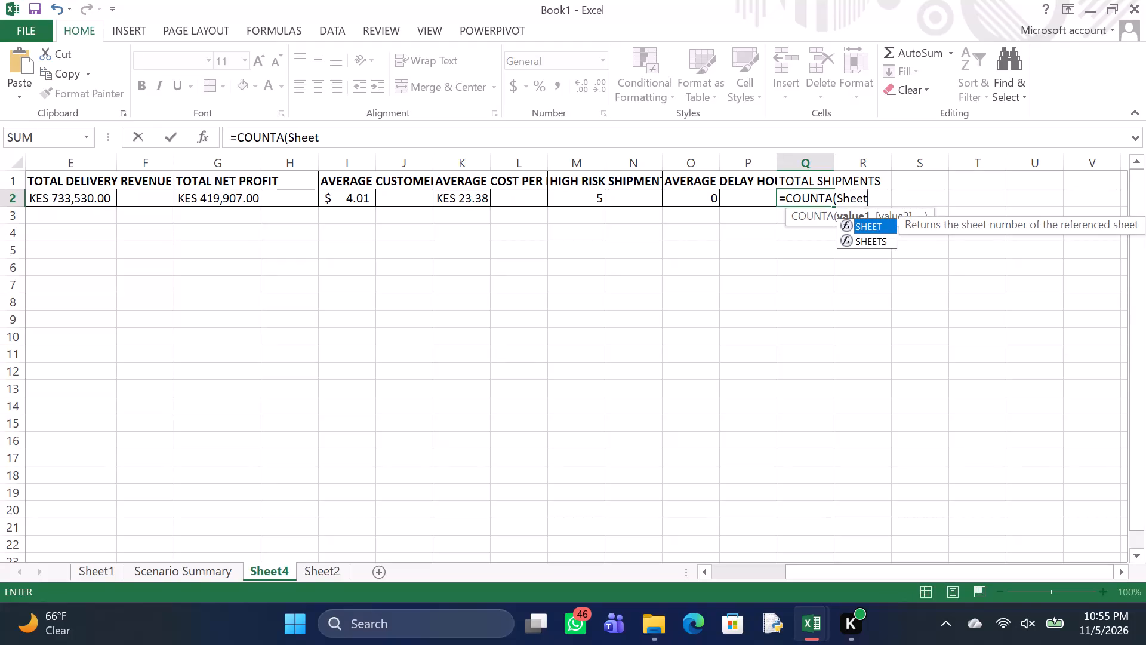
pyautogui.press('1')
pyautogui.hotkey('shift', '!')
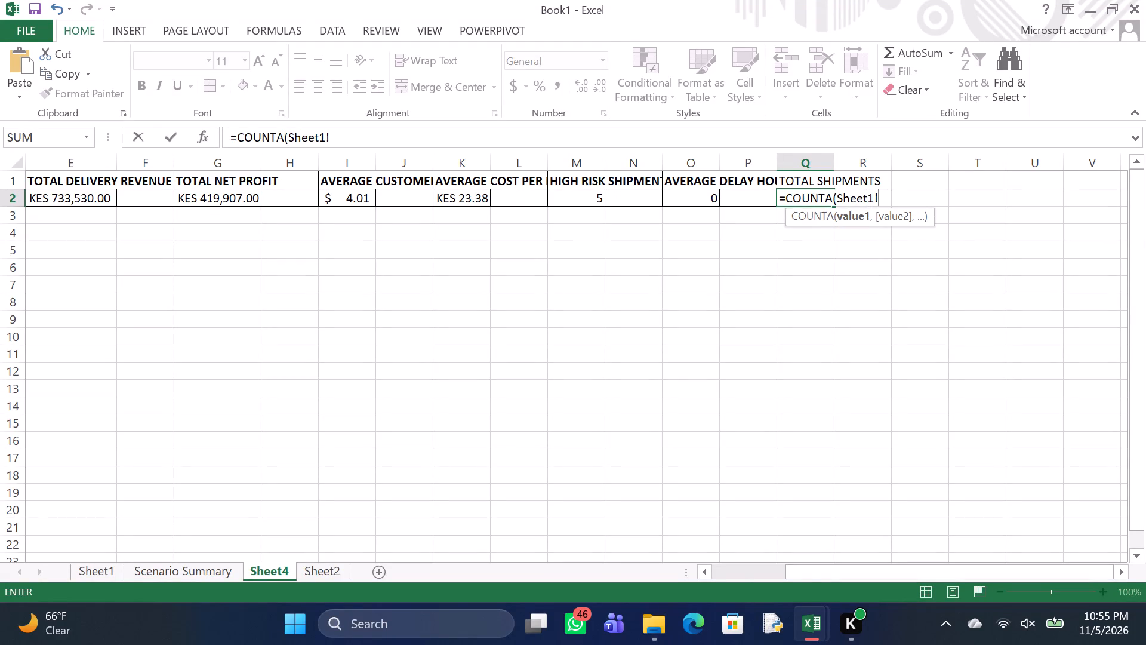
pyautogui.write('A2')
pyautogui.write(':A1')
pyautogui.write('01')
pyautogui.hotkey('shift', ')')
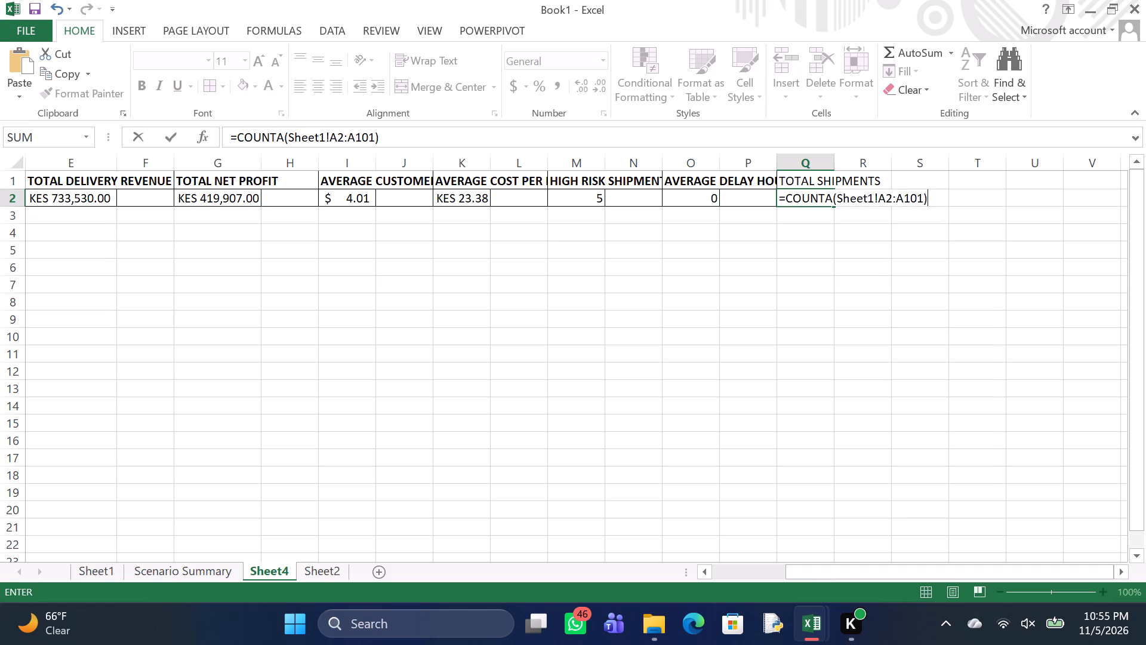
pyautogui.press('Return')
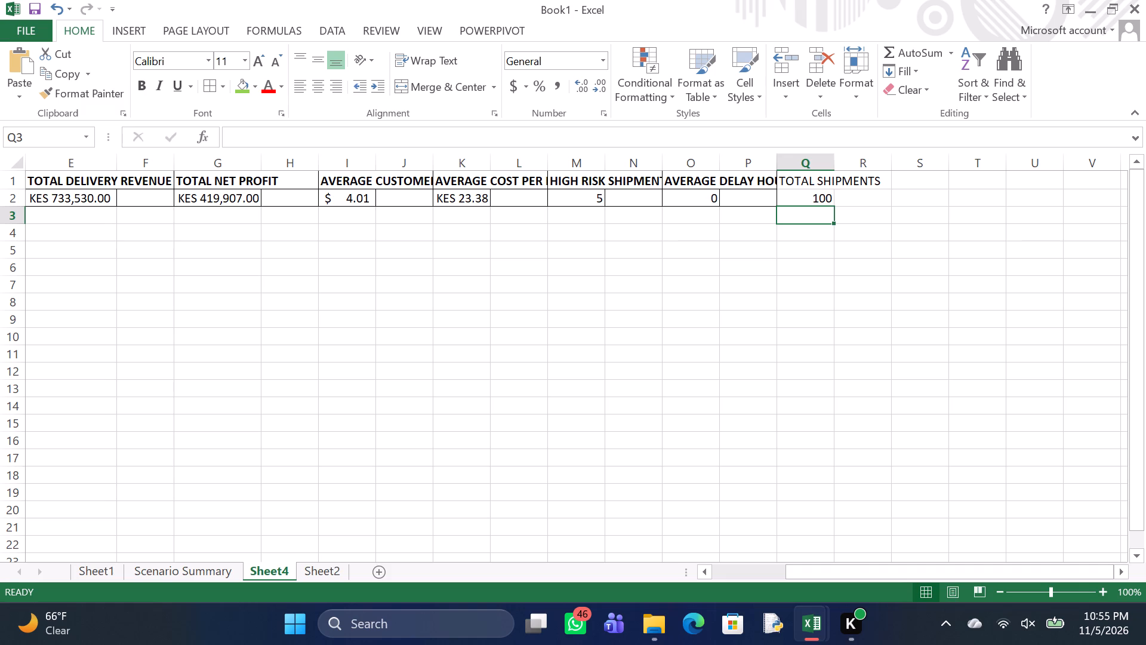
# Make the TOTAL SHIPMENTS heading in cell Q1 bold.
pyautogui.click(735, 256)
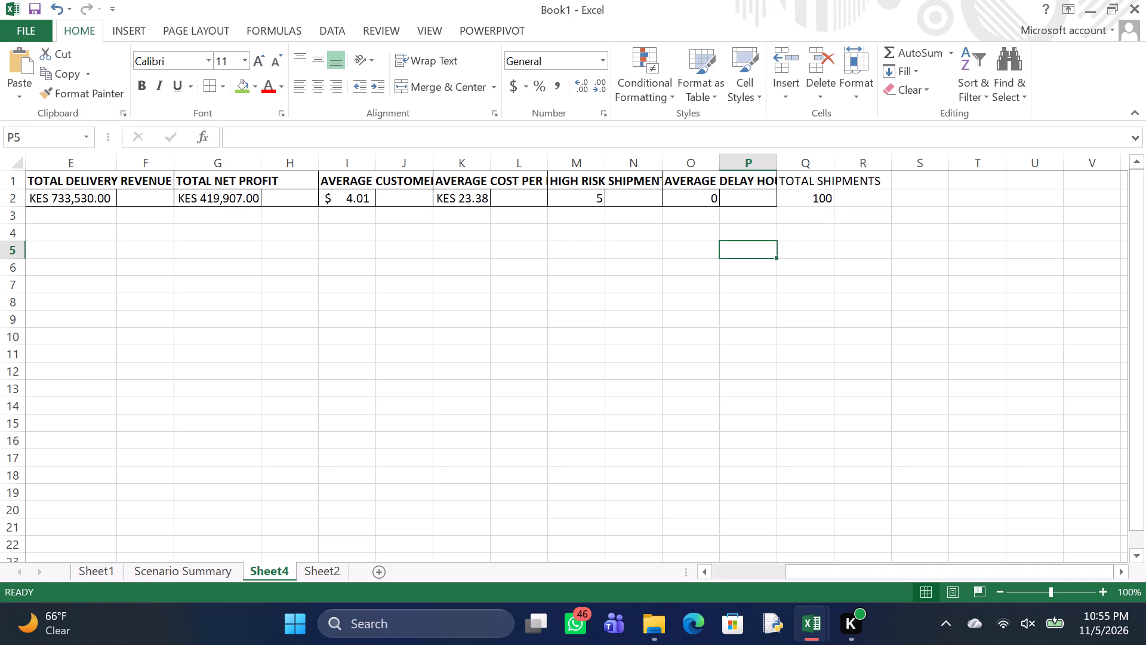
pyautogui.click(829, 180)
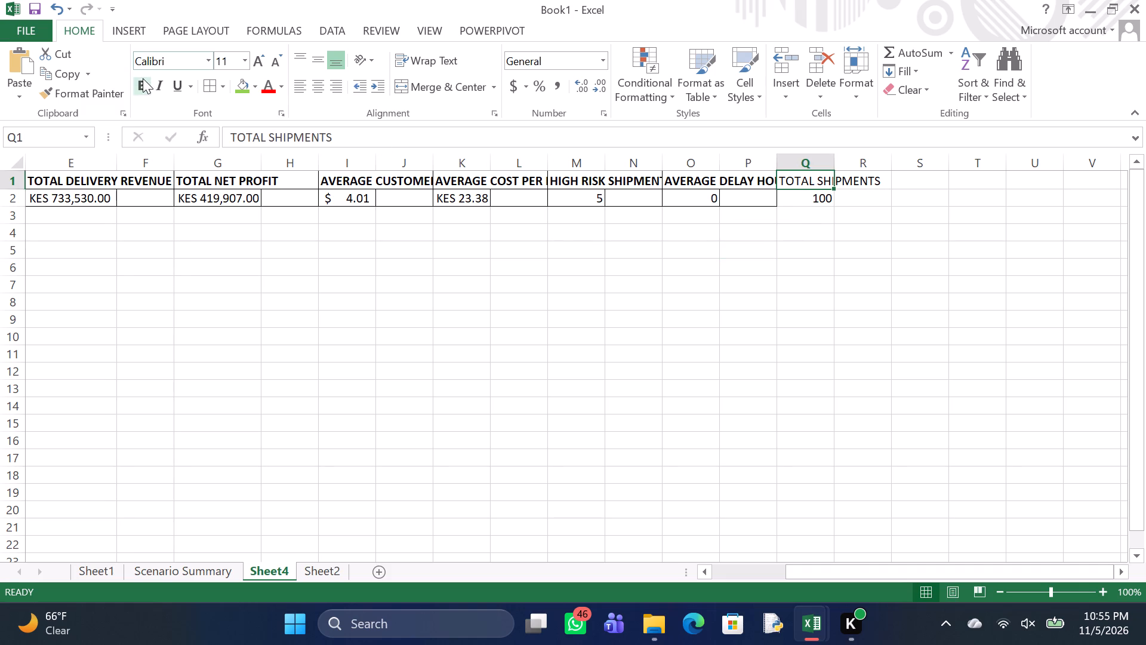
pyautogui.click(143, 81)
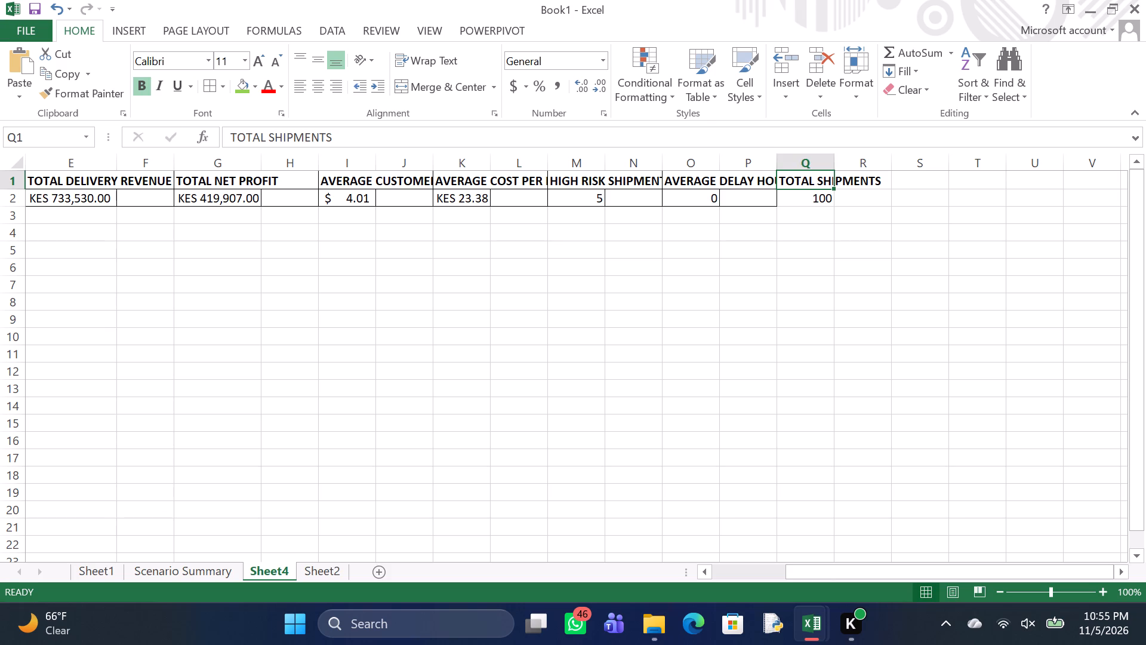
# Apply borders to the total shipments cells Q1:R2.
pyautogui.moveTo(817, 182); pyautogui.dragTo(838, 196)
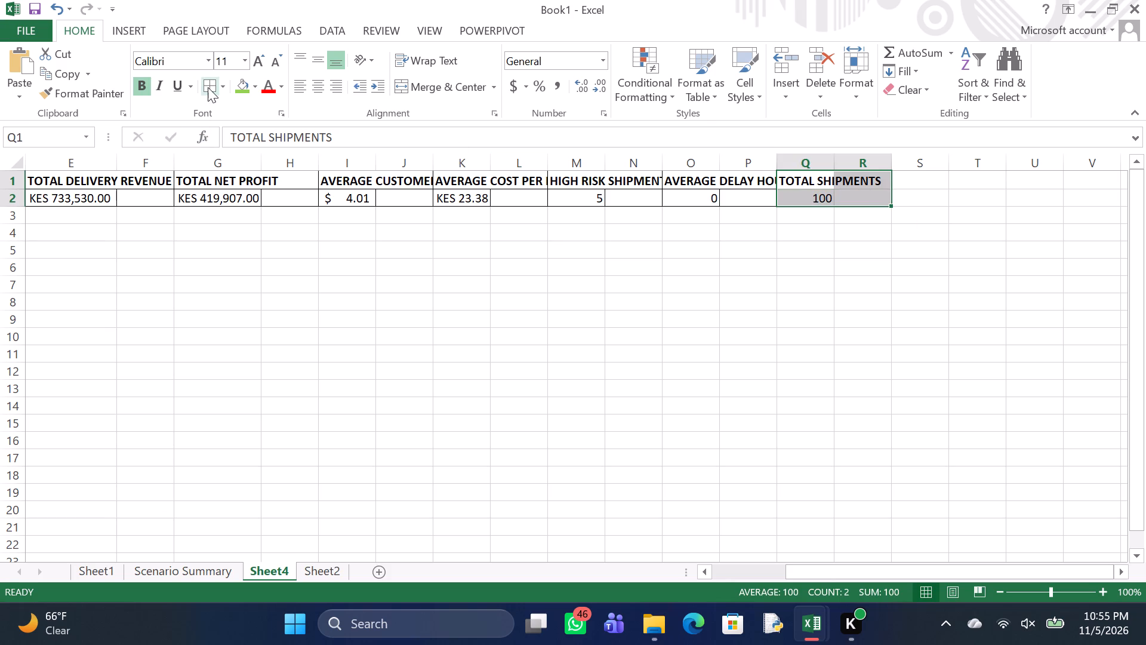
pyautogui.click(208, 87)
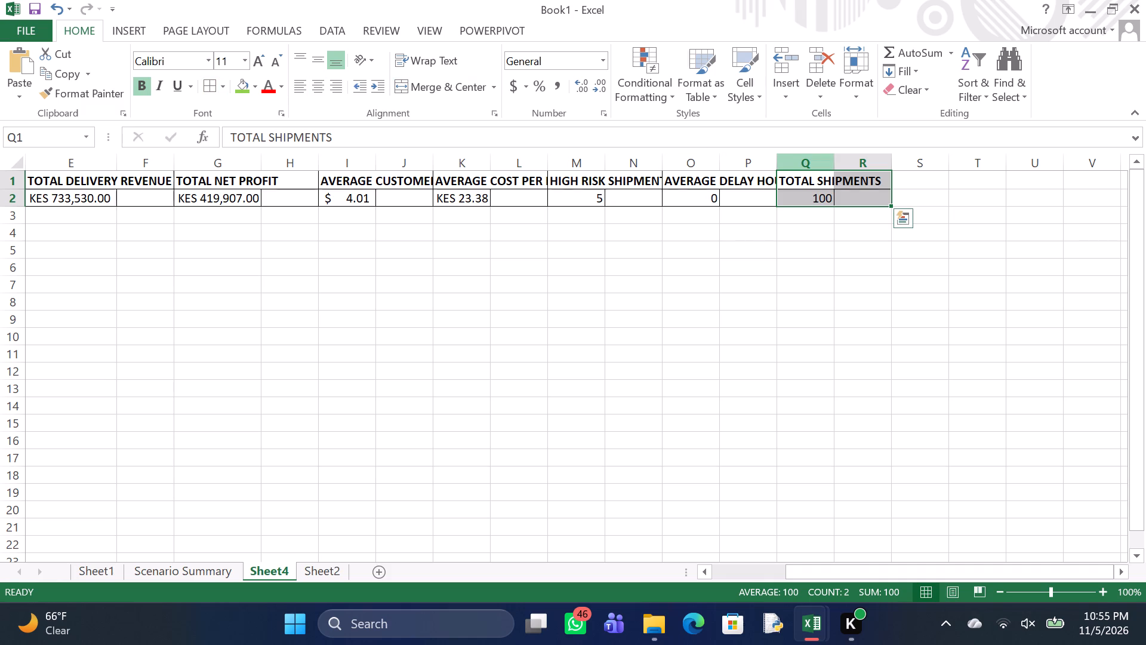
# Add the heading AVERAGE PROFIT PER SHIPMENT in cell S1.
pyautogui.hscroll(-3, 908, 186)
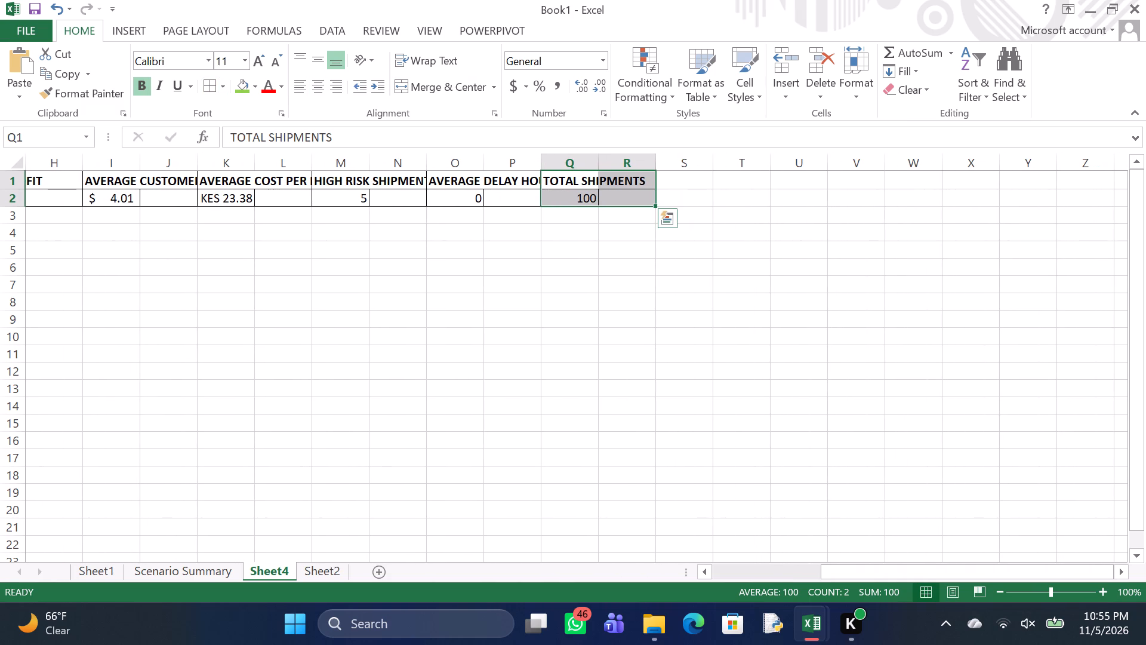
pyautogui.click(679, 186)
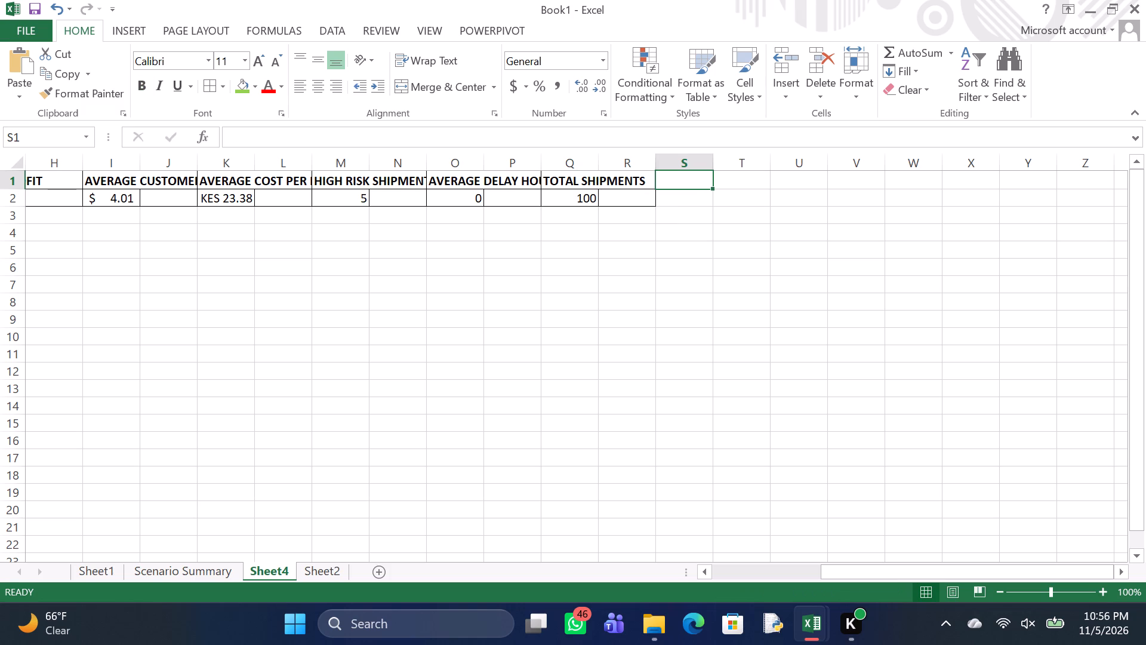
pyautogui.press('a')
pyautogui.write('VERA')
pyautogui.write('GE')
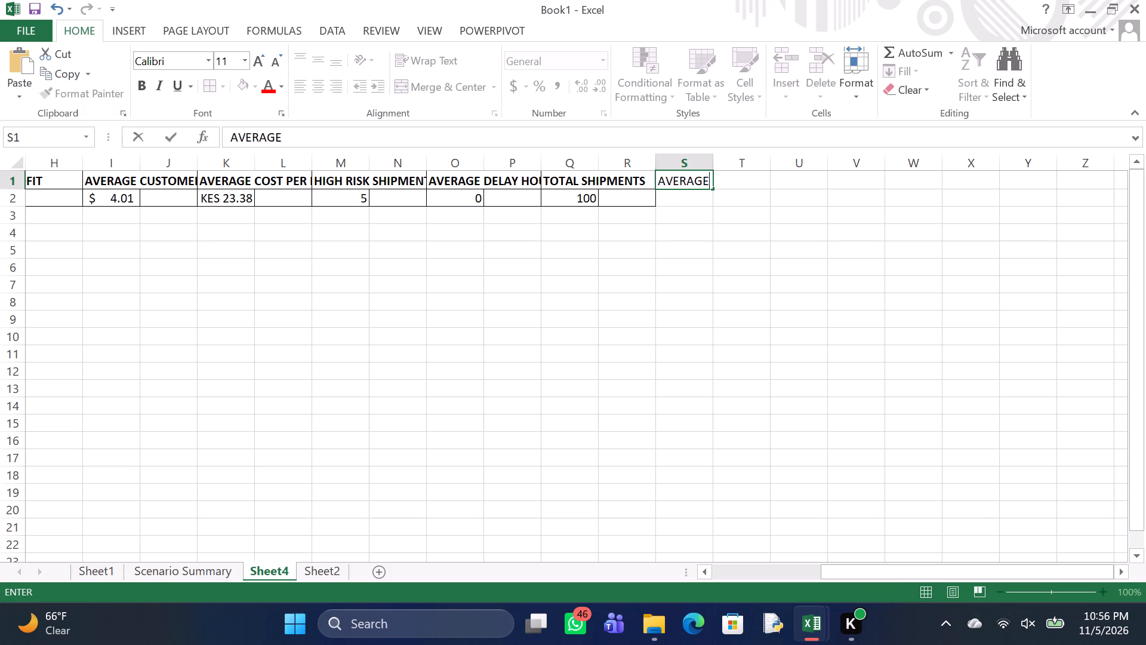
pyautogui.press('space')
pyautogui.write('PRO')
pyautogui.write('FIT')
pyautogui.press('space')
pyautogui.write('PER SHIPMENT')
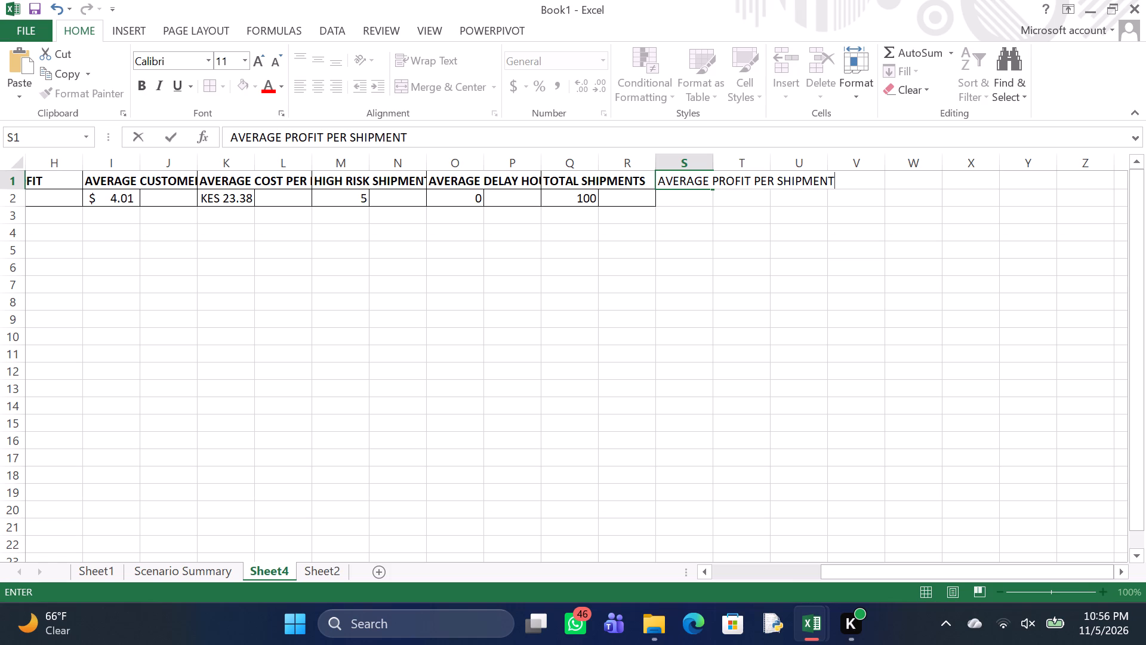
pyautogui.press('Return')
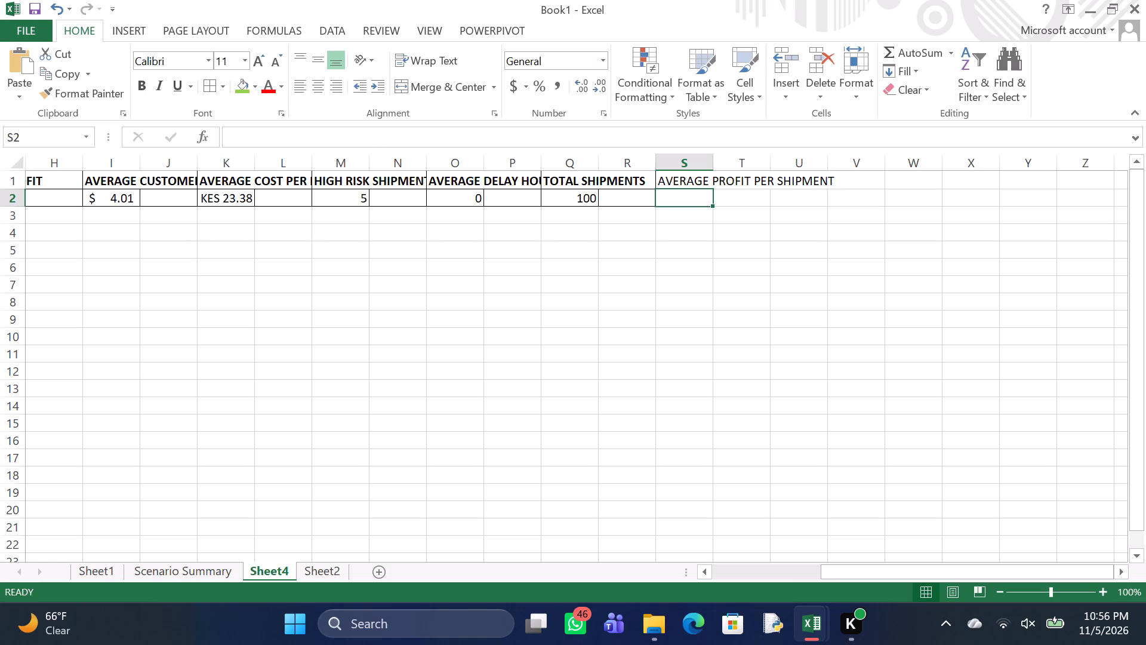
# Calculate the average profit per shipment in cell S2 with =IFERROR(AVERAGE(Sheet1!T2:T101),0).
pyautogui.write('=IFERROR')
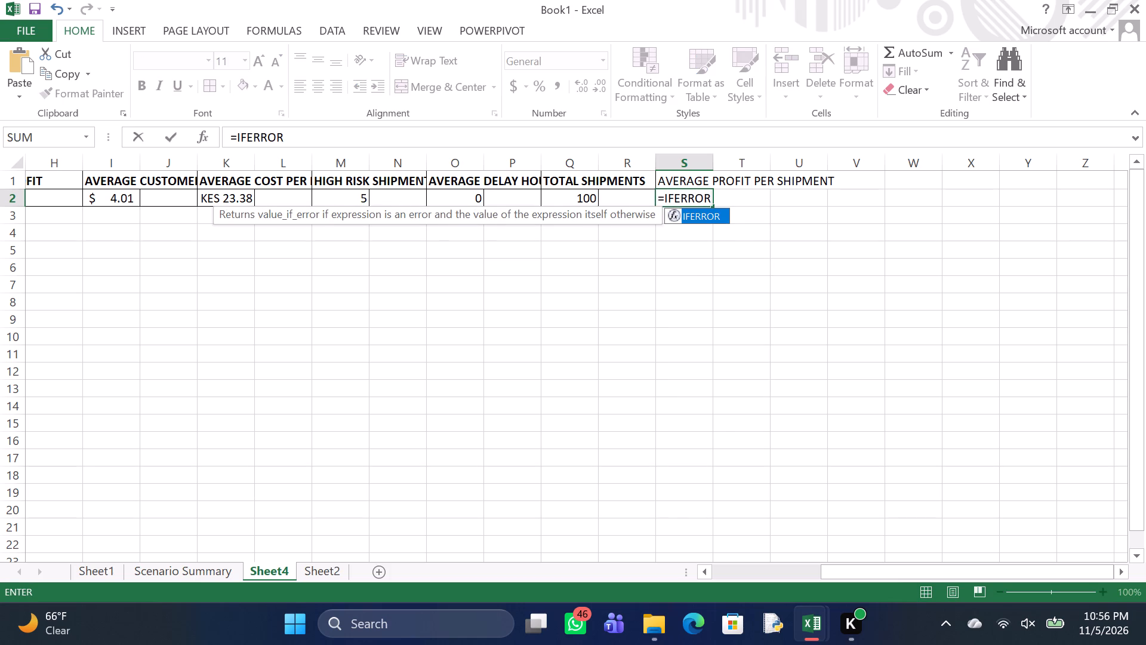
pyautogui.hotkey('shift', '(')
pyautogui.write('AV')
pyautogui.write('ERAGE')
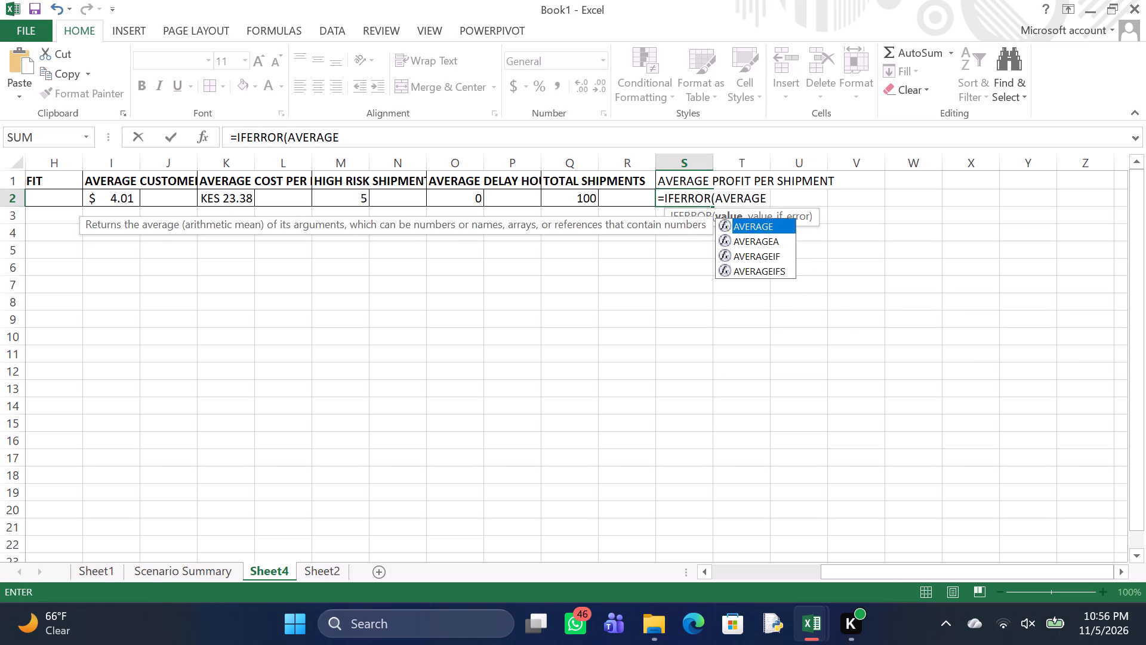
pyautogui.hotkey('shift', '(')
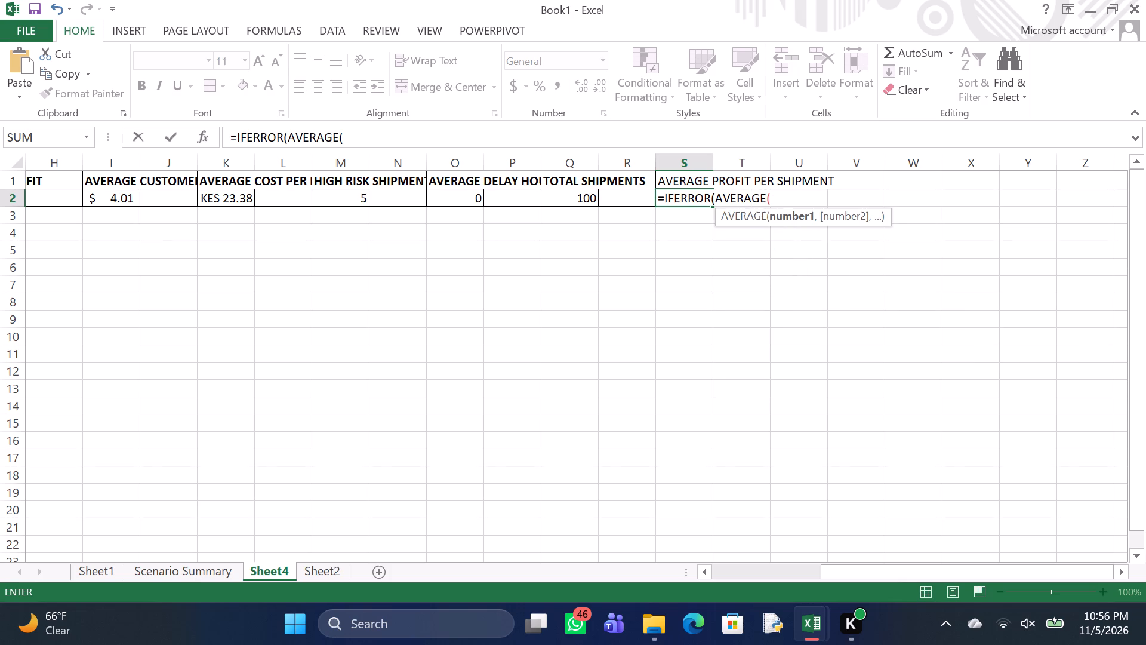
pyautogui.write('SS')
pyautogui.press('BackSpace')
pyautogui.press('h')
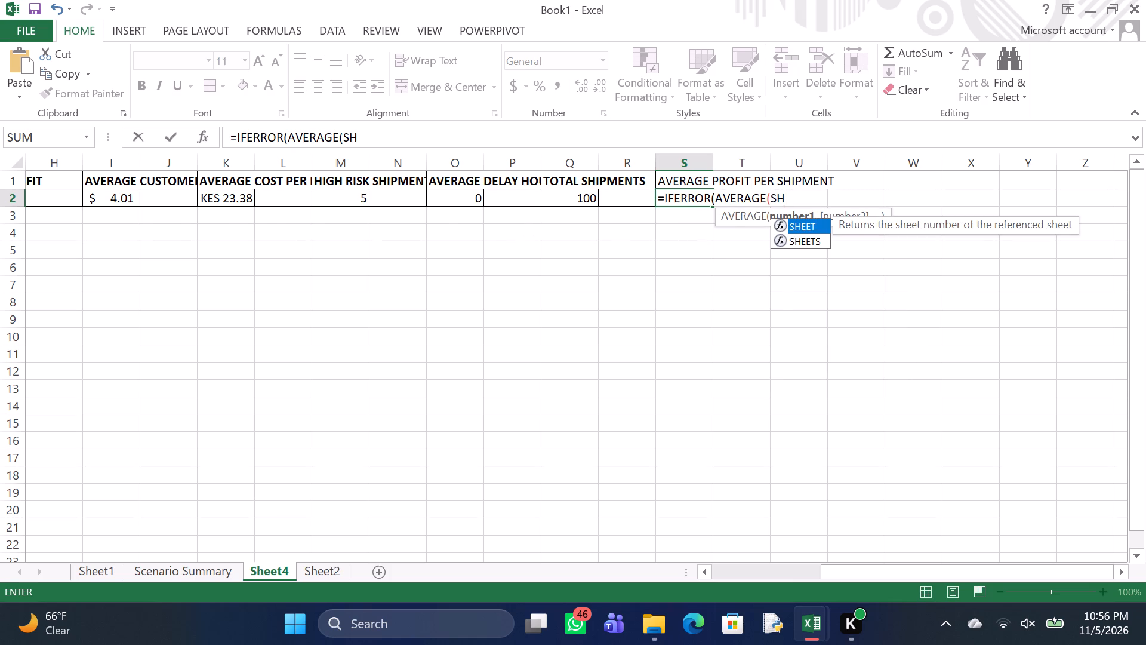
pyautogui.press('BackSpace')
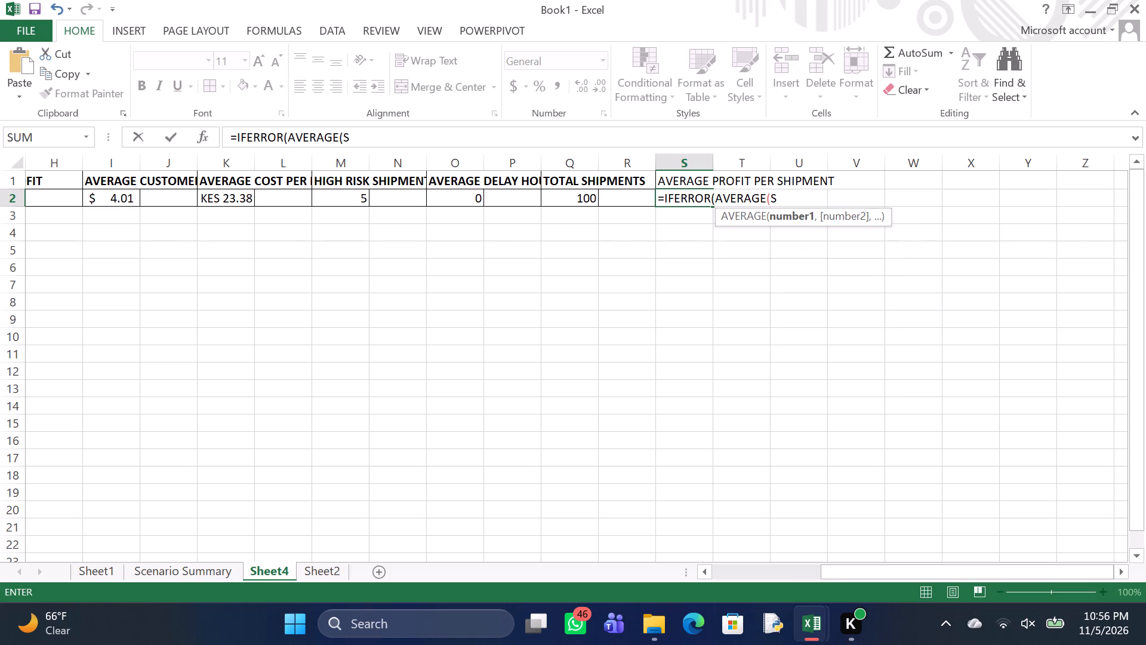
pyautogui.press('h')
pyautogui.write('eet1!')
pyautogui.write('T2')
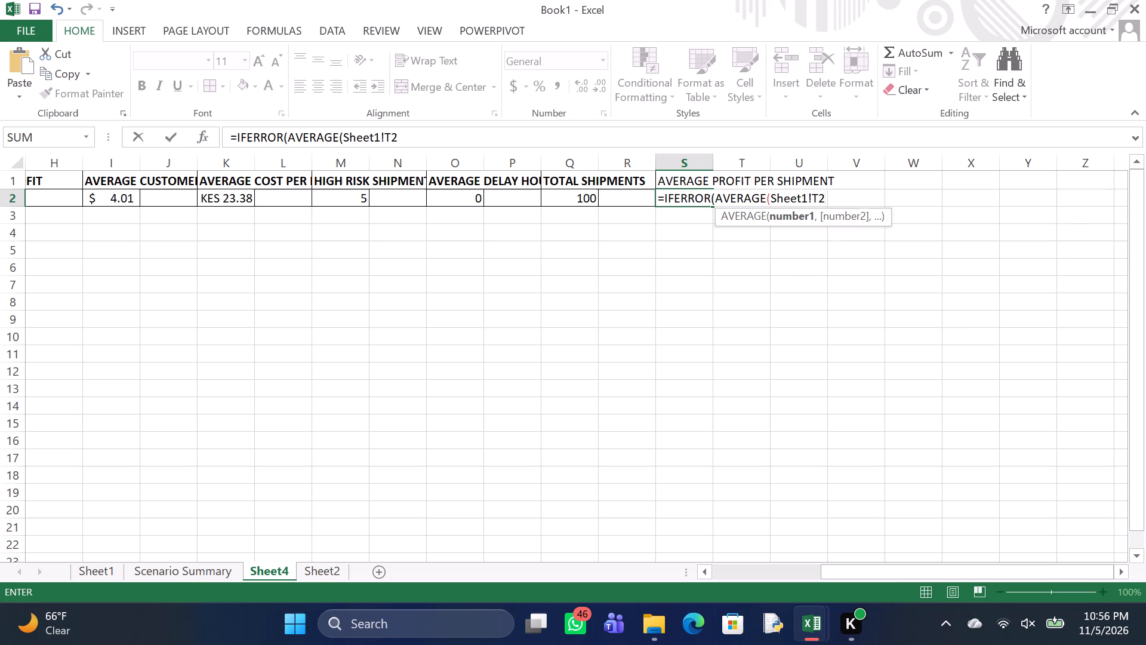
pyautogui.write(':T')
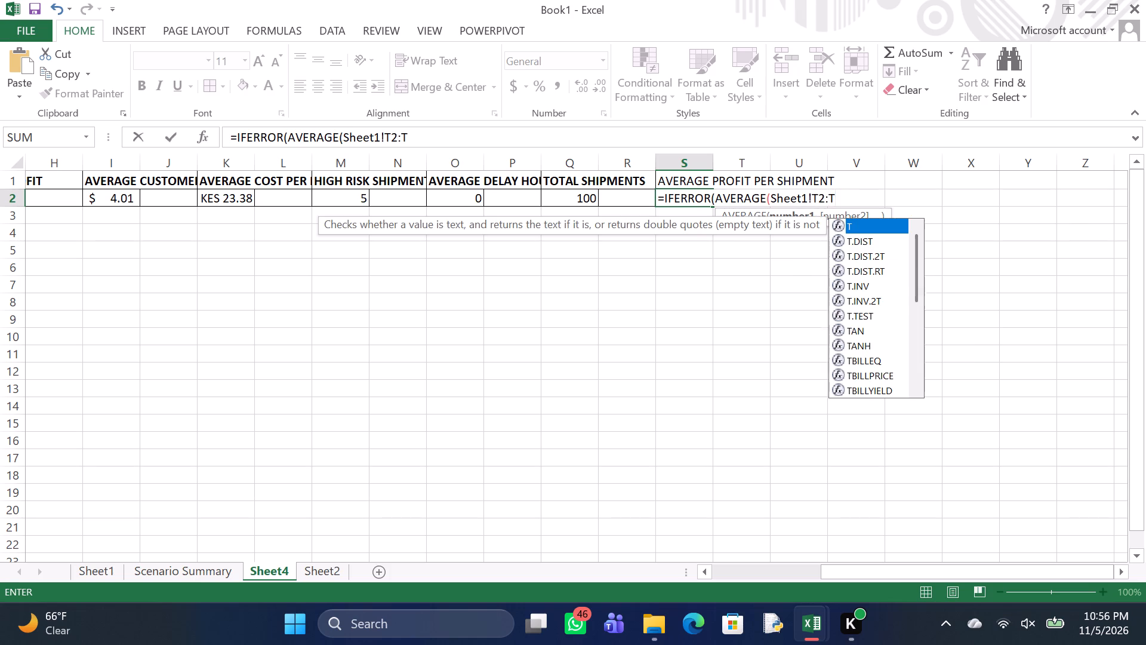
pyautogui.press('1')
pyautogui.press('0')
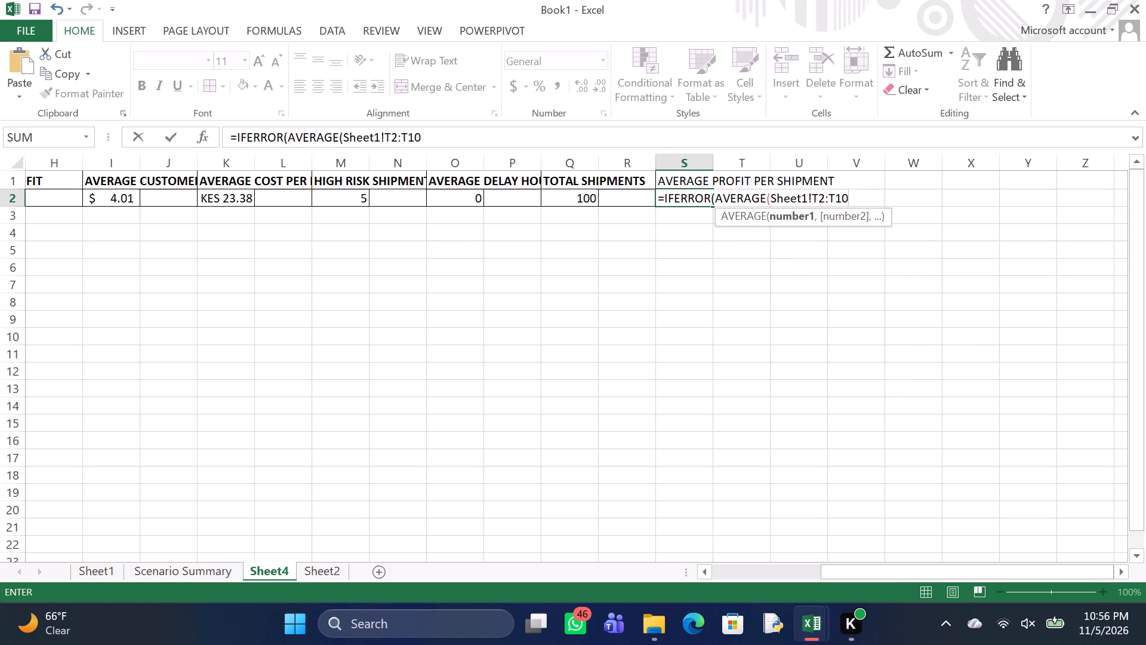
pyautogui.press('1')
pyautogui.write('),0')
pyautogui.hotkey('shift', ')')
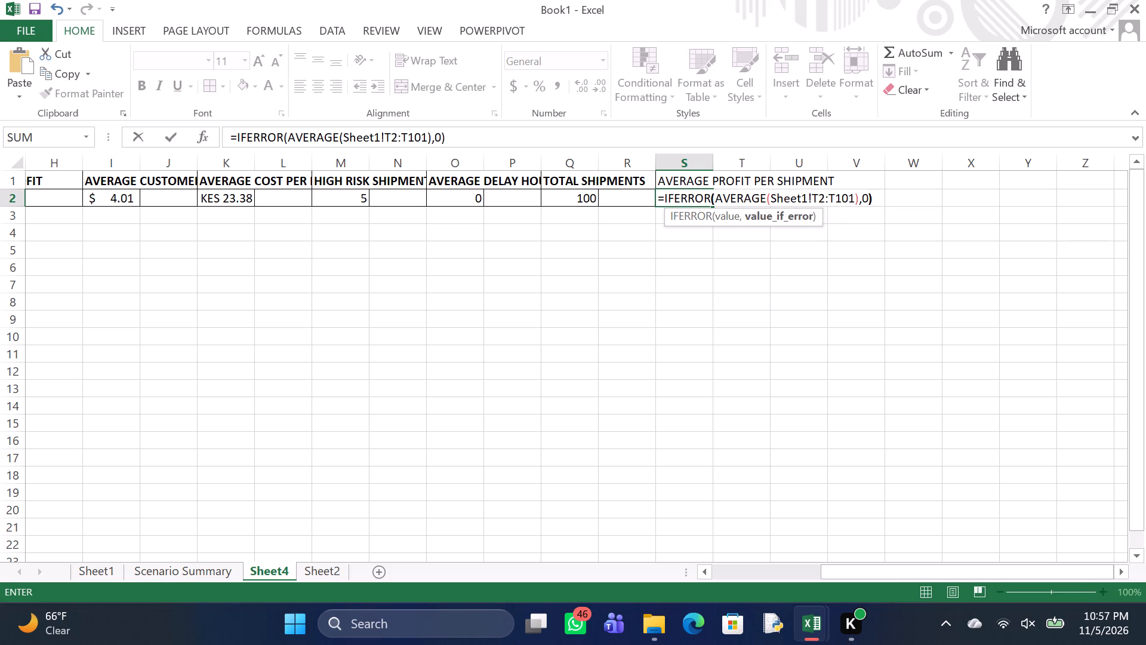
pyautogui.press('Return')
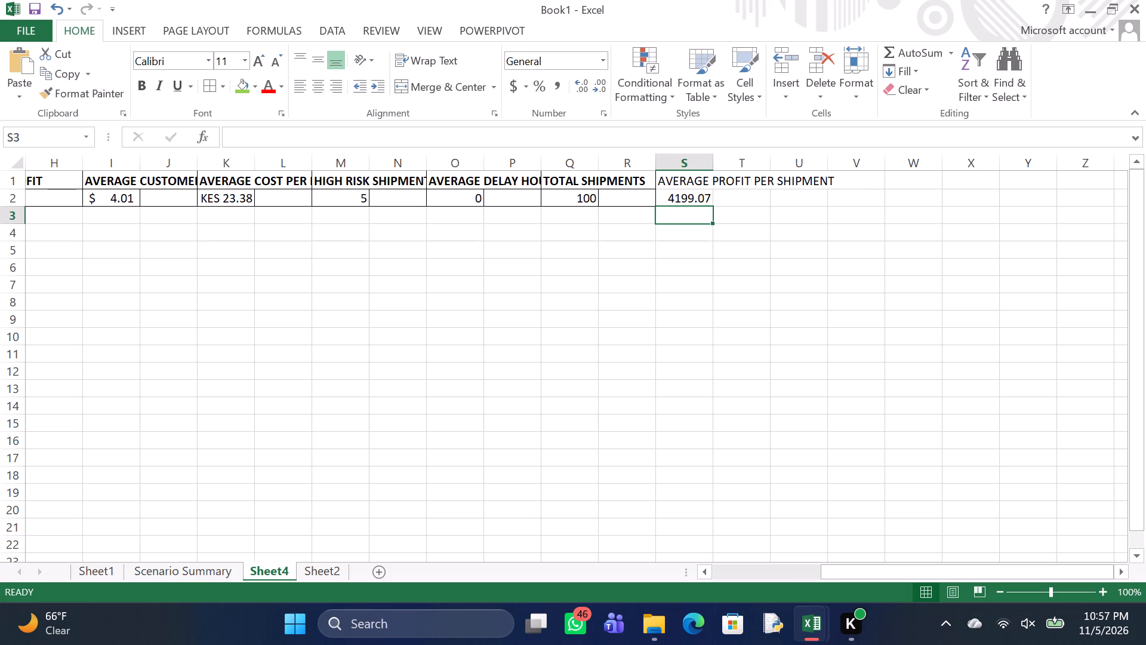
# Format the average profit value in cell S2 as Currency with the KES symbol and two decimal places.
pyautogui.click(694, 202)
pyautogui.click(525, 79)
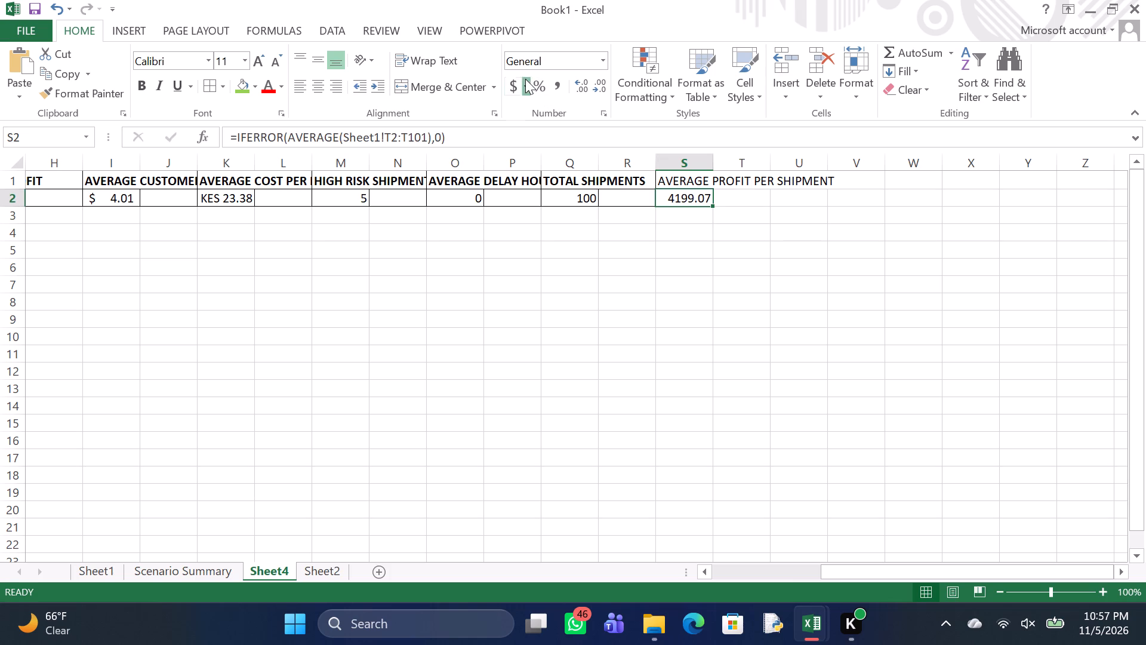
pyautogui.click(566, 223)
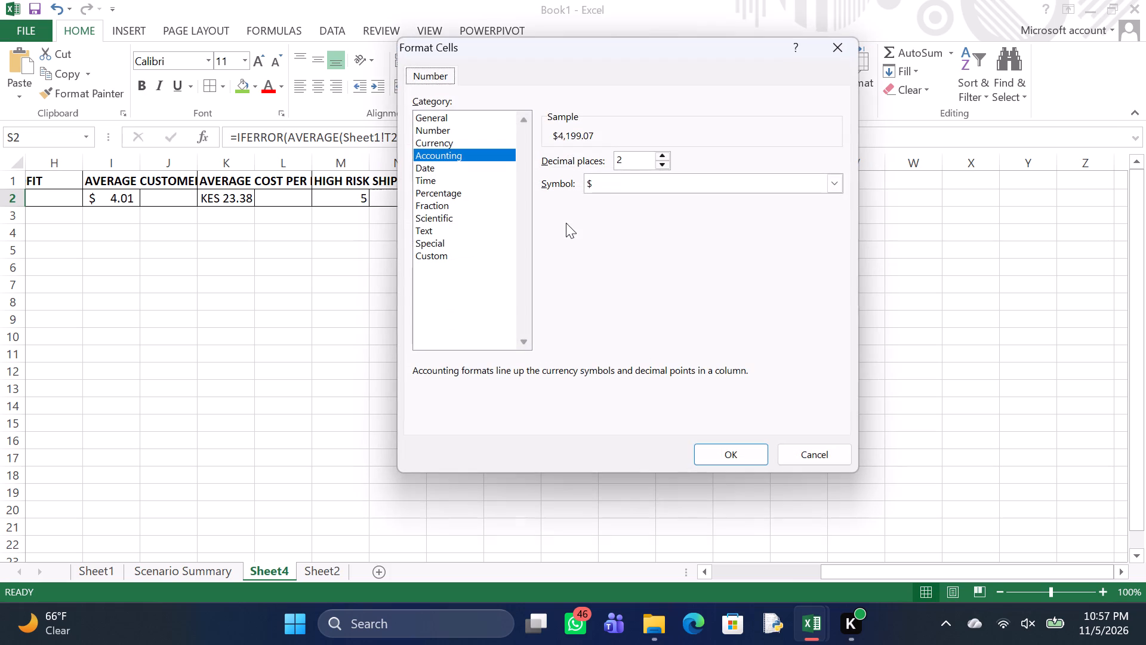
pyautogui.click(489, 145)
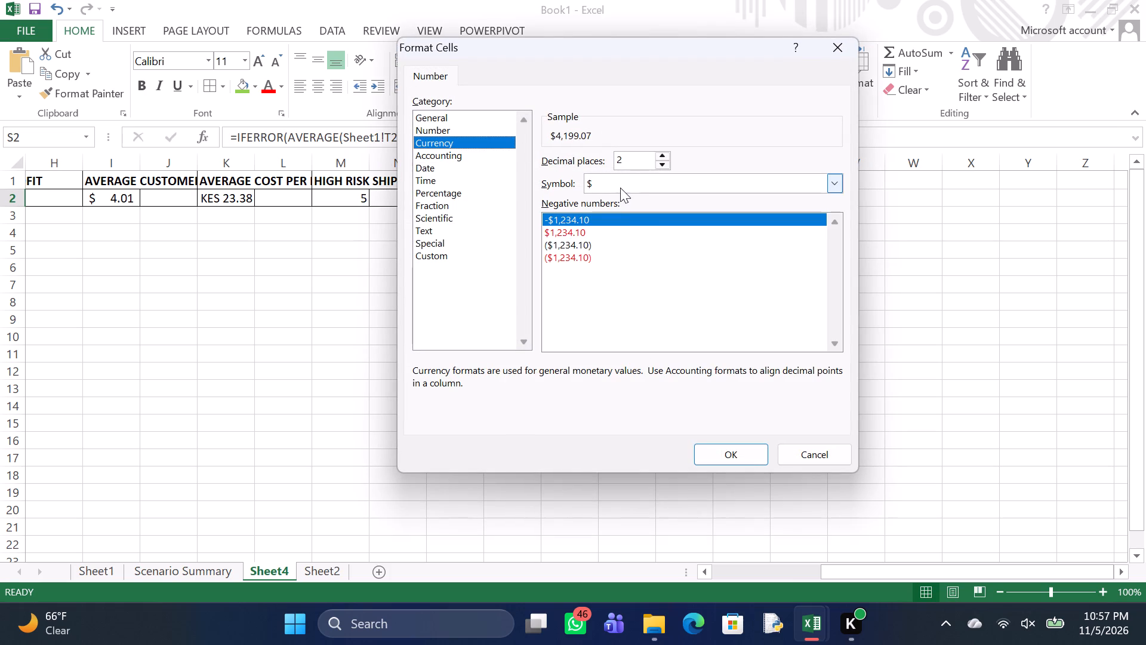
pyautogui.click(637, 185)
pyautogui.press('k')
pyautogui.press('Down')
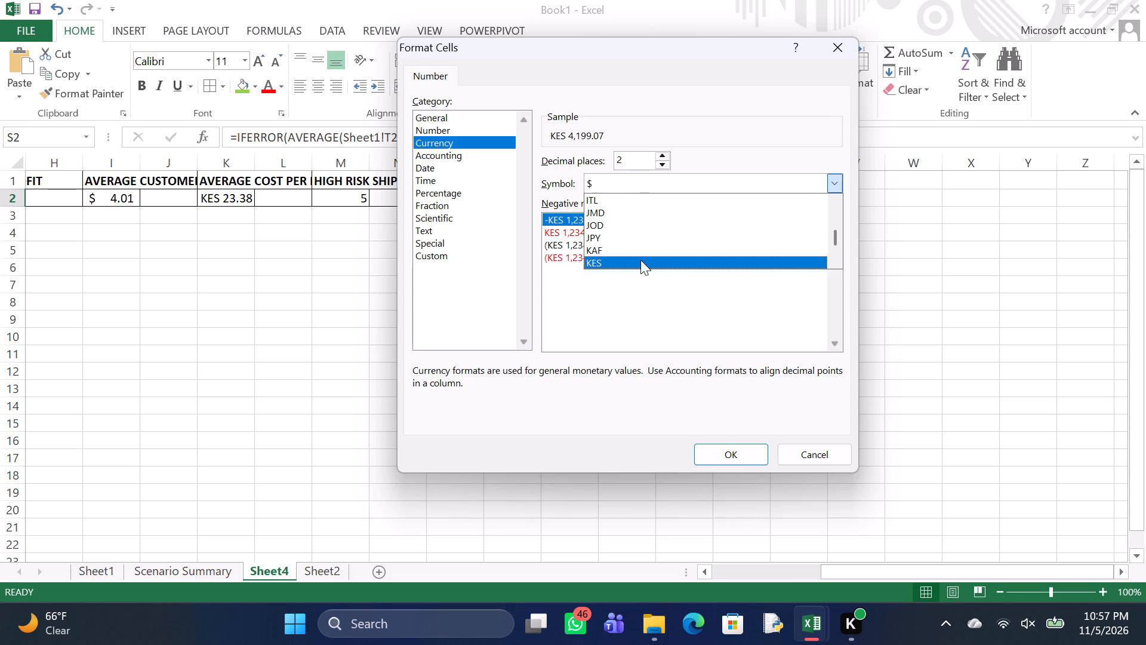
pyautogui.click(640, 260)
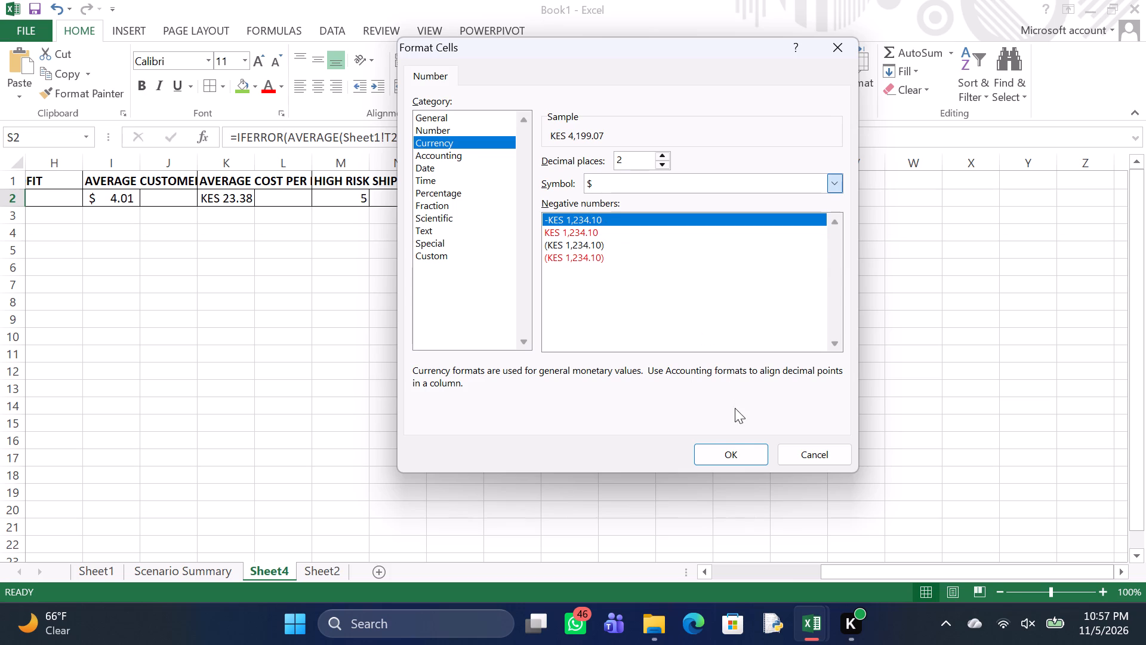
pyautogui.click(723, 458)
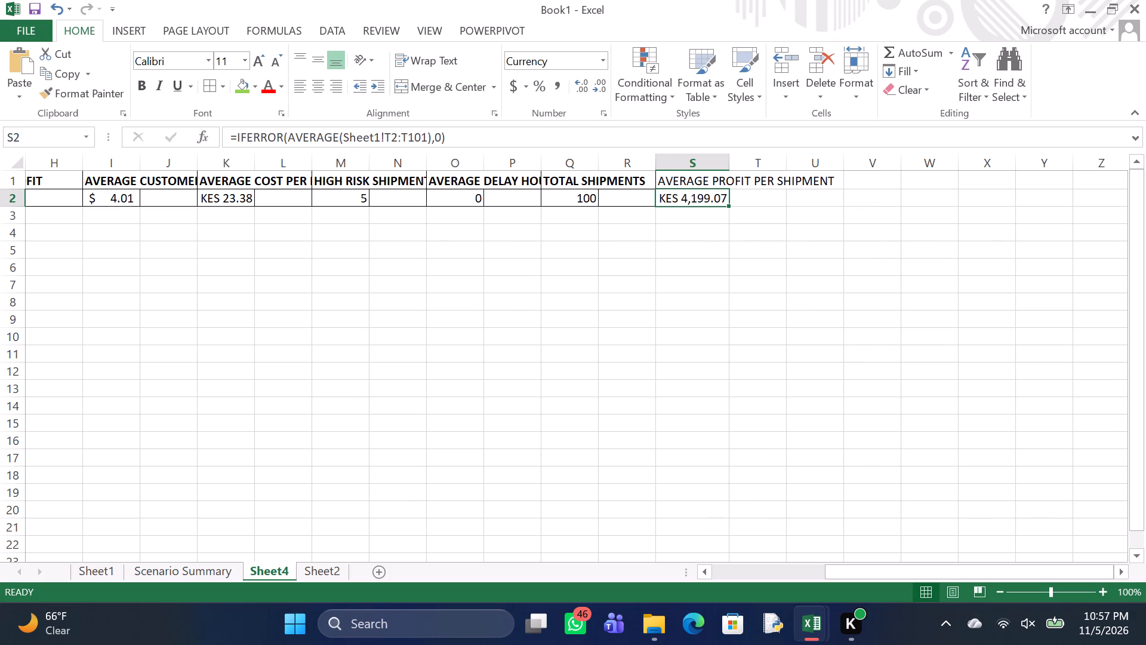
# Make the AVERAGE PROFIT PER SHIPMENT heading in cell S1 bold.
pyautogui.click(692, 185)
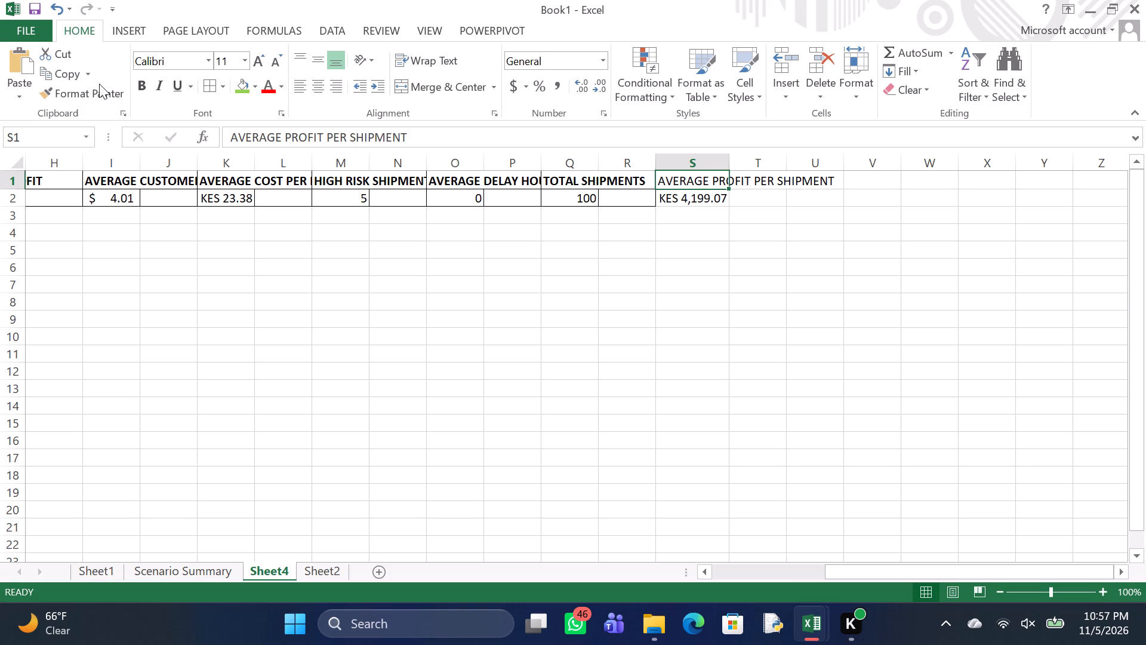
pyautogui.click(145, 87)
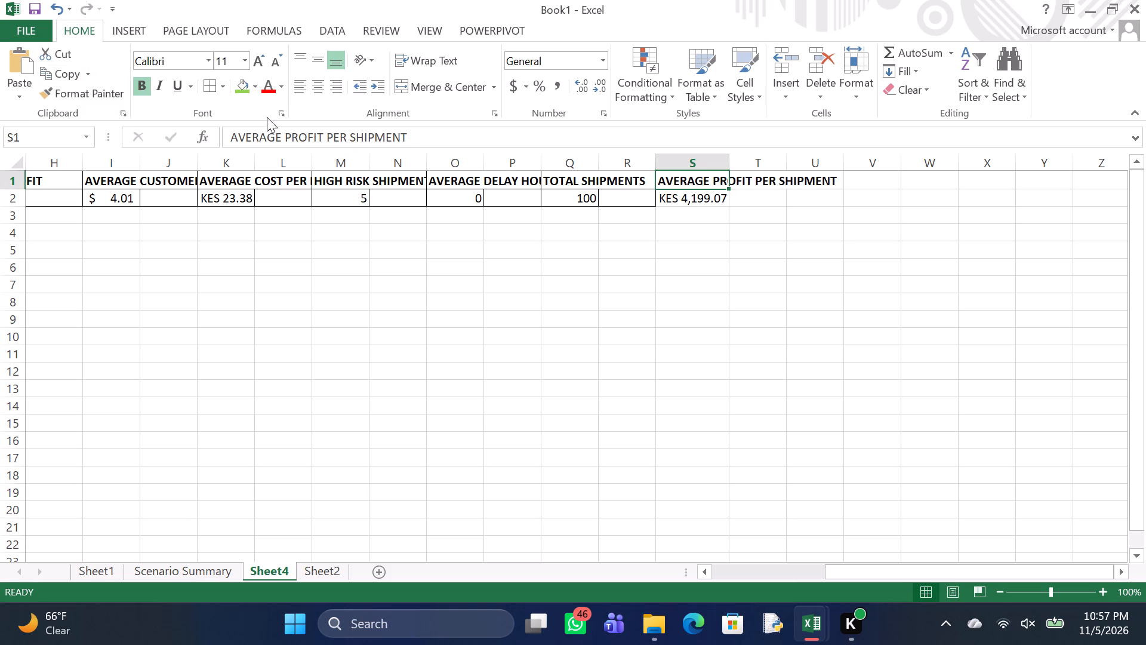
# Apply borders to the average profit cells S1:U2.
pyautogui.click(699, 183)
pyautogui.moveTo(704, 183); pyautogui.dragTo(798, 189)
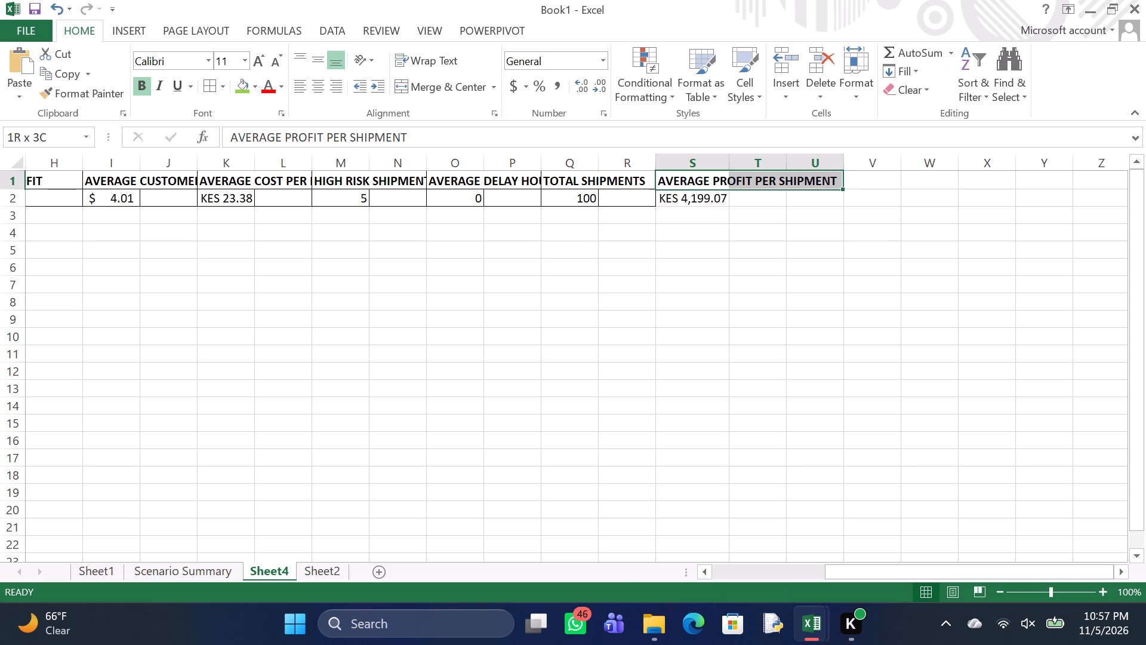
pyautogui.moveTo(798, 189); pyautogui.dragTo(798, 189)
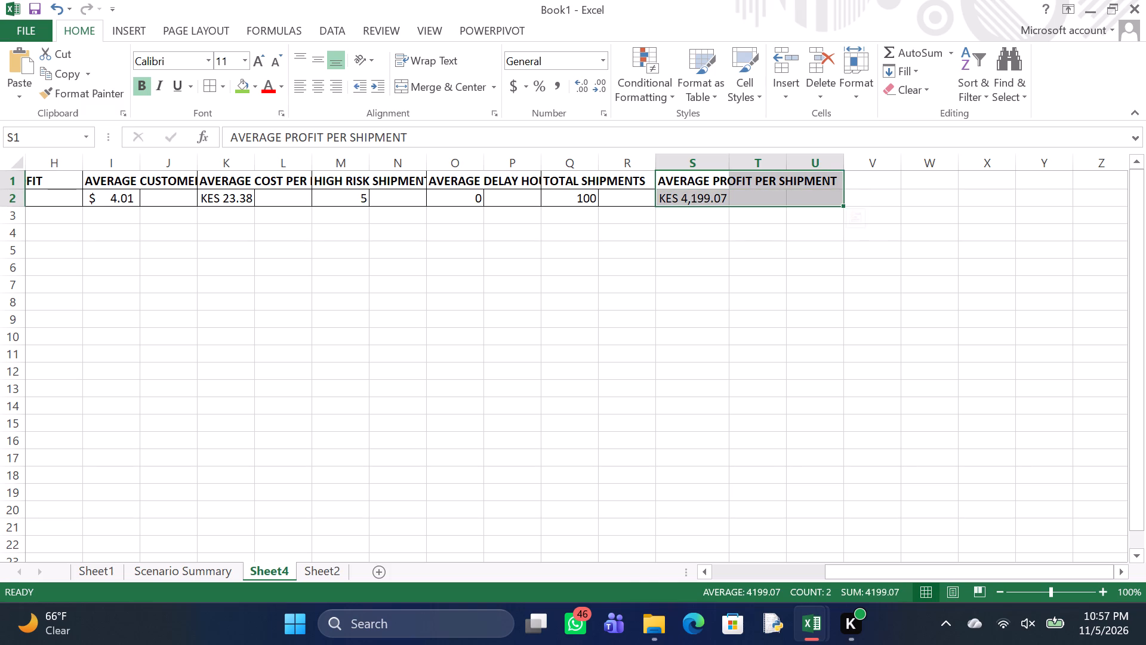
pyautogui.click(211, 87)
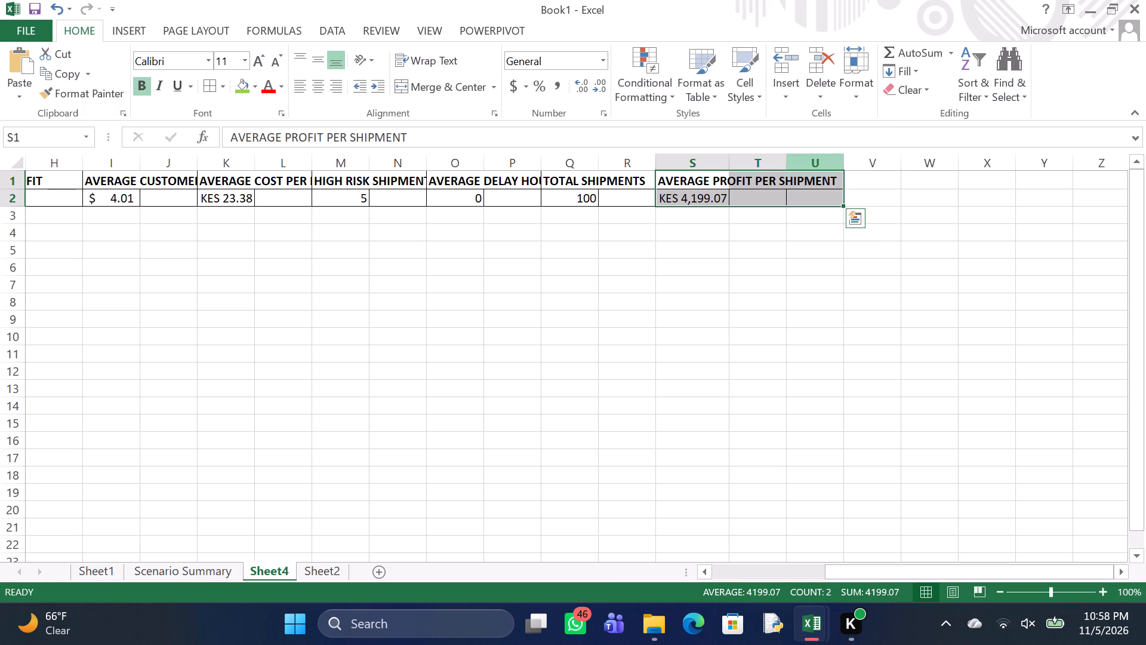
# Add the heading Delivery Status in cell U1.
pyautogui.click(815, 180)
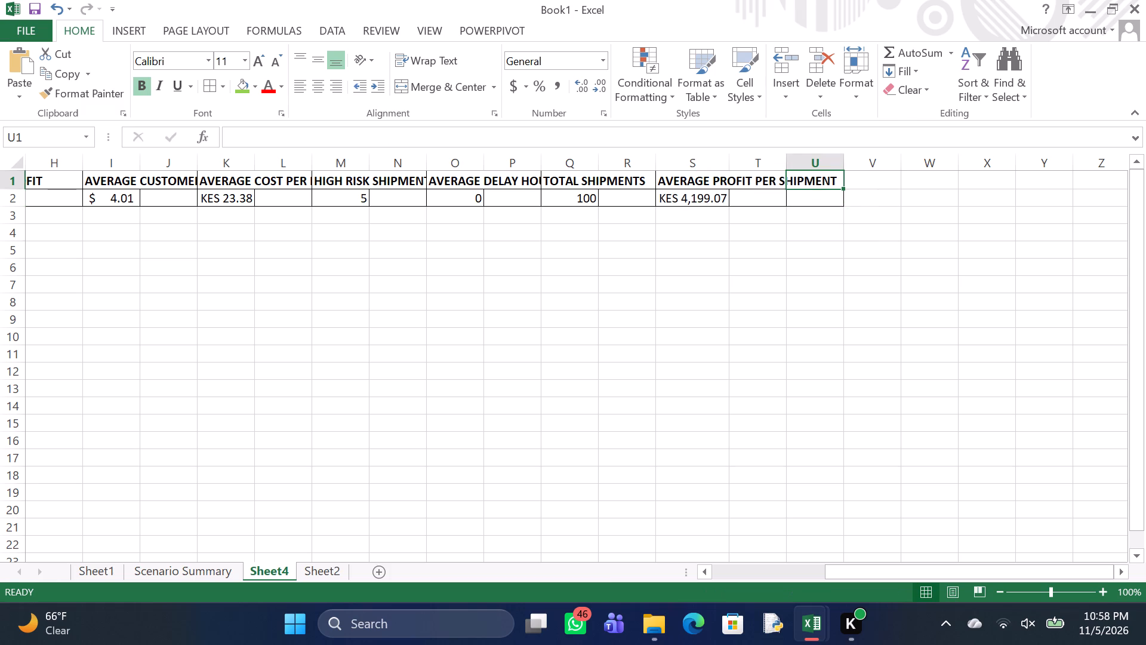
pyautogui.press('d')
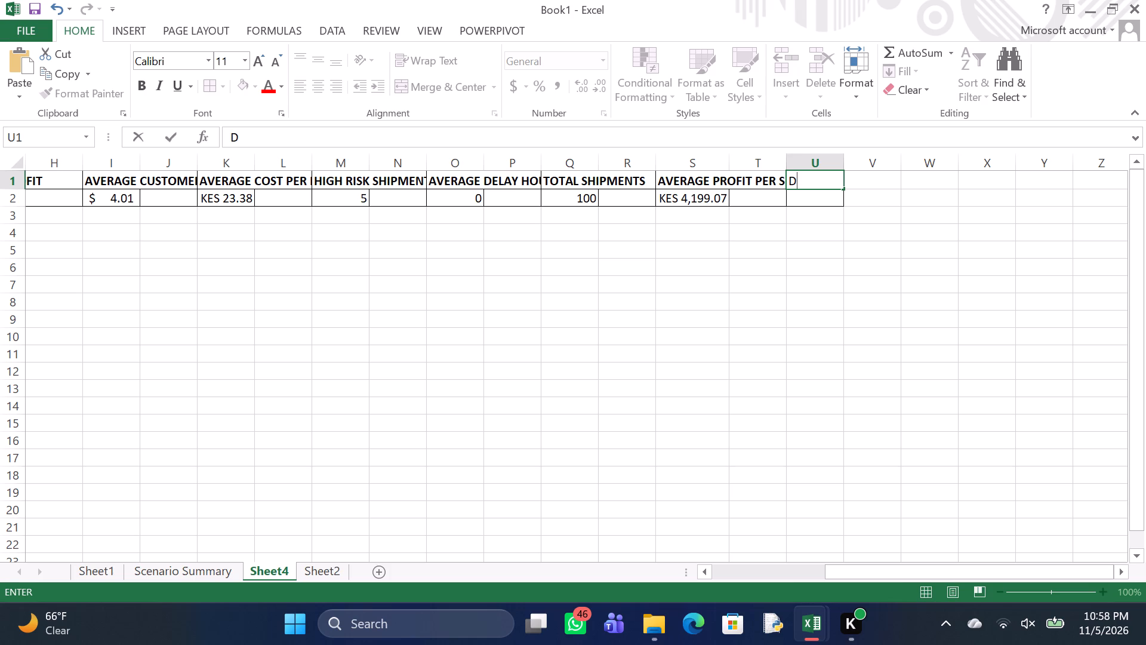
pyautogui.write('eliver')
pyautogui.write('y')
pyautogui.press('space')
pyautogui.press('s')
pyautogui.write('ta')
pyautogui.write('tus')
pyautogui.press('Return')
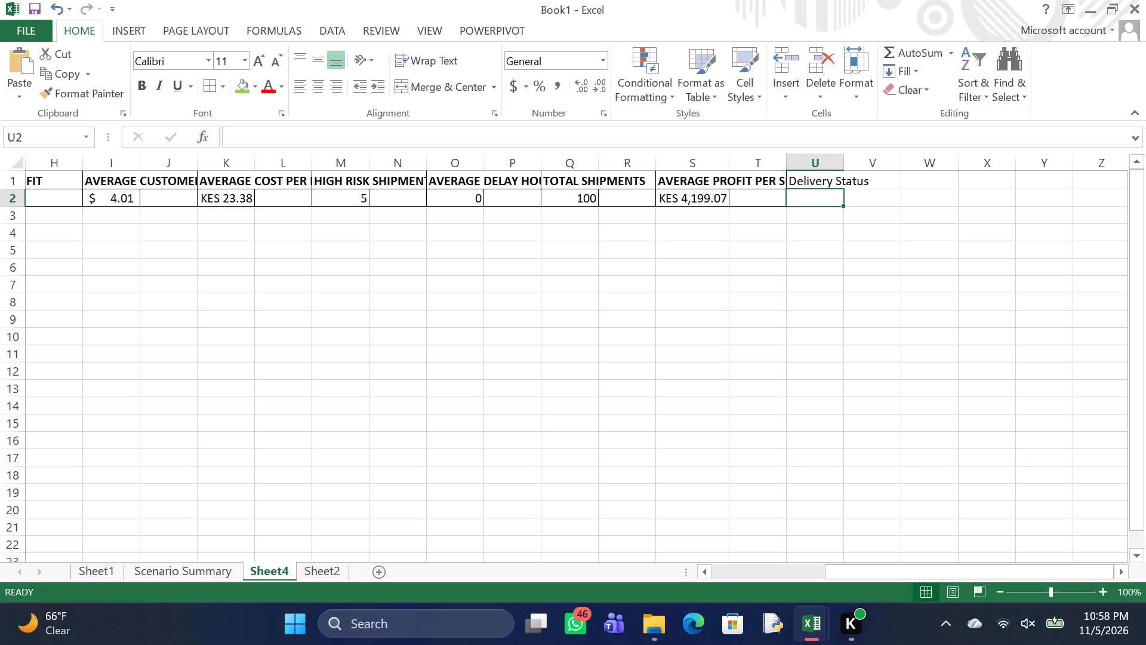
# List the statuses Delivered, Delayed, In Transit and Cancelled in cells U2 to U5 under the Delivery Status heading.
pyautogui.press('d')
pyautogui.press('e')
pyautogui.write('li')
pyautogui.write('vered')
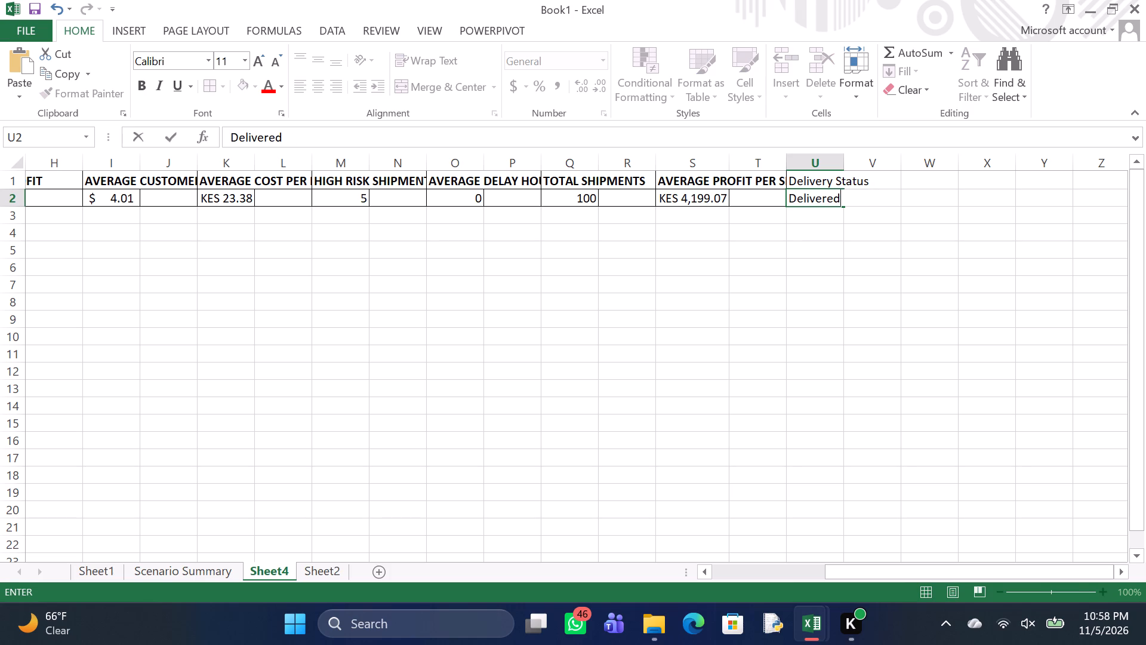
pyautogui.press('Return')
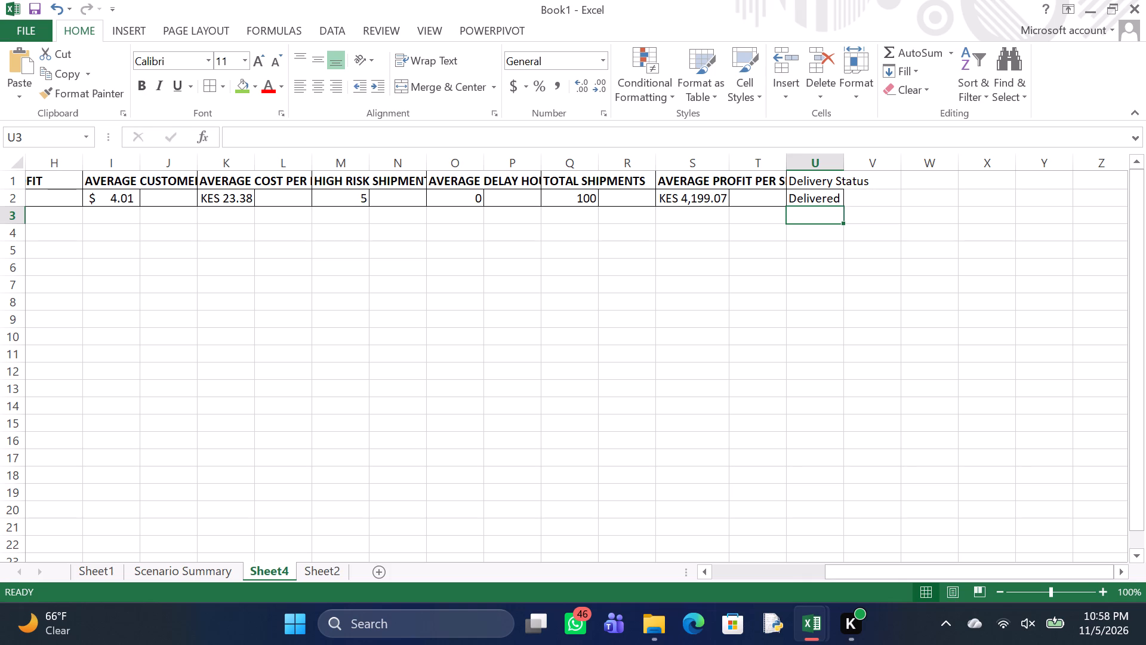
pyautogui.press('d')
pyautogui.press('e')
pyautogui.write('layed')
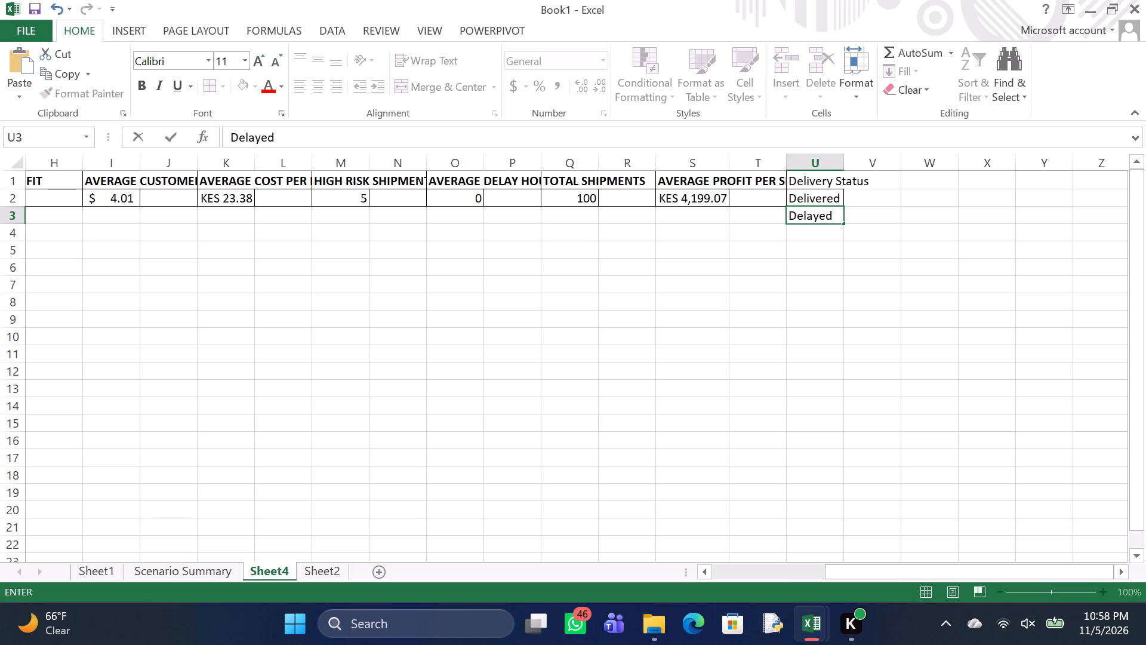
pyautogui.press('Return')
pyautogui.press('i')
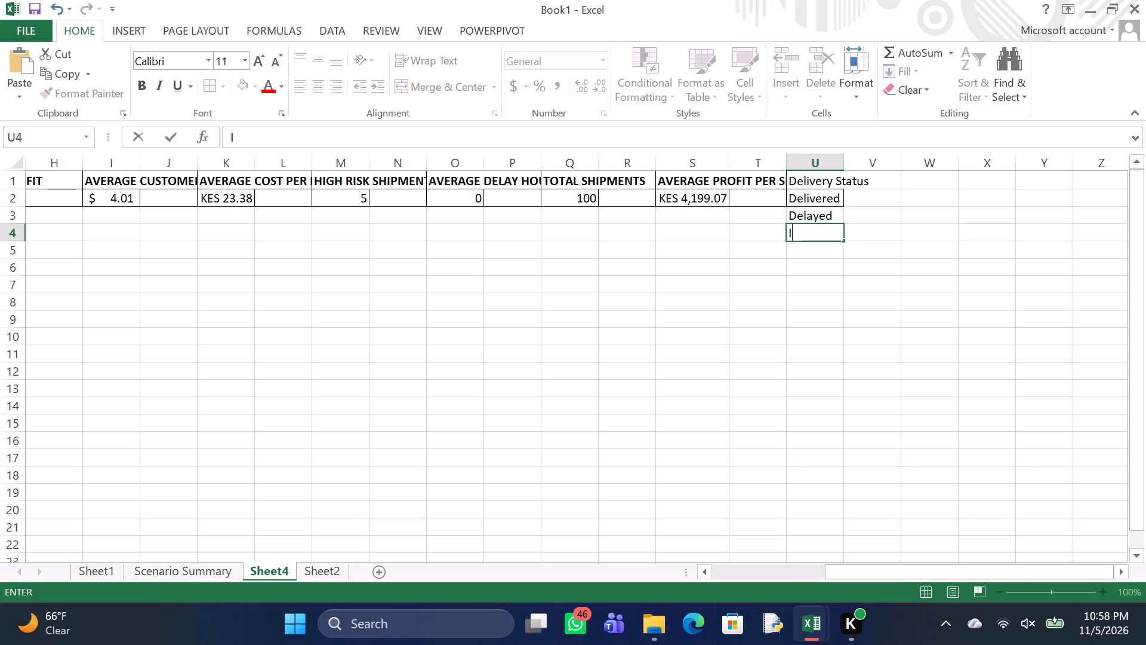
pyautogui.write('n')
pyautogui.press('space')
pyautogui.press('t')
pyautogui.write('ra')
pyautogui.press('n')
pyautogui.press('s')
pyautogui.write('it')
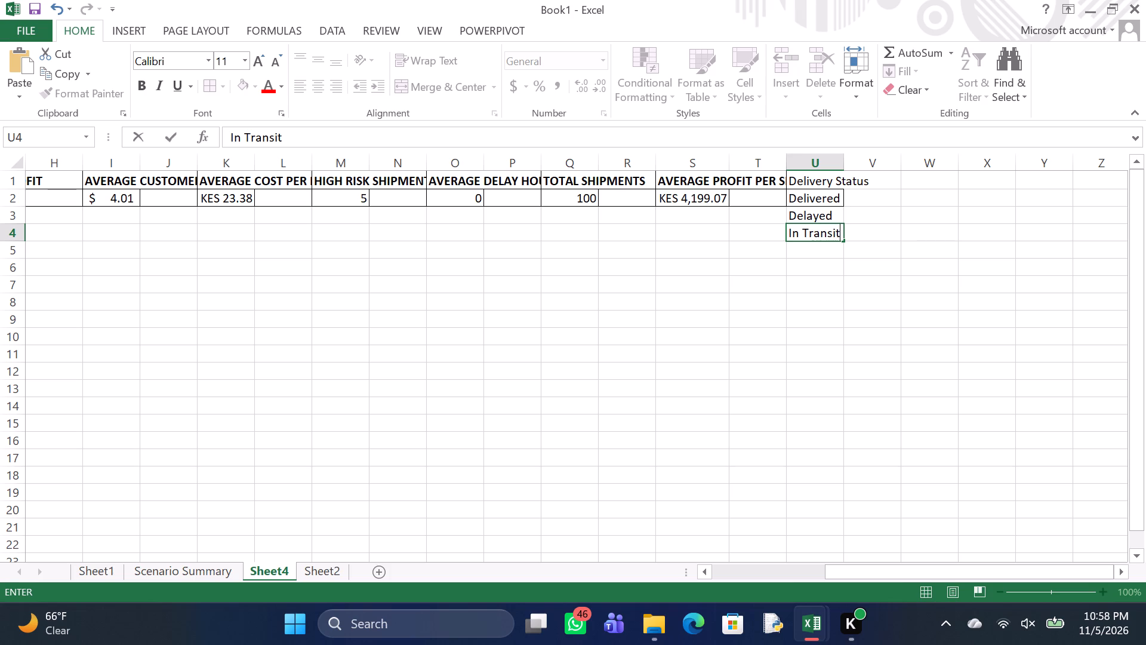
pyautogui.press('Return')
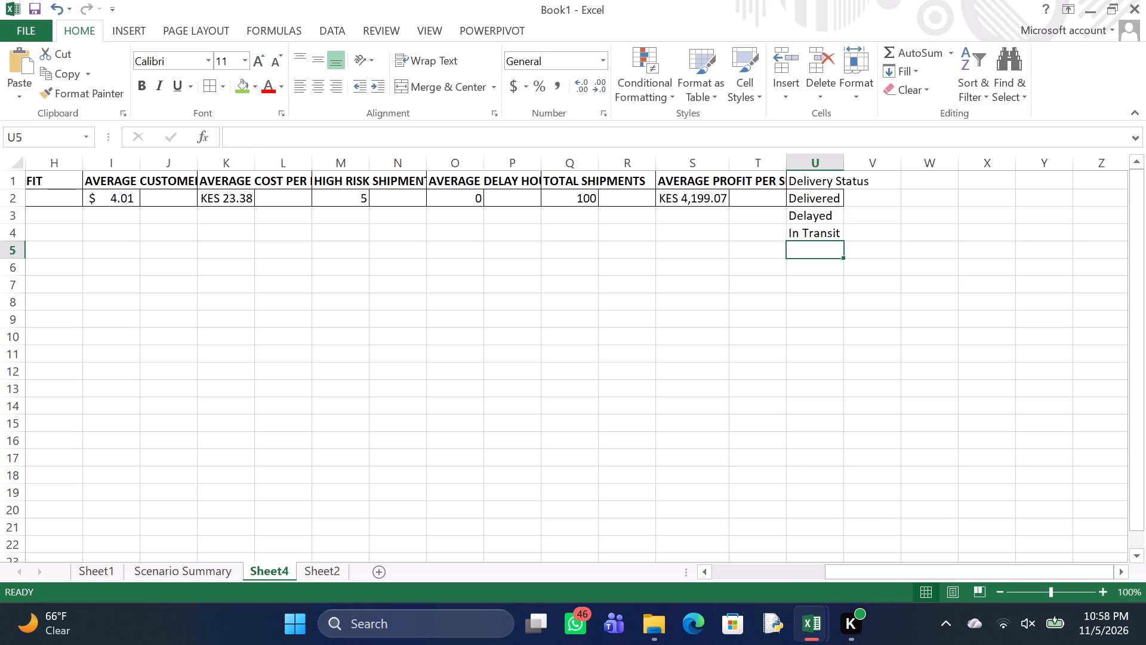
pyautogui.press('c')
pyautogui.press('a')
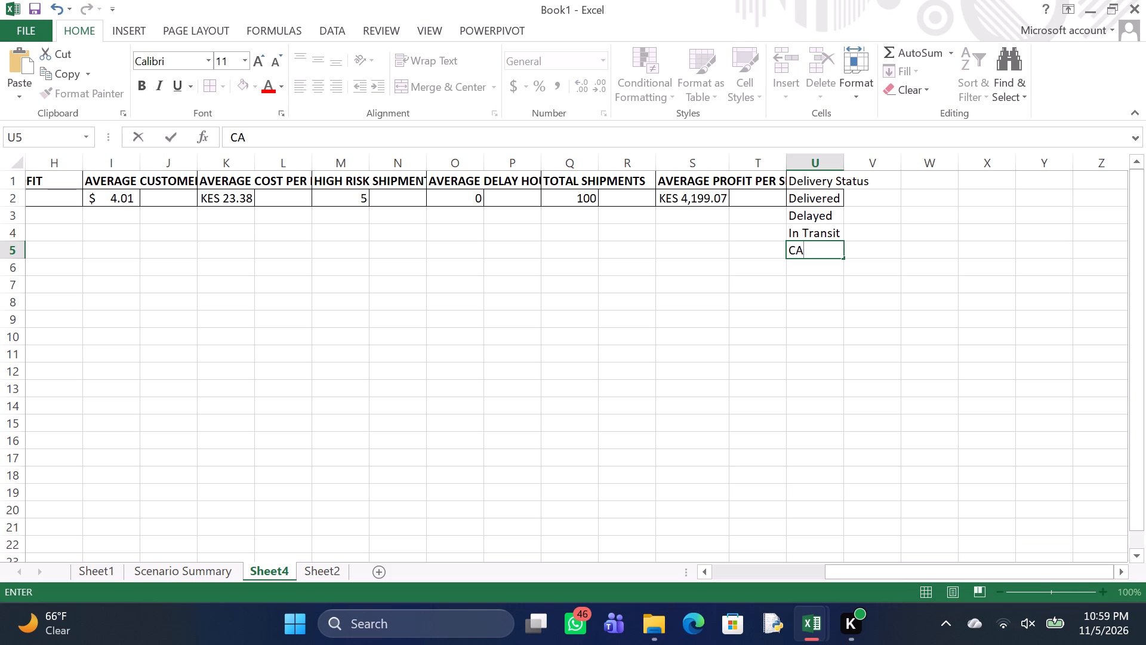
pyautogui.press('BackSpace')
pyautogui.press('a')
pyautogui.write('ncelled')
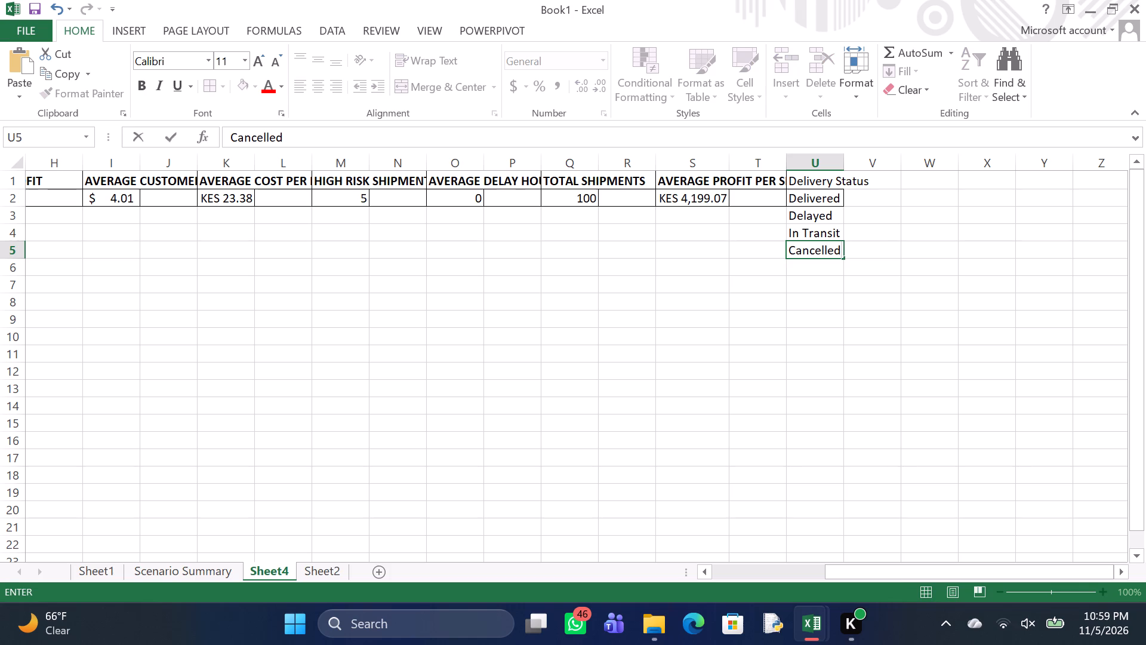
pyautogui.press('Return')
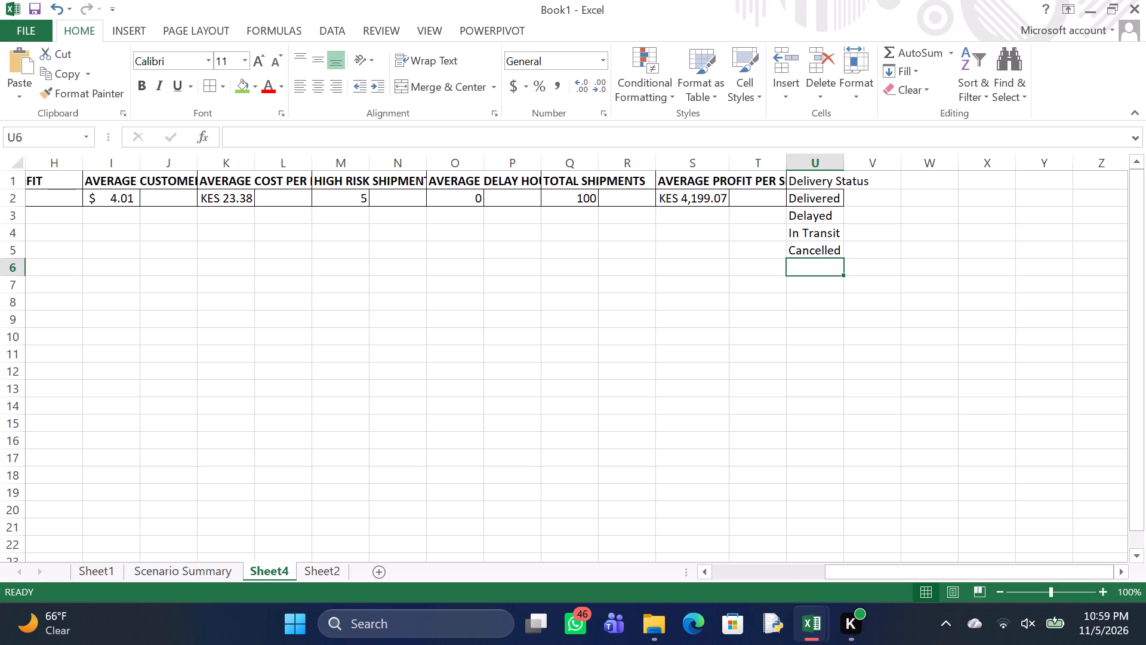
# Add the heading Shipment Count in cell V1.
pyautogui.click(867, 182)
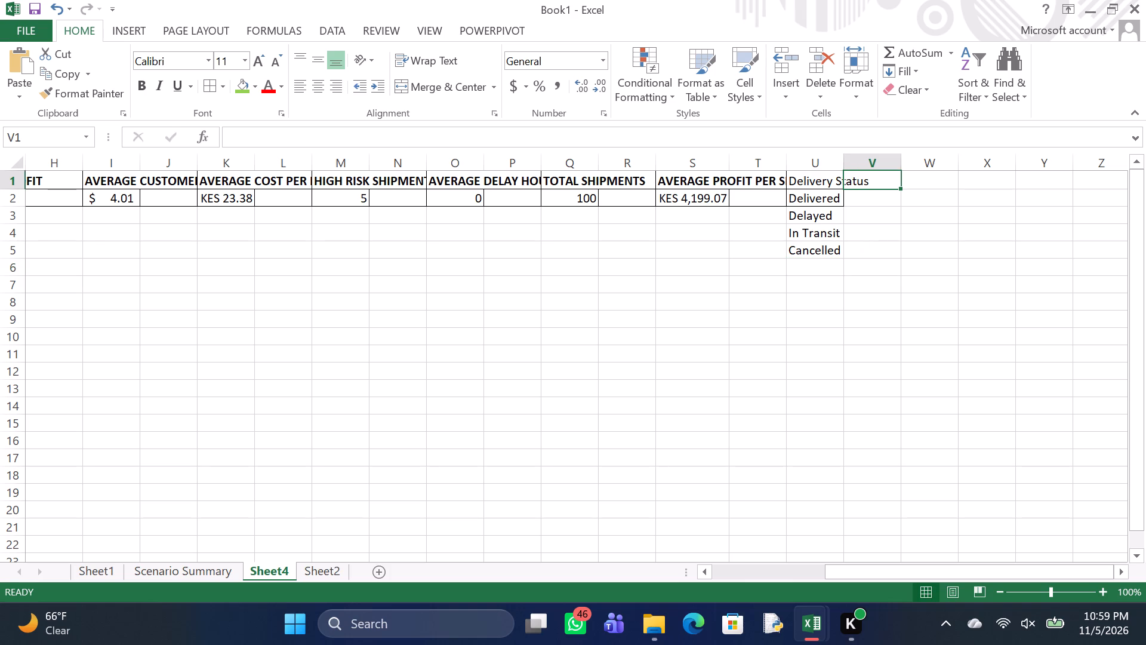
pyautogui.press('s')
pyautogui.write('hipment')
pyautogui.press('space')
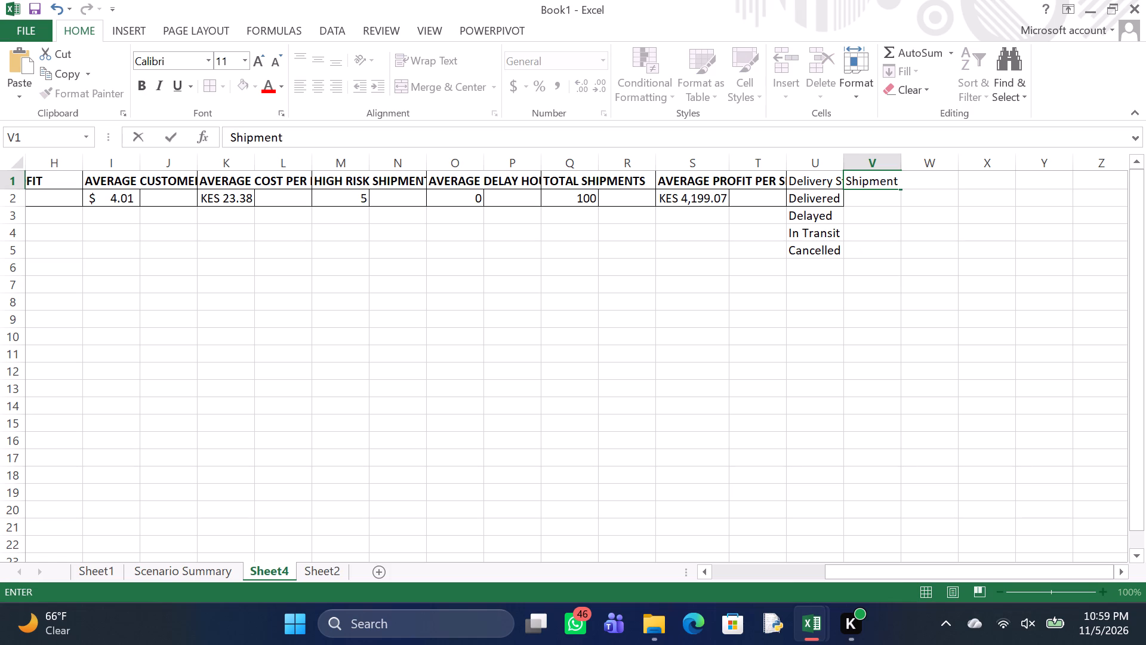
pyautogui.press('c')
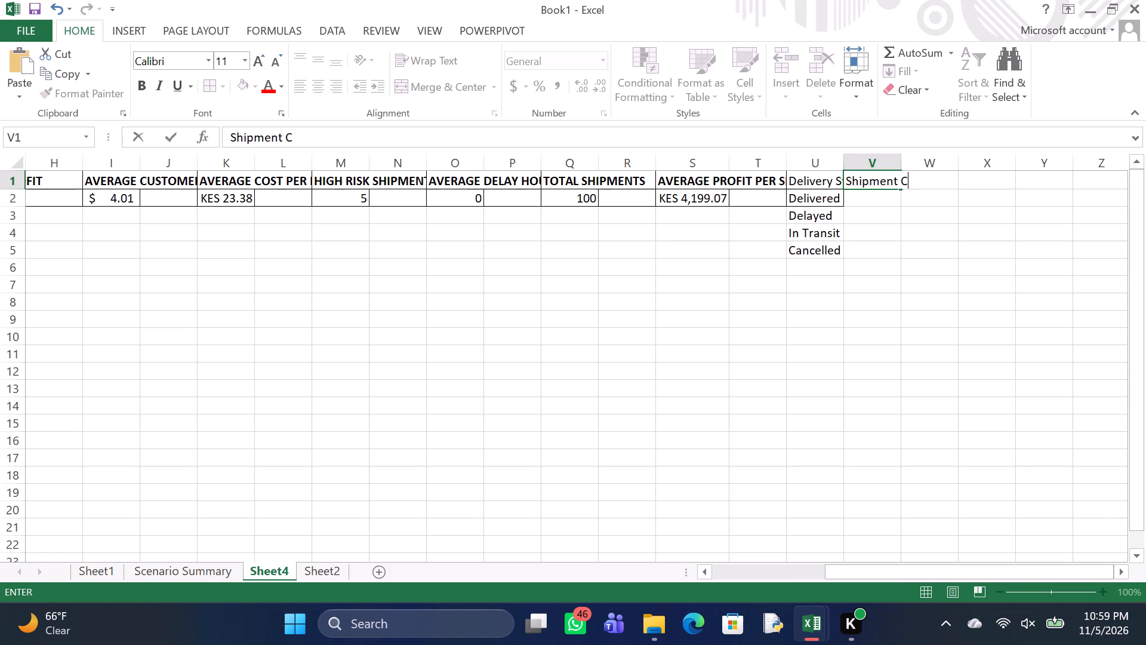
pyautogui.write('ount')
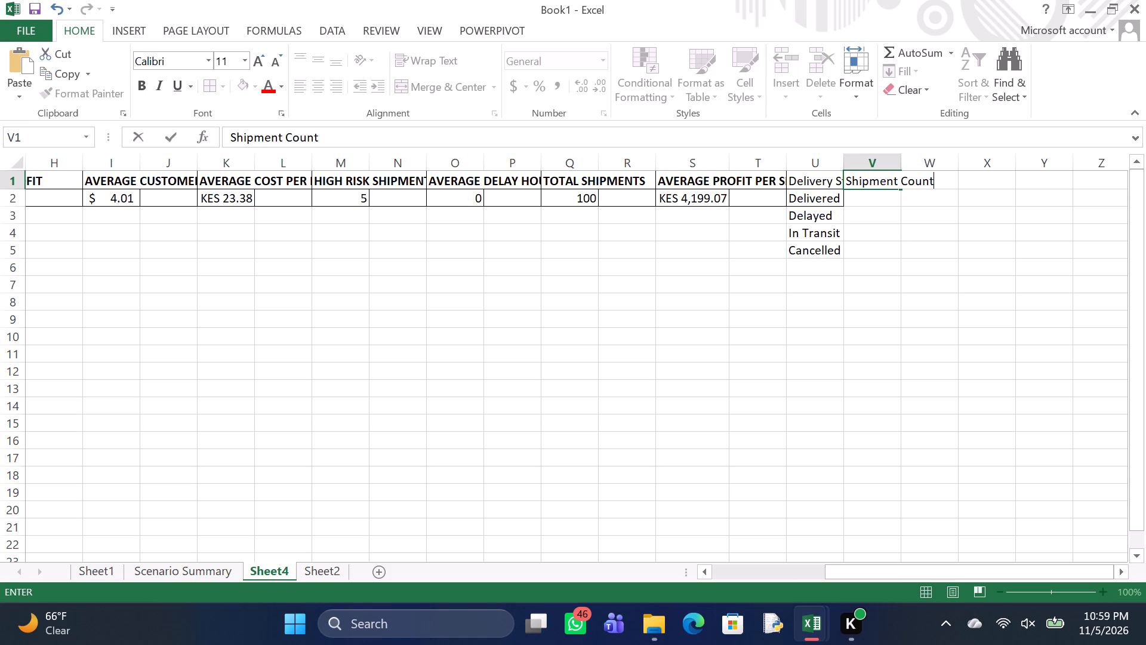
pyautogui.press('Return')
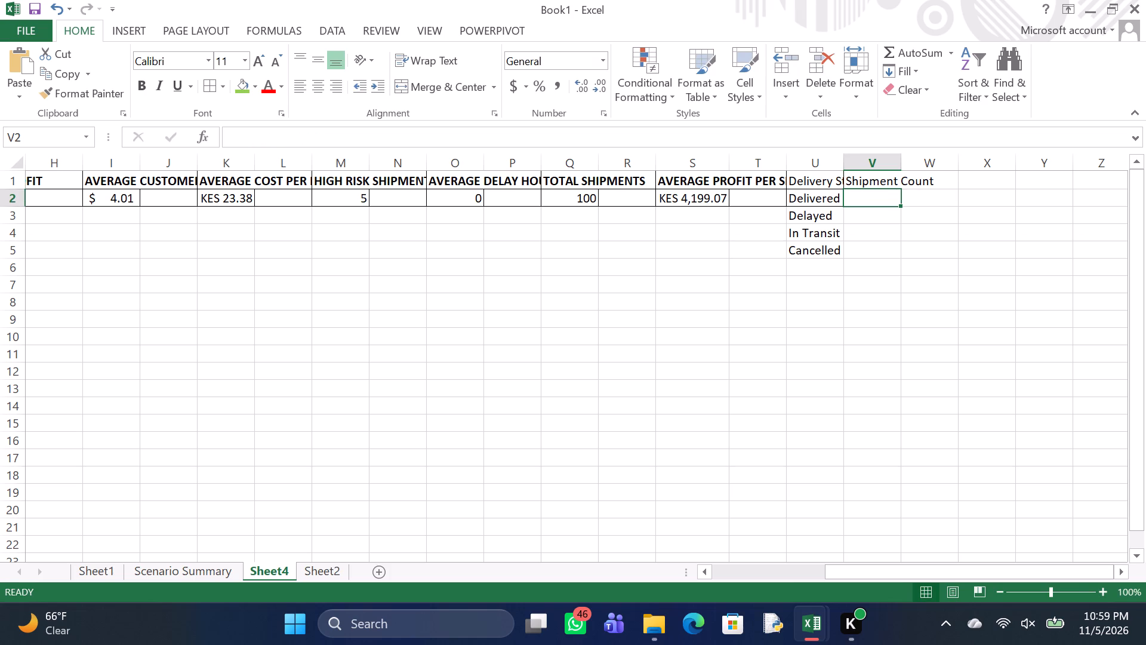
# Enter the formula =COUNTIF(Sheet1!M$2:M$101,U2) in cell V2 to count the Delivered shipments.
pyautogui.press('=')
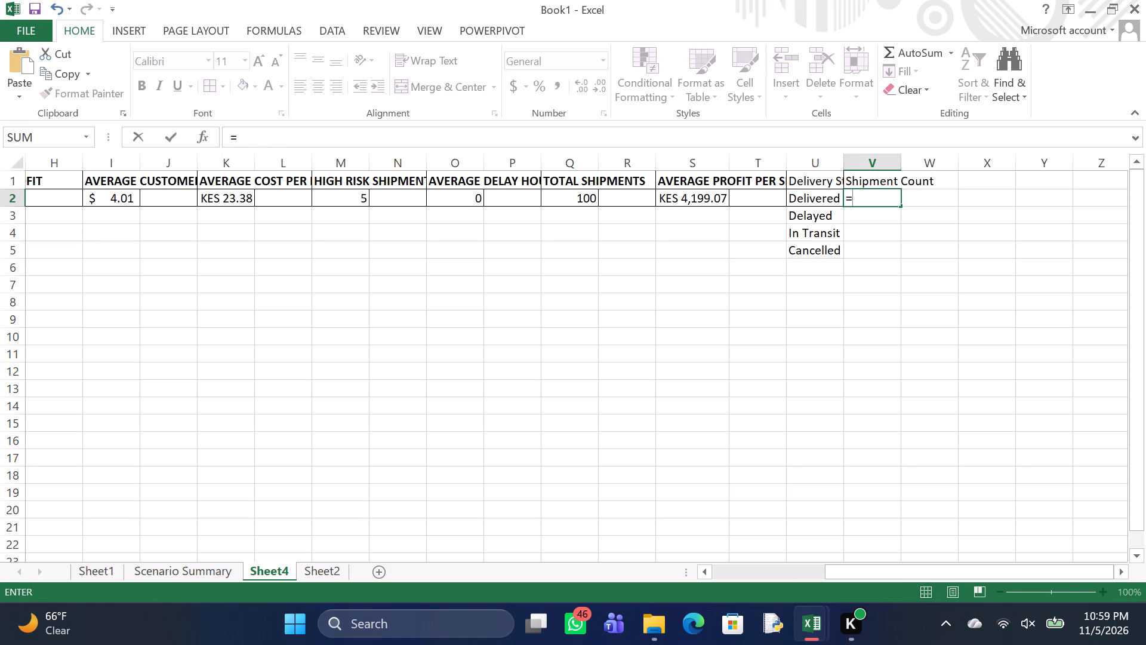
pyautogui.press('c')
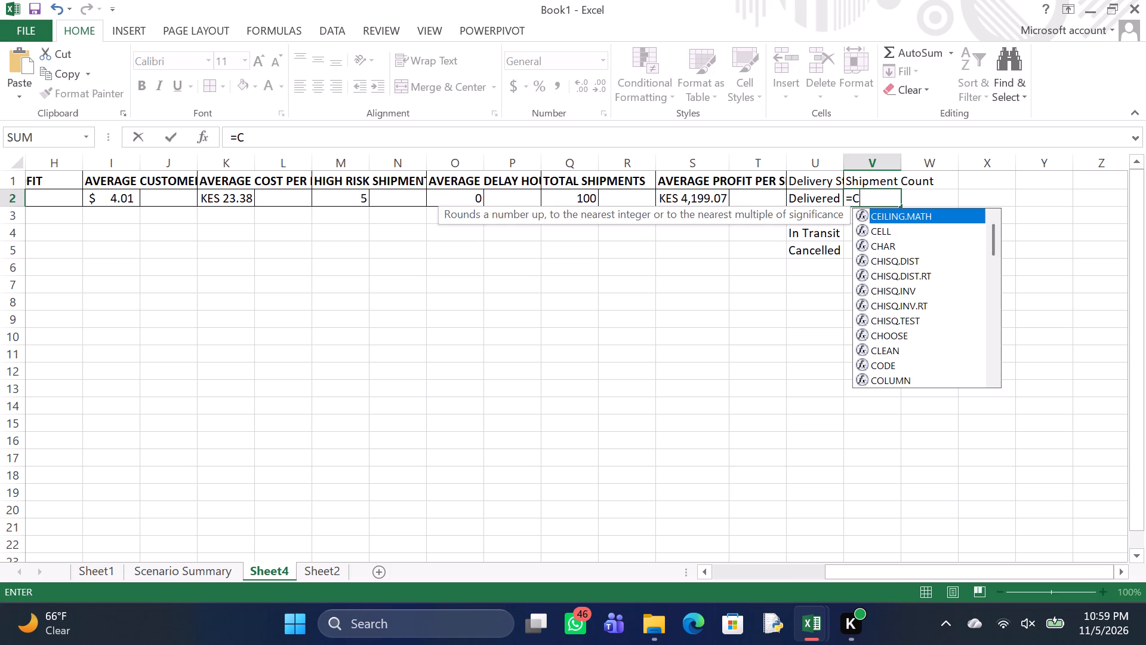
pyautogui.write('PO')
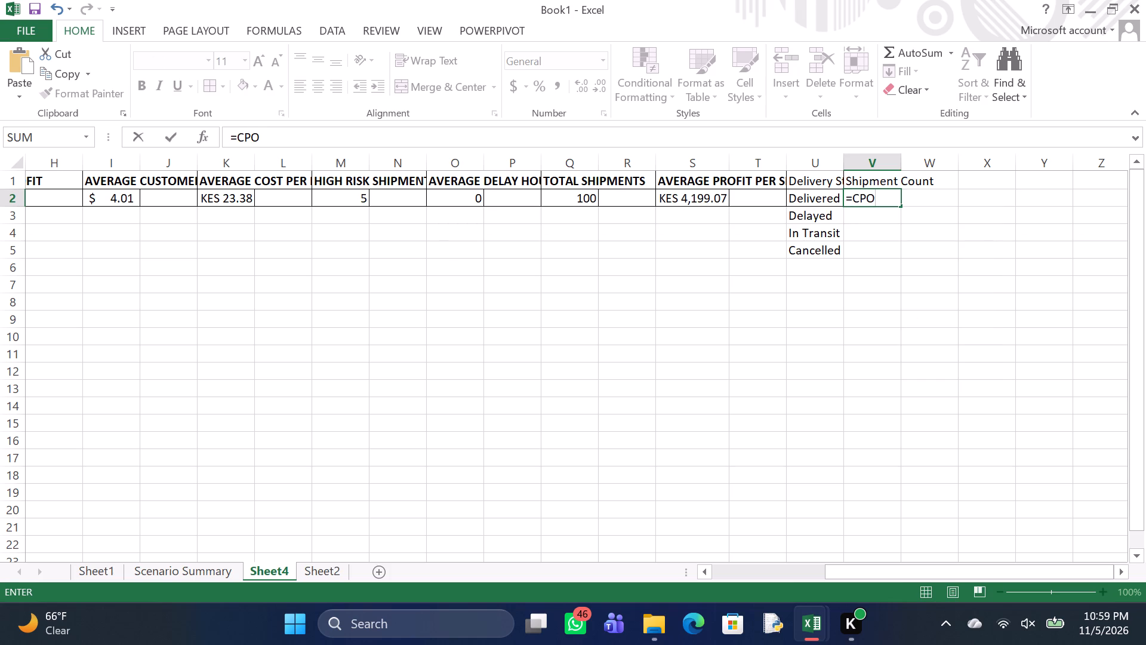
pyautogui.press('BackSpace')
pyautogui.press('BackSpace')
pyautogui.write('OUNT')
pyautogui.press('i')
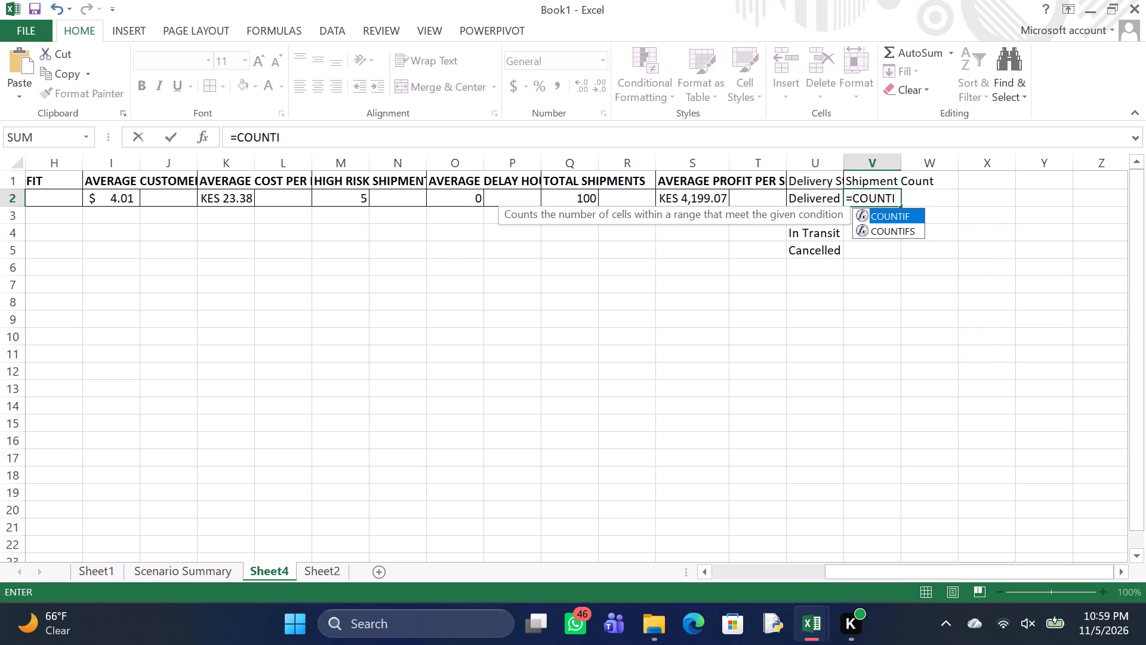
pyautogui.press('e')
pyautogui.press('BackSpace')
pyautogui.press('f')
pyautogui.hotkey('shift', '(')
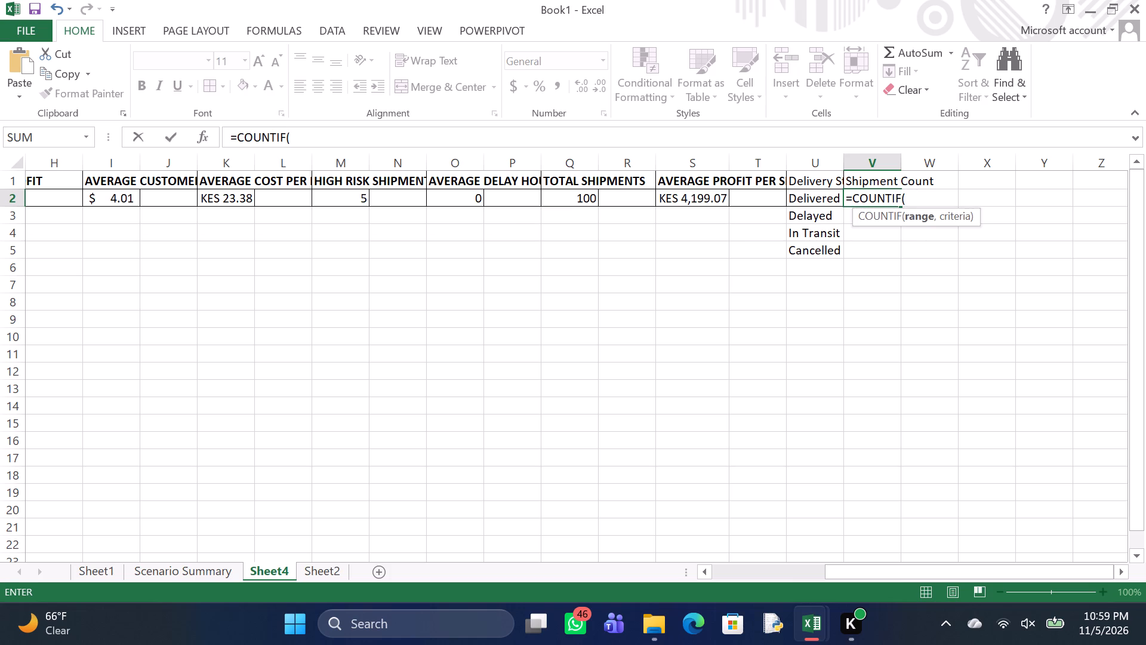
pyautogui.press('s')
pyautogui.write('heet1')
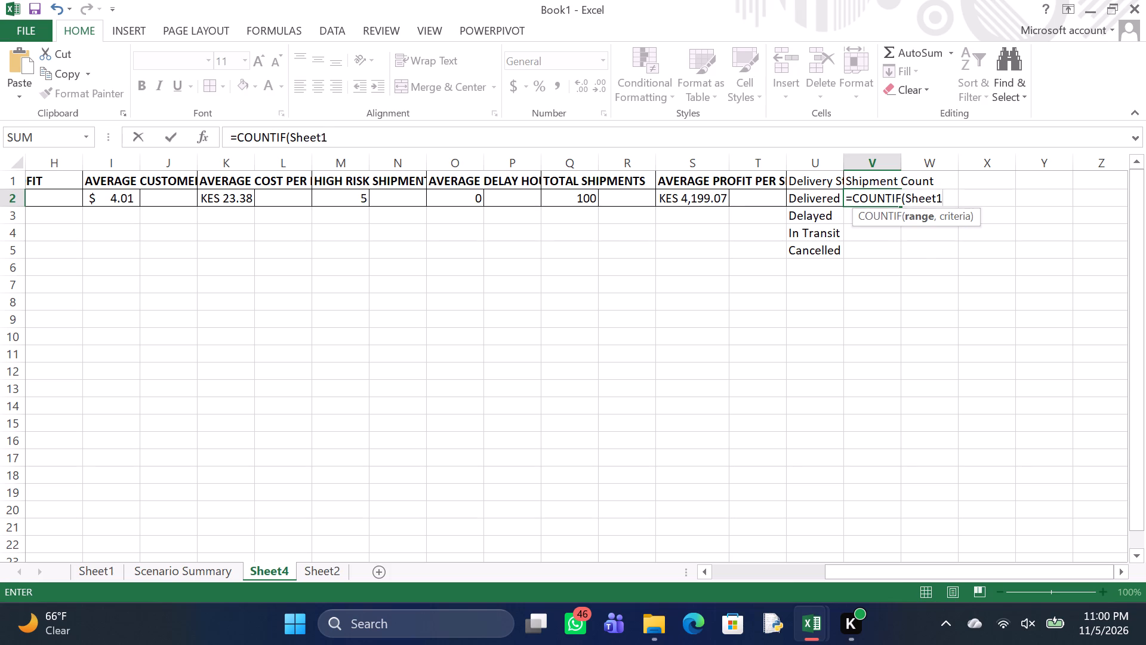
pyautogui.hotkey('shift', '!')
pyautogui.press('m')
pyautogui.write('$2')
pyautogui.write(':M')
pyautogui.press('4')
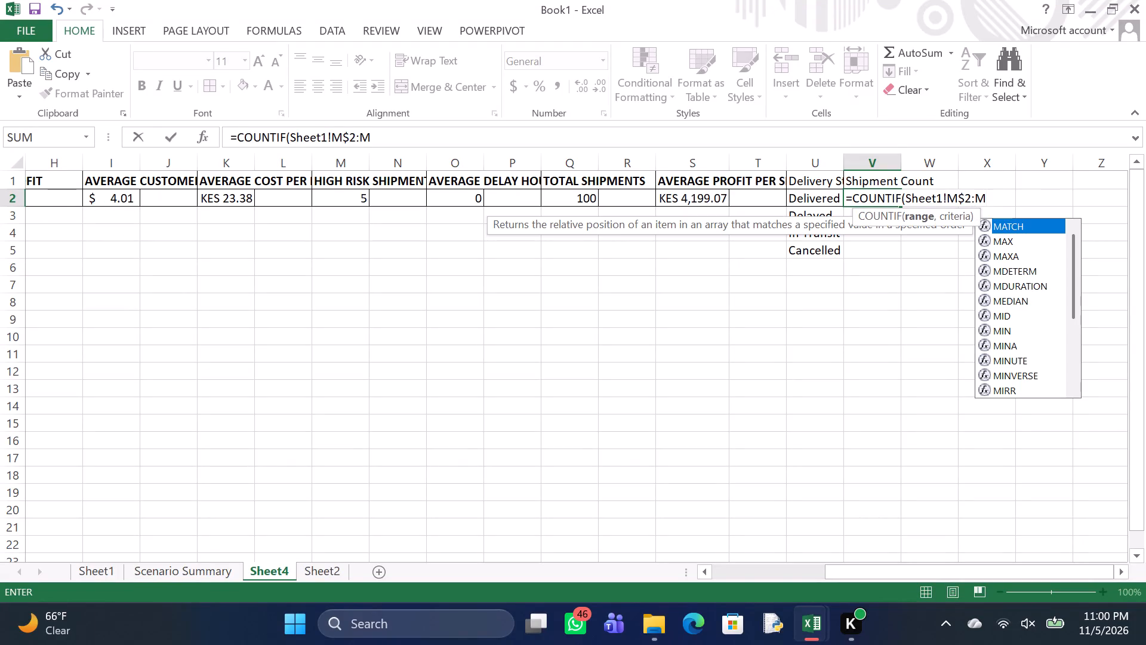
pyautogui.press('BackSpace')
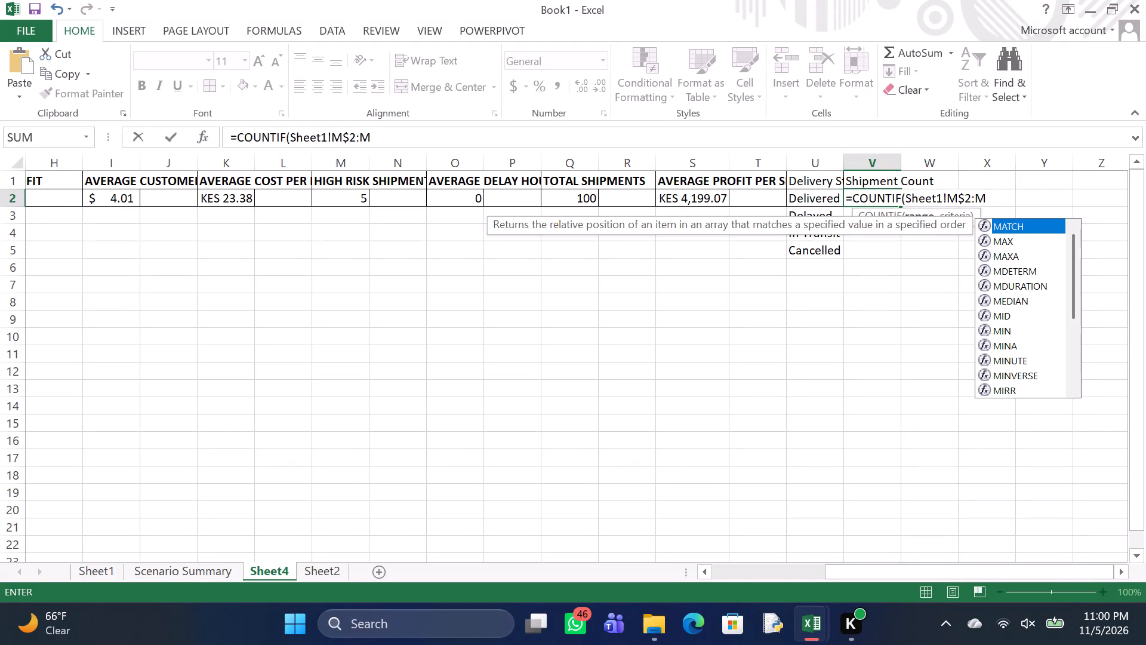
pyautogui.write('$1')
pyautogui.press('0')
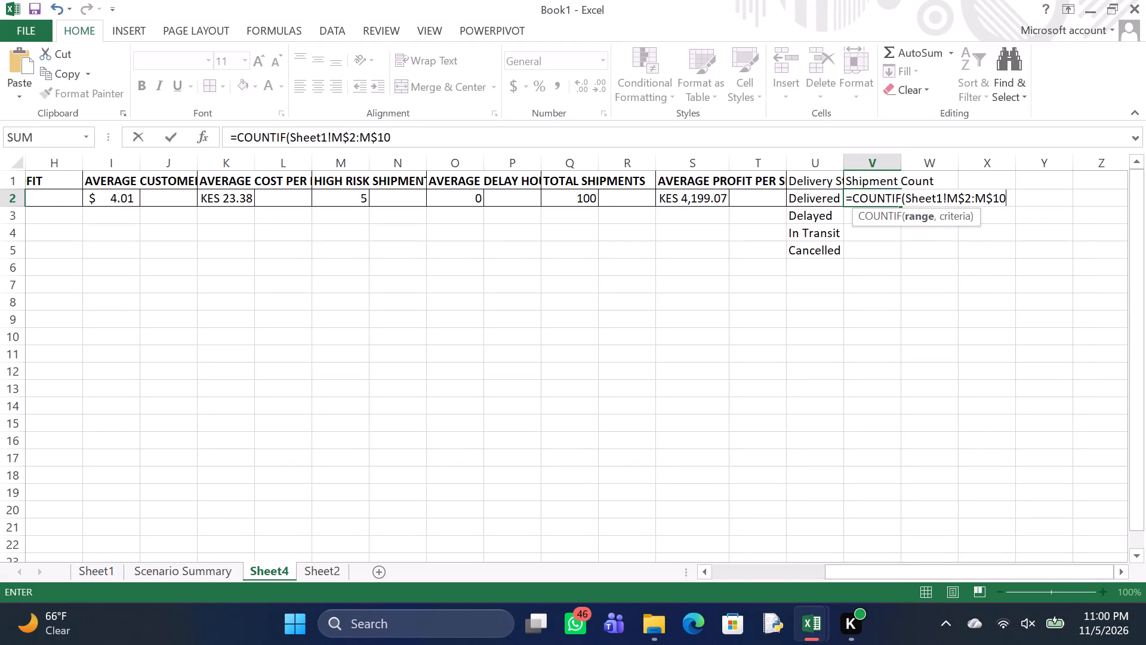
pyautogui.press('1')
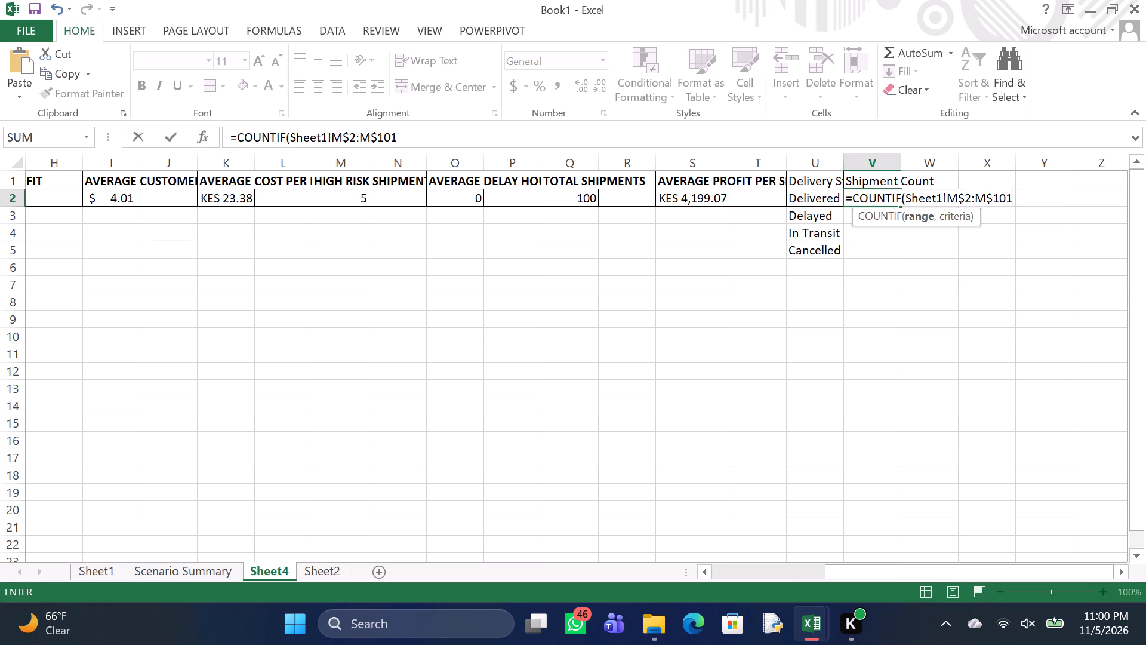
pyautogui.press(',')
pyautogui.press('u')
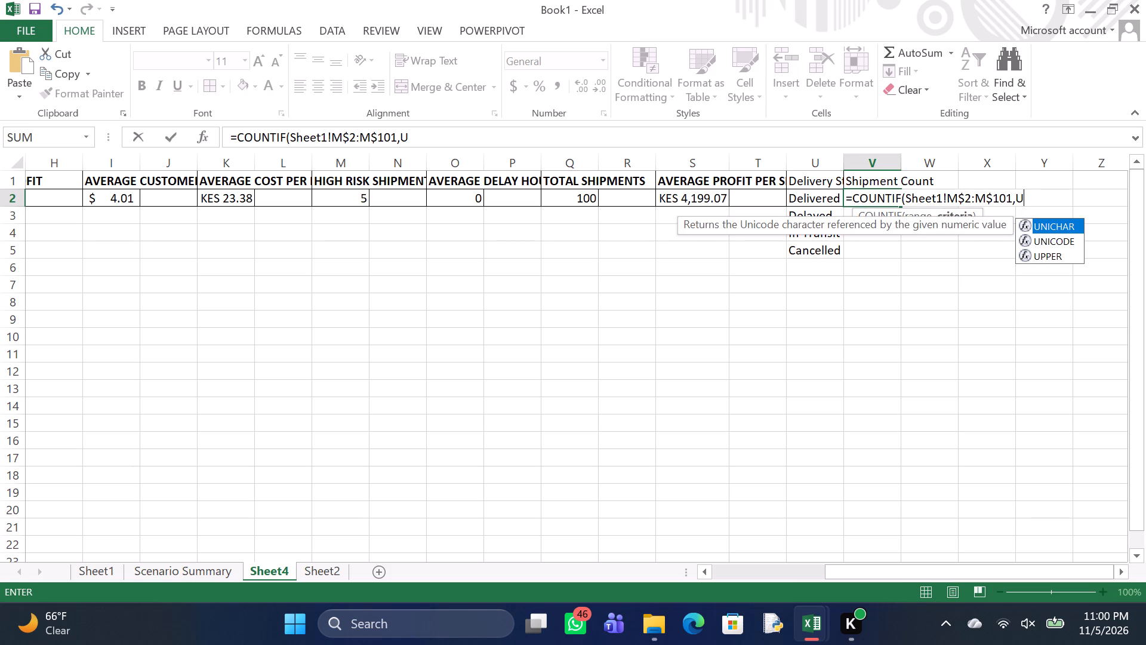
pyautogui.press('2')
pyautogui.hotkey('shift', ')')
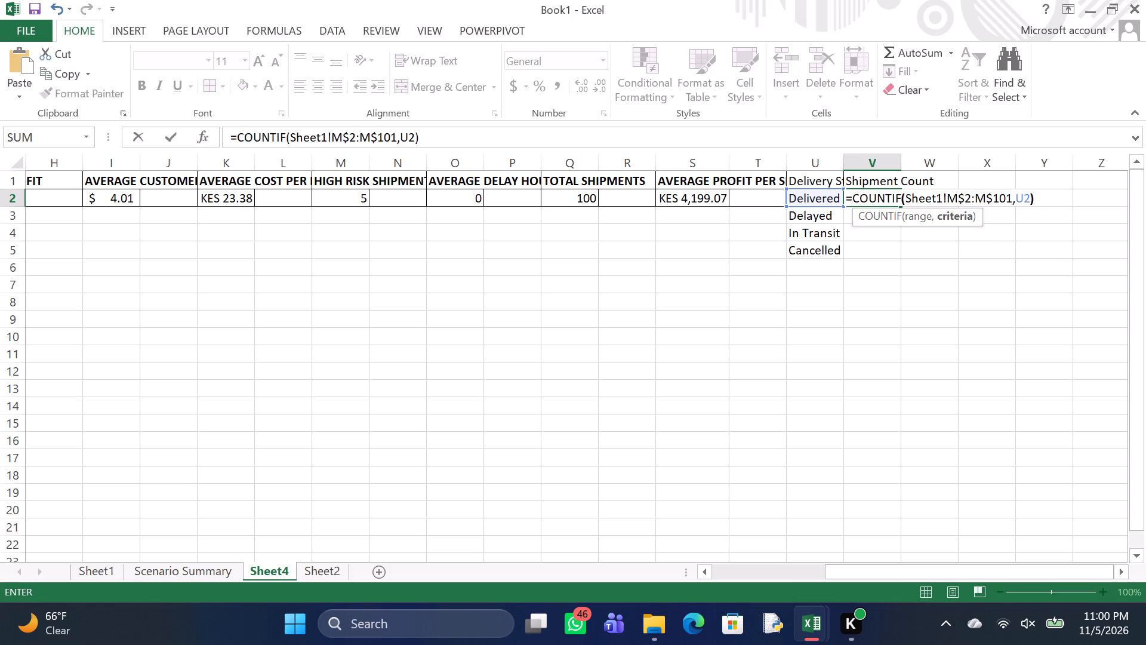
pyautogui.press('Return')
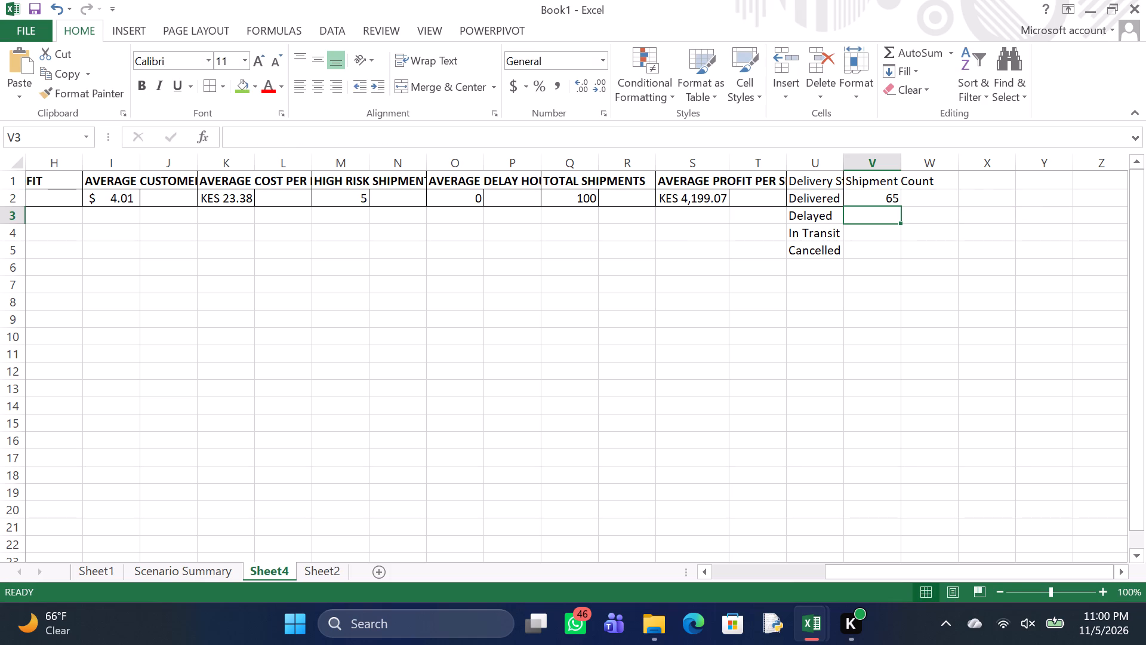
# Fill the COUNTIF formula from V2 down to V5 for the Delayed, In Transit and Cancelled statuses.
pyautogui.click(873, 195)
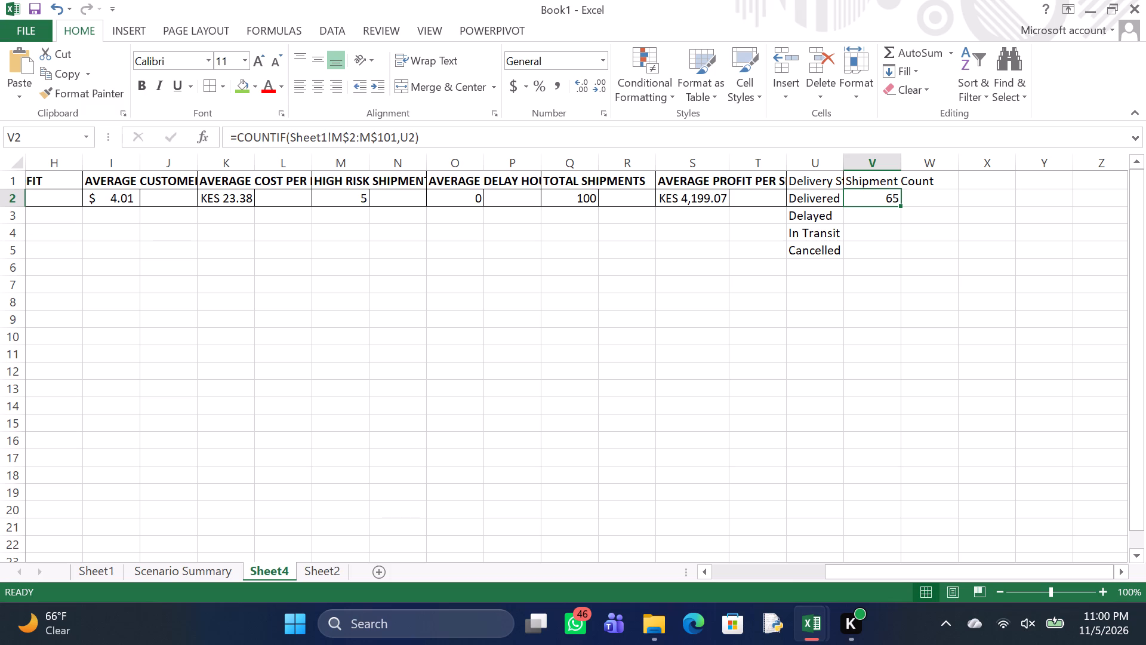
pyautogui.moveTo(899, 209); pyautogui.dragTo(897, 241)
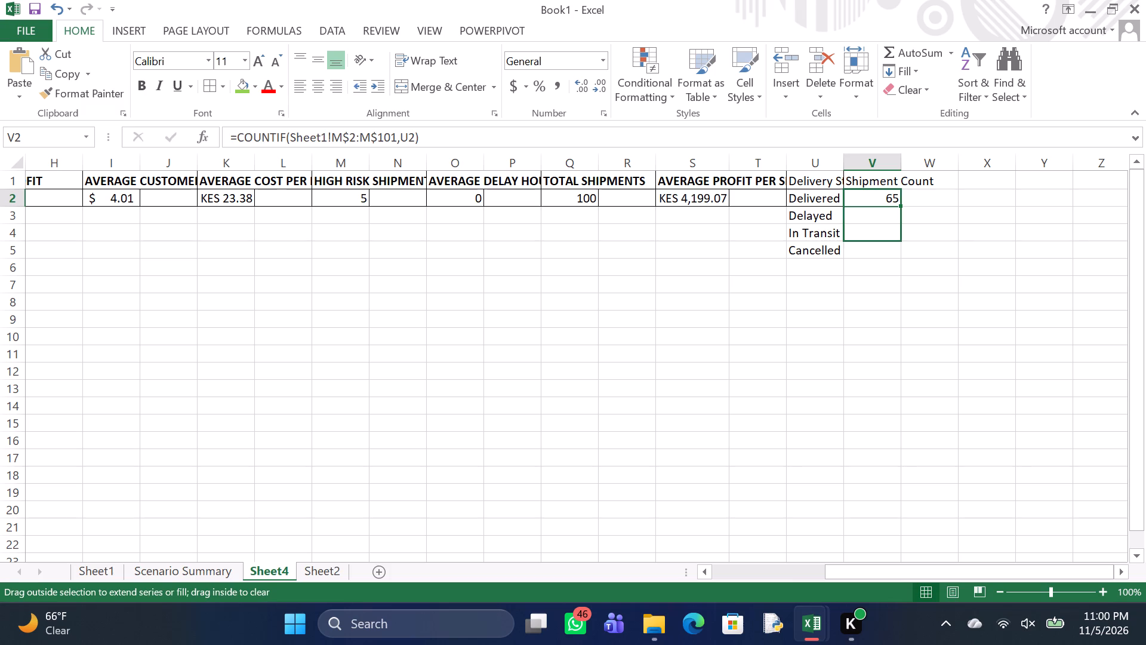
pyautogui.moveTo(897, 241); pyautogui.dragTo(898, 254)
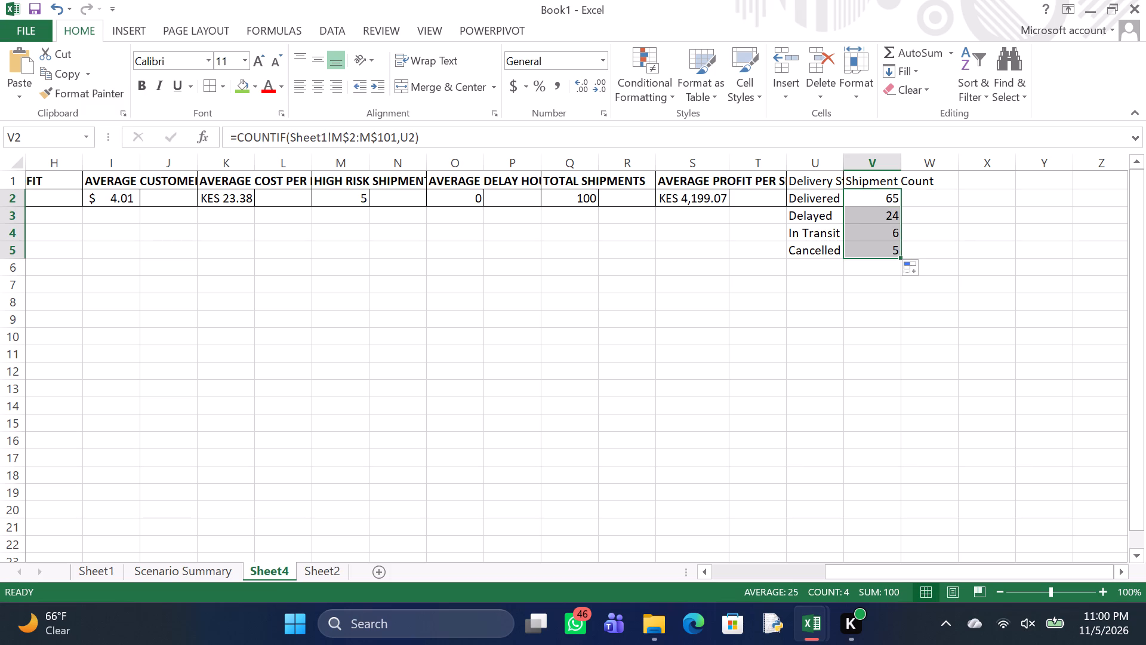
# Apply all borders to the delivery status table U1:V5.
pyautogui.hotkey('ctrl', 'a')
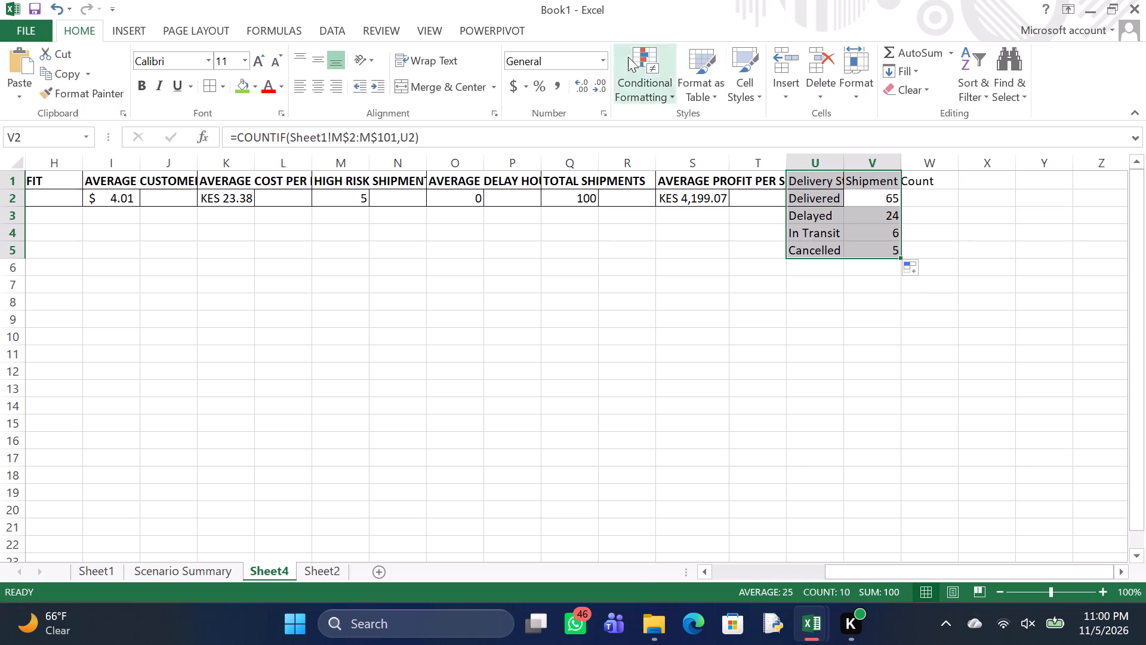
pyautogui.click(211, 88)
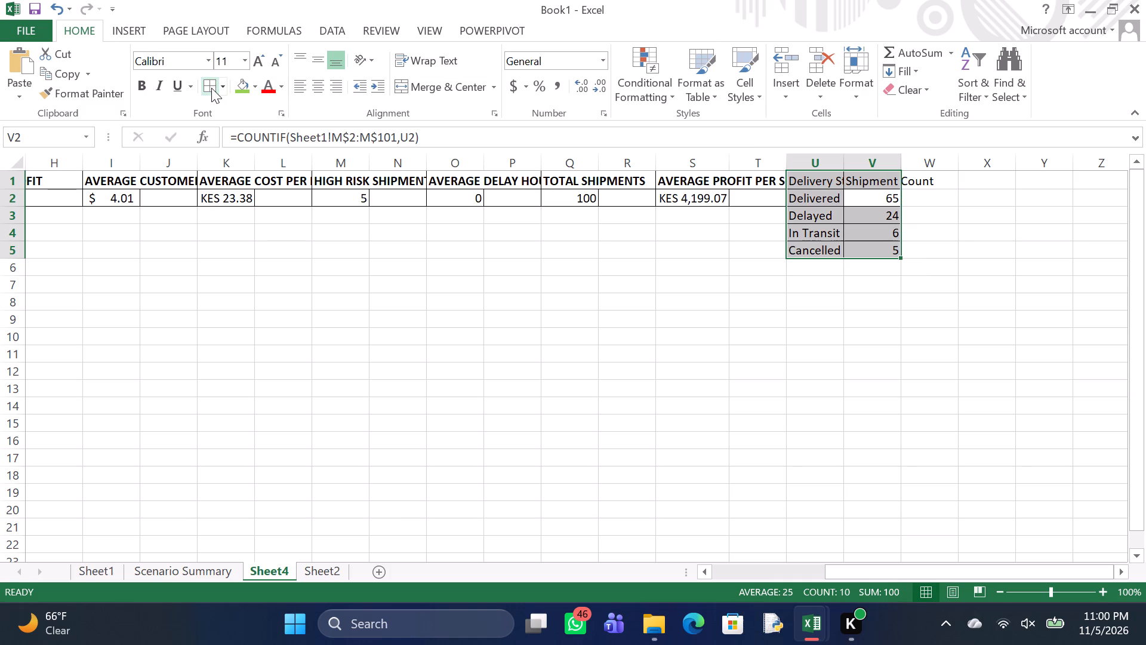
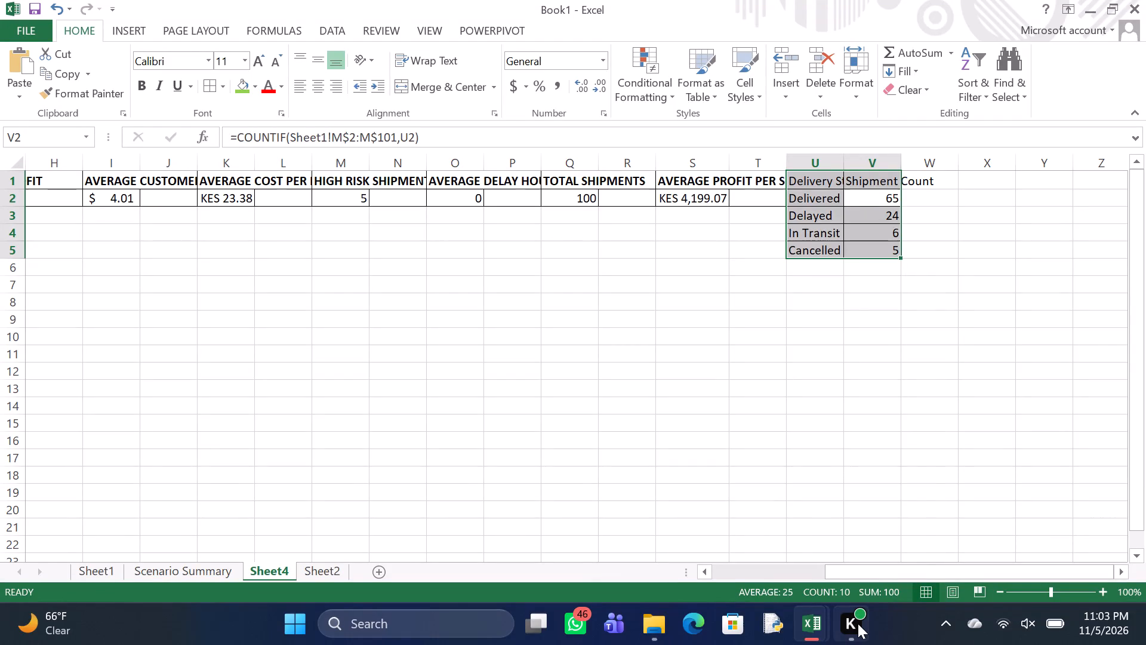
# Look over the delivery metrics in rows 1 and 2 and the delivery status table in U1:V5 of Sheet4.
pyautogui.scroll(5, 529, 451)
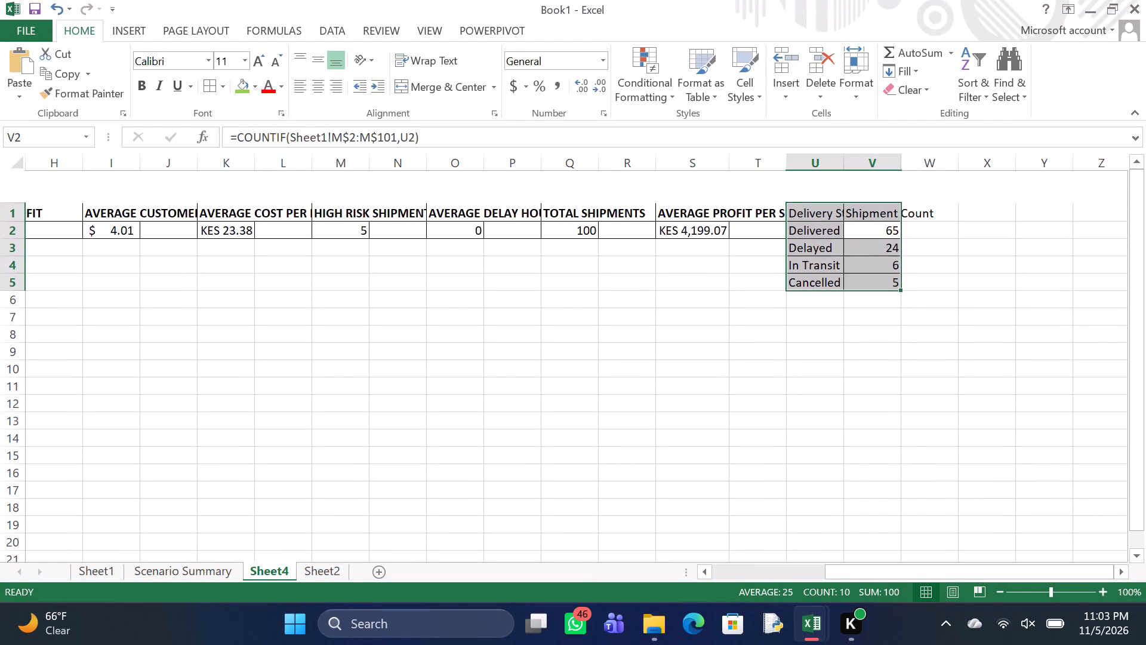
pyautogui.scroll(4, 529, 451)
pyautogui.hscroll(6, 529, 451)
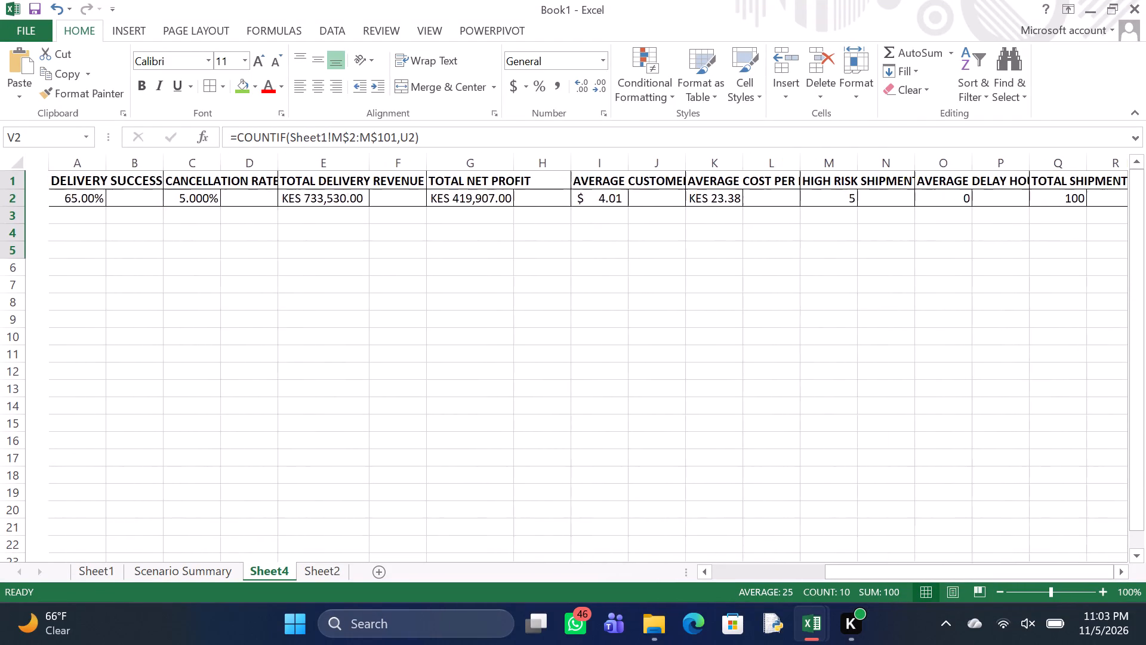
pyautogui.hscroll(6, 529, 451)
pyautogui.hscroll(-2, 529, 451)
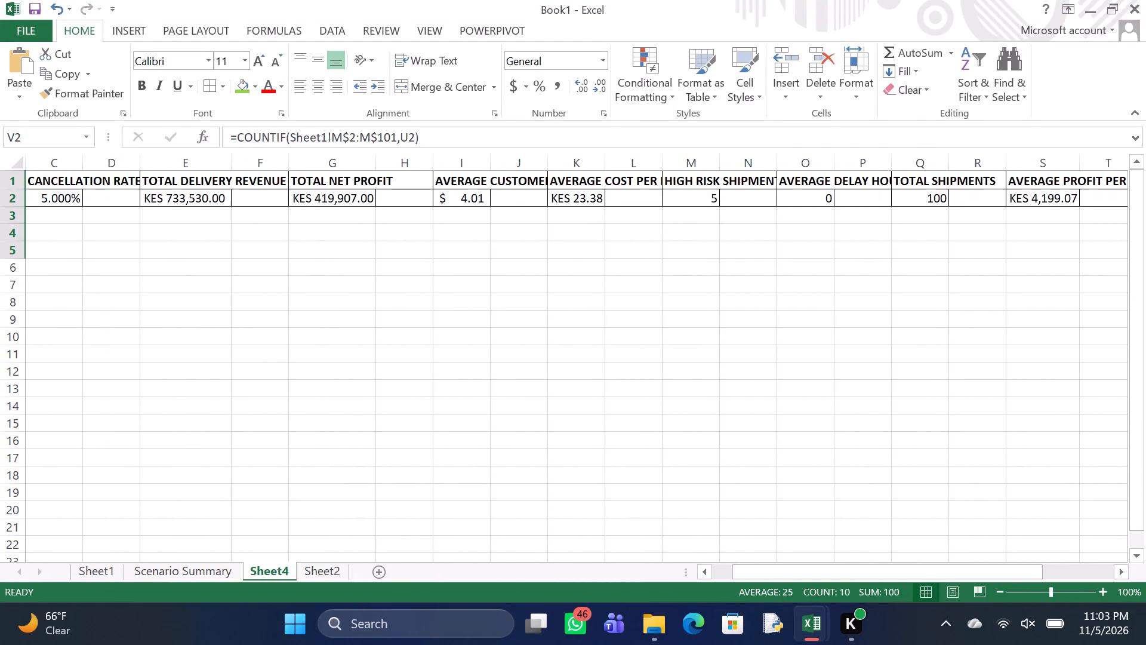
pyautogui.hscroll(-5, 529, 451)
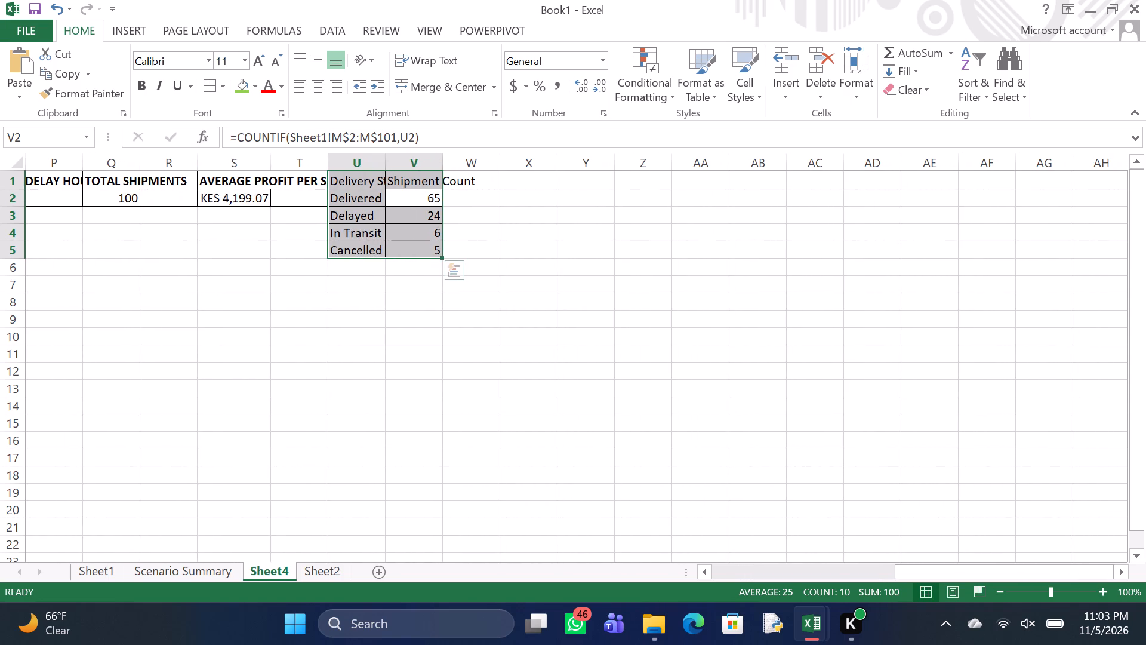
pyautogui.click(405, 325)
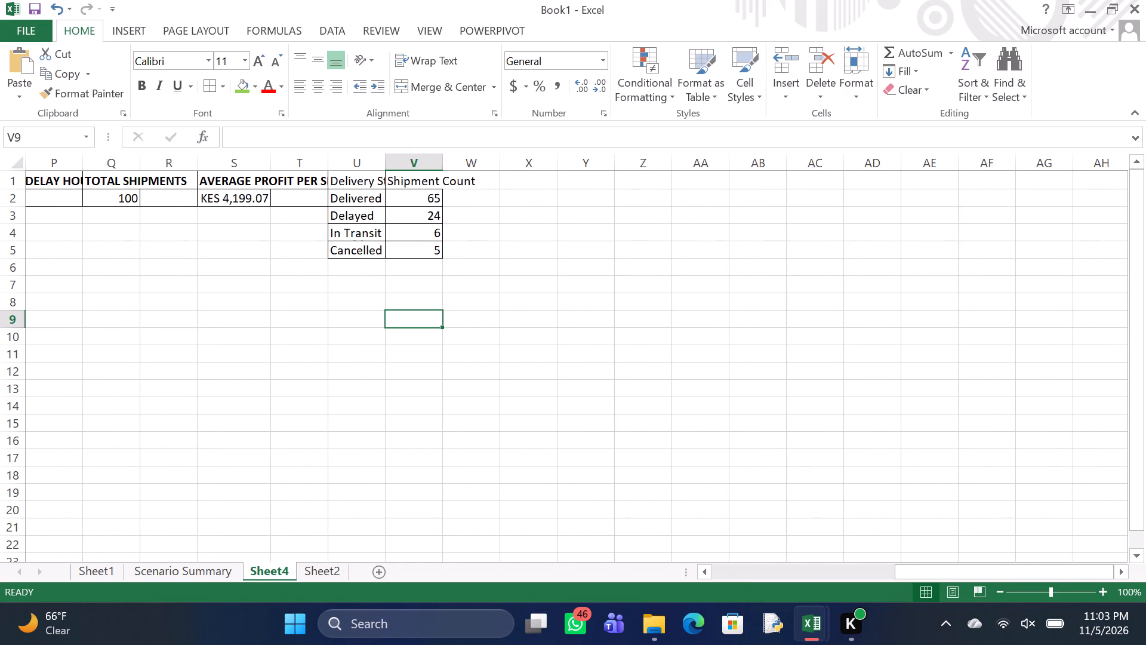